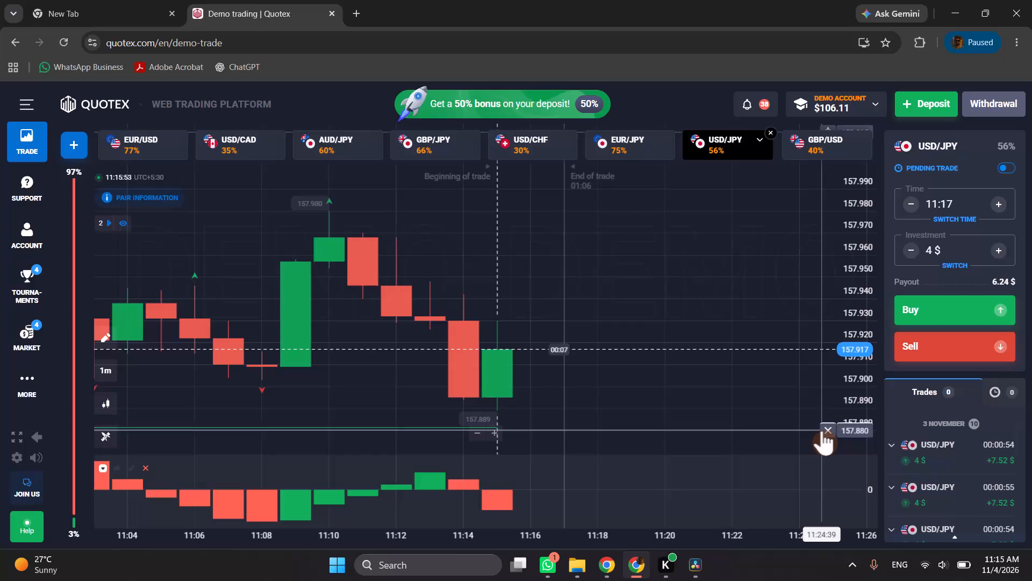
Remove the price alert at 157.880 from the USD/JPY chart.
left_click(829, 428)
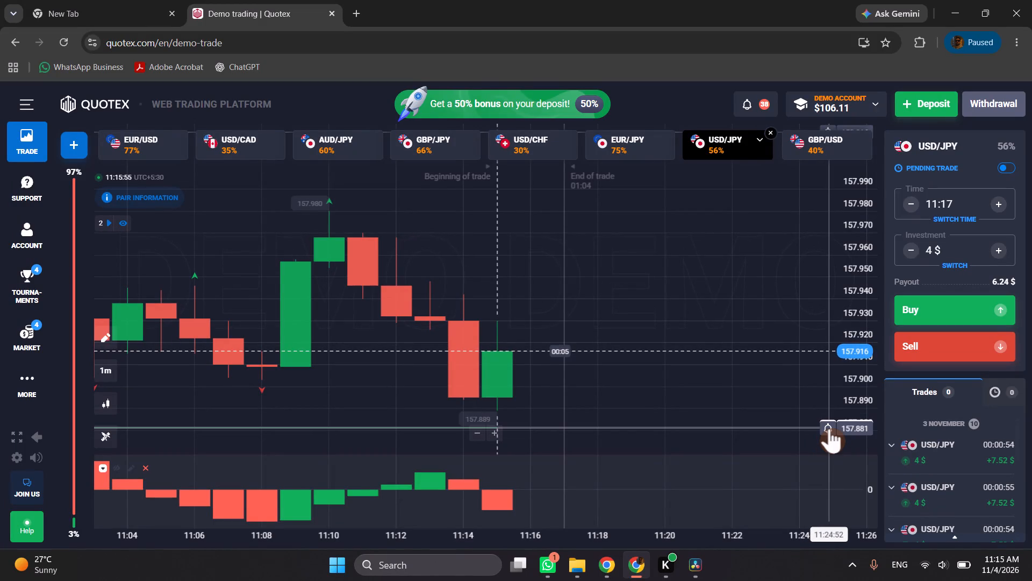
left_click(827, 429)
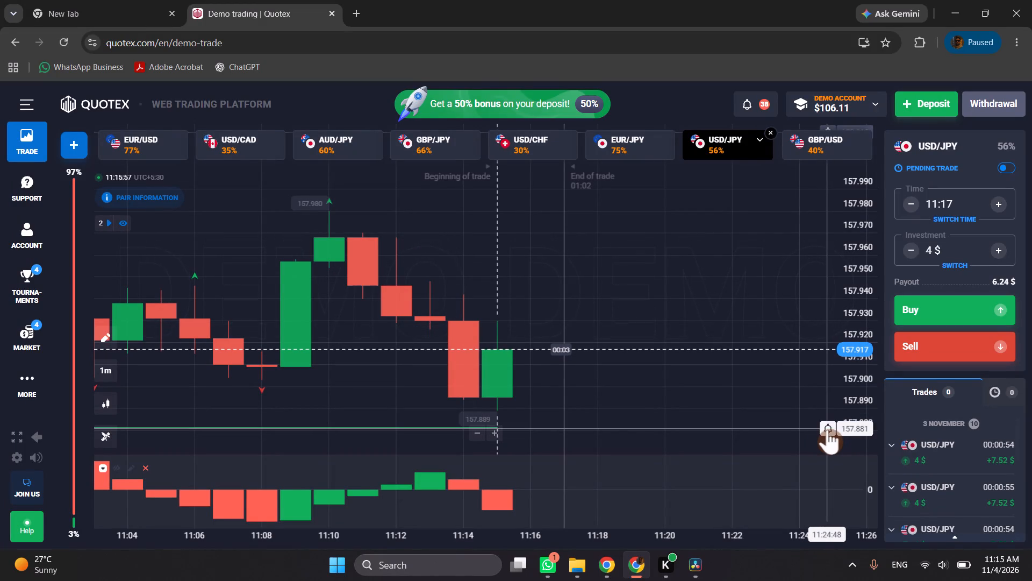
scroll(707, 412, "up", 1)
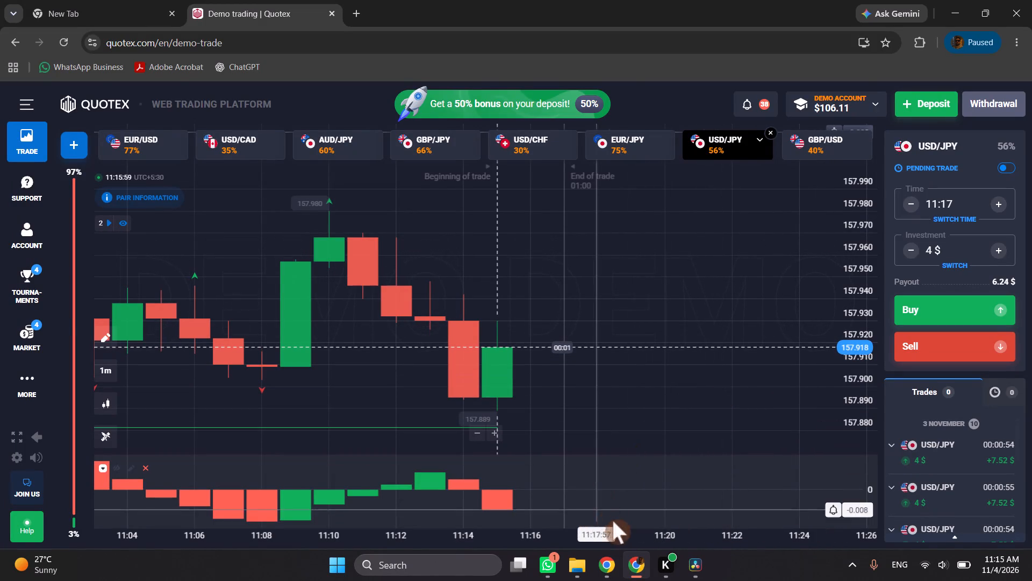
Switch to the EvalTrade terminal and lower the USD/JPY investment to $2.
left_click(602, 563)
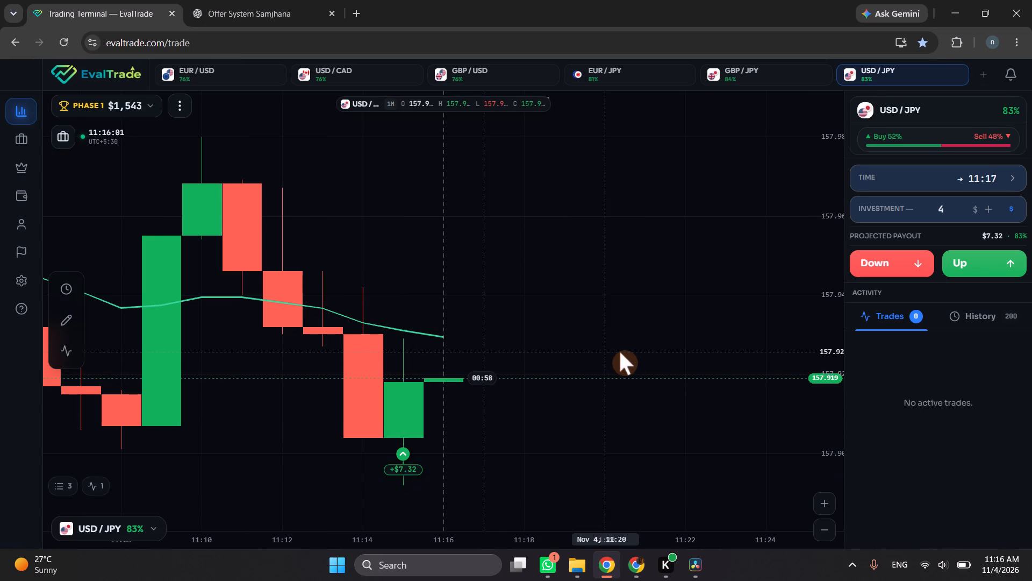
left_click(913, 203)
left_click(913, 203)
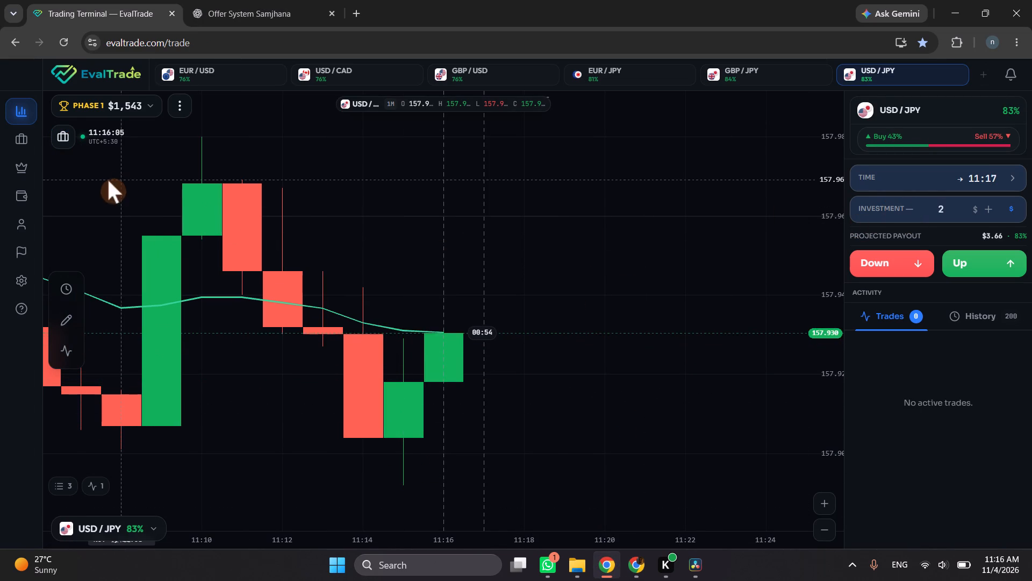
Open the EvalTrade portfolio page briefly and return to the trading terminal.
scroll(163, 232, "down", 1)
left_click(28, 134)
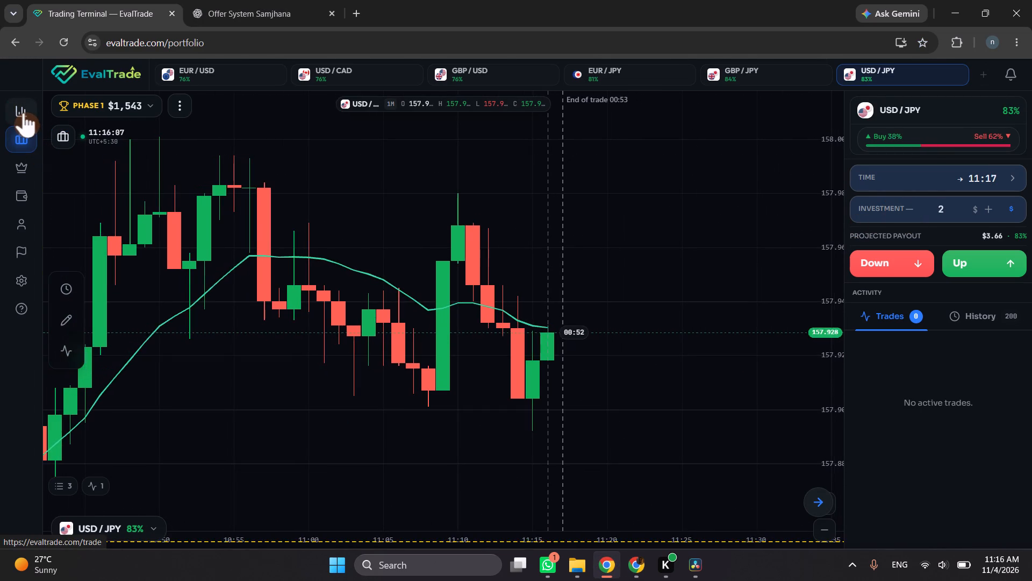
left_click(24, 112)
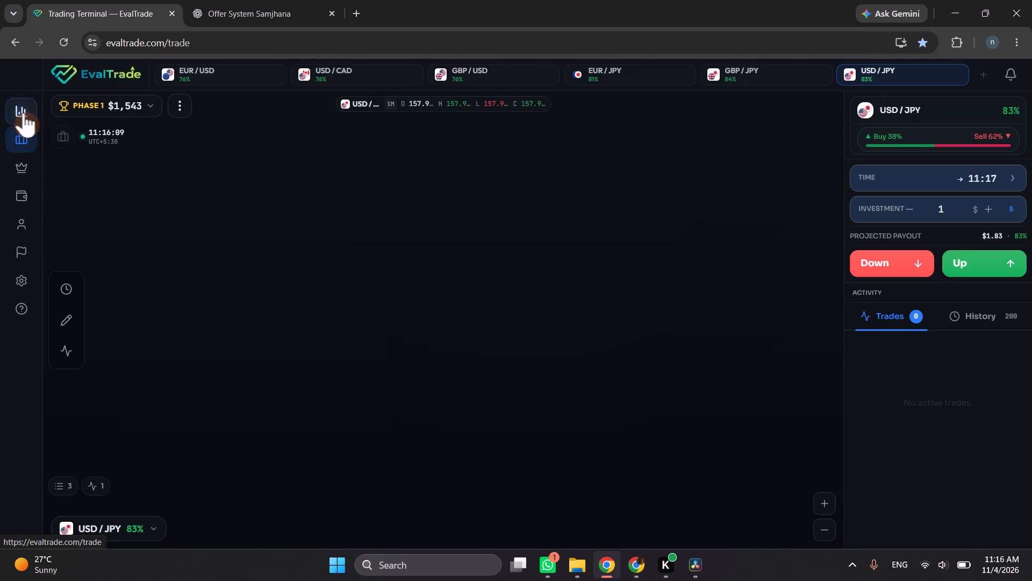
Switch to Quotex and examine the charts of the open currency pairs from EUR/JPY through GBP/USD, ending on USD/JPY.
left_click(639, 556)
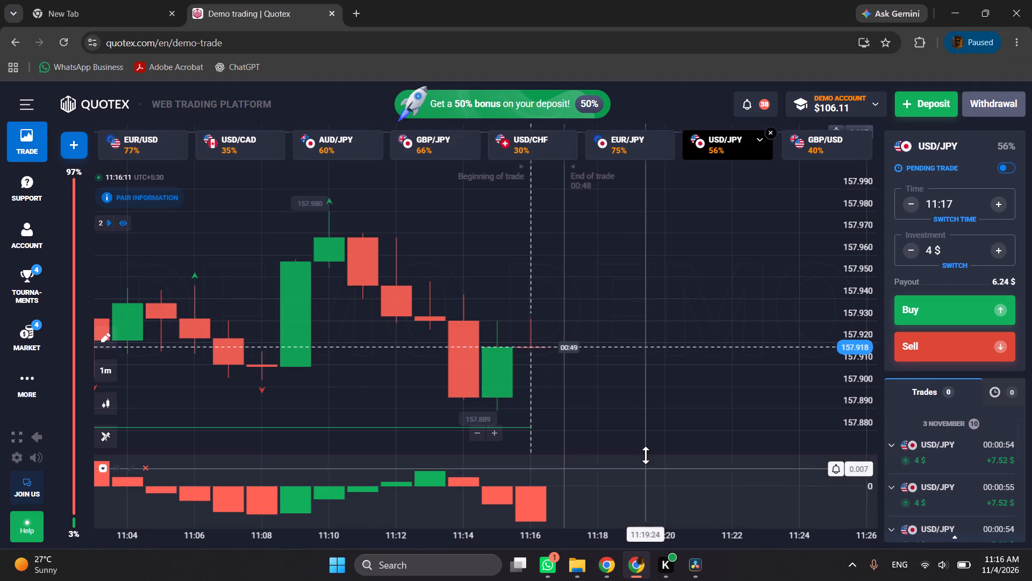
scroll(633, 421, "down", 8)
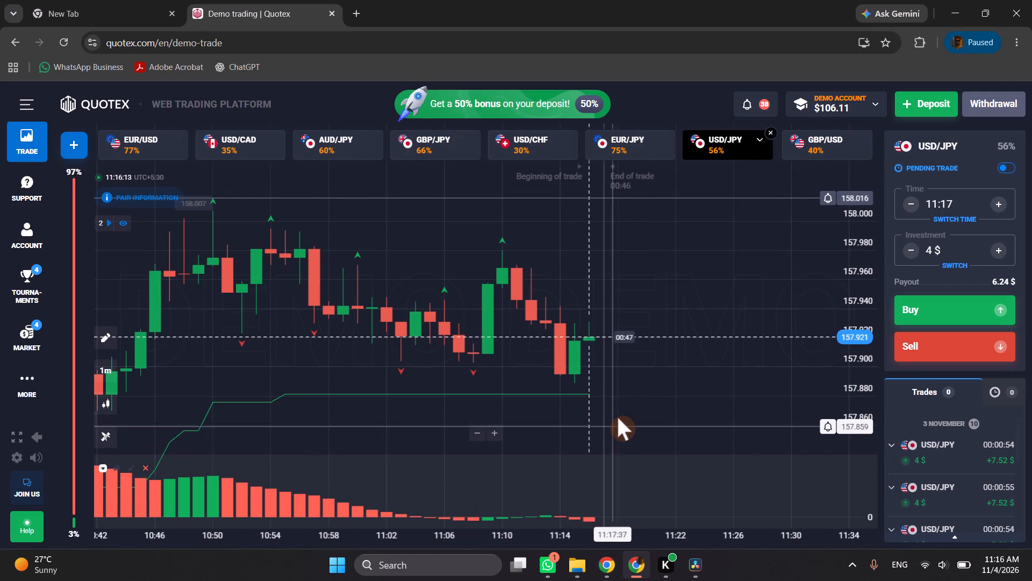
scroll(621, 377, "down", 3)
scroll(621, 377, "up", 1)
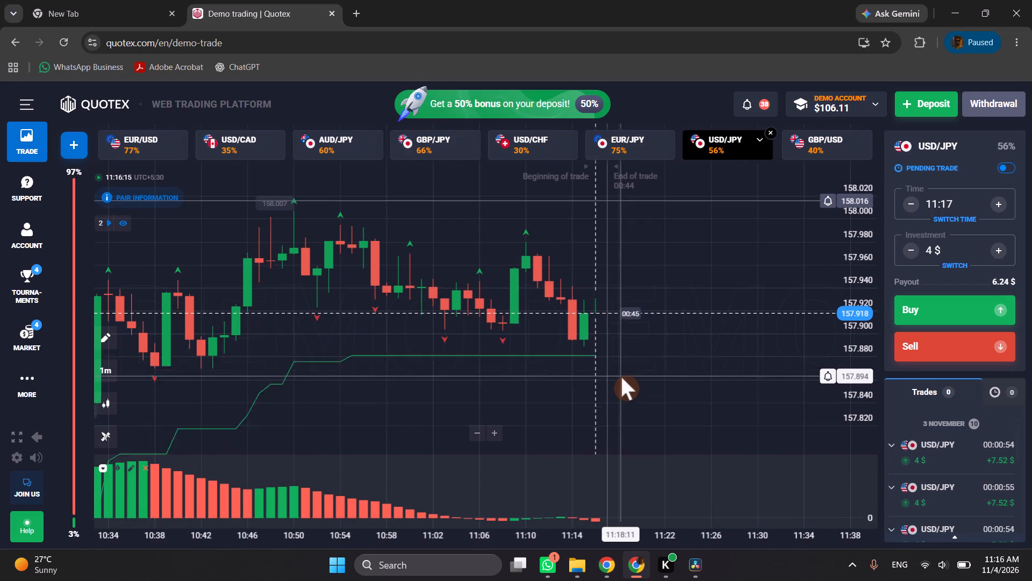
left_click(624, 149)
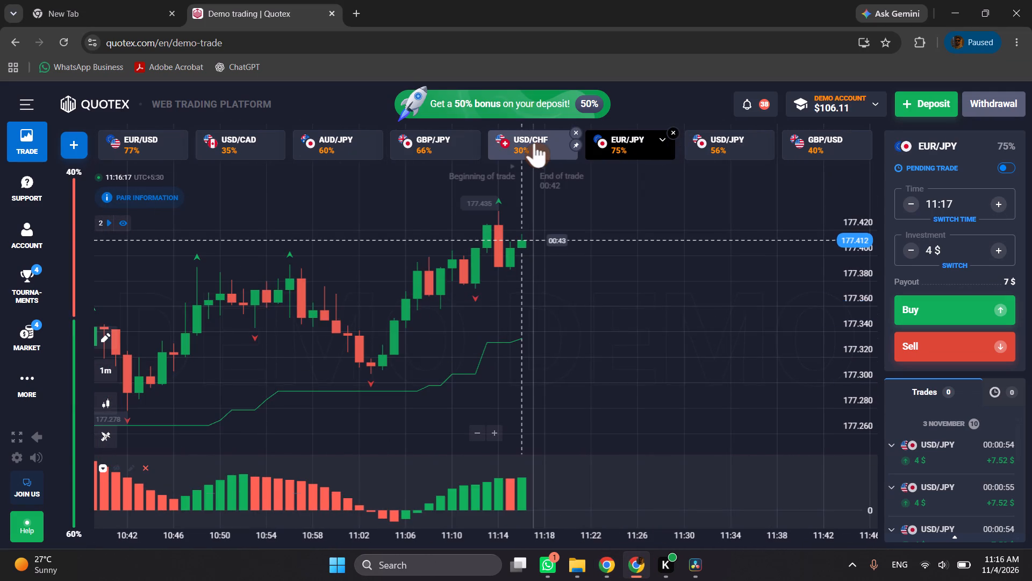
left_click(534, 145)
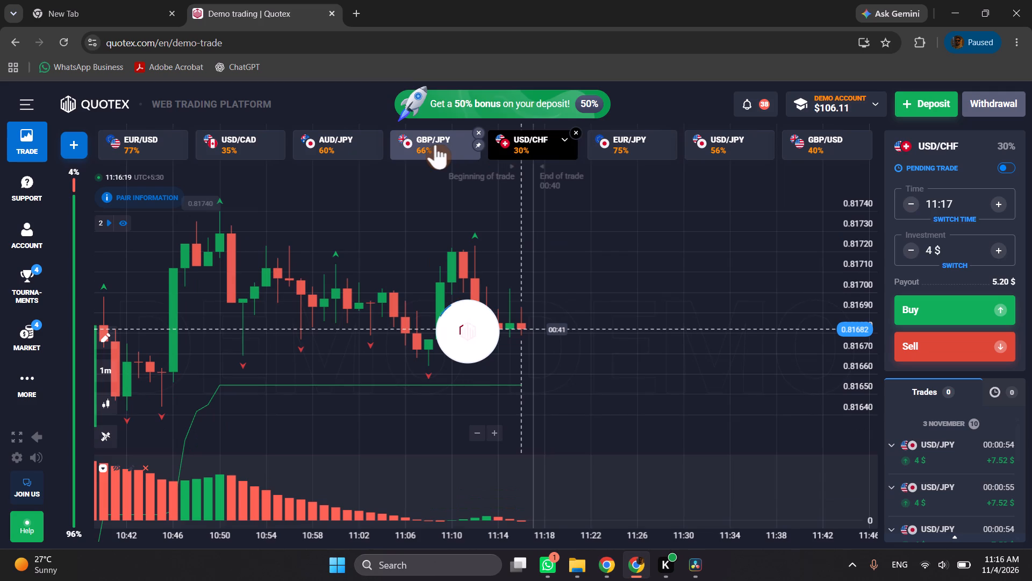
left_click(435, 144)
left_click(326, 144)
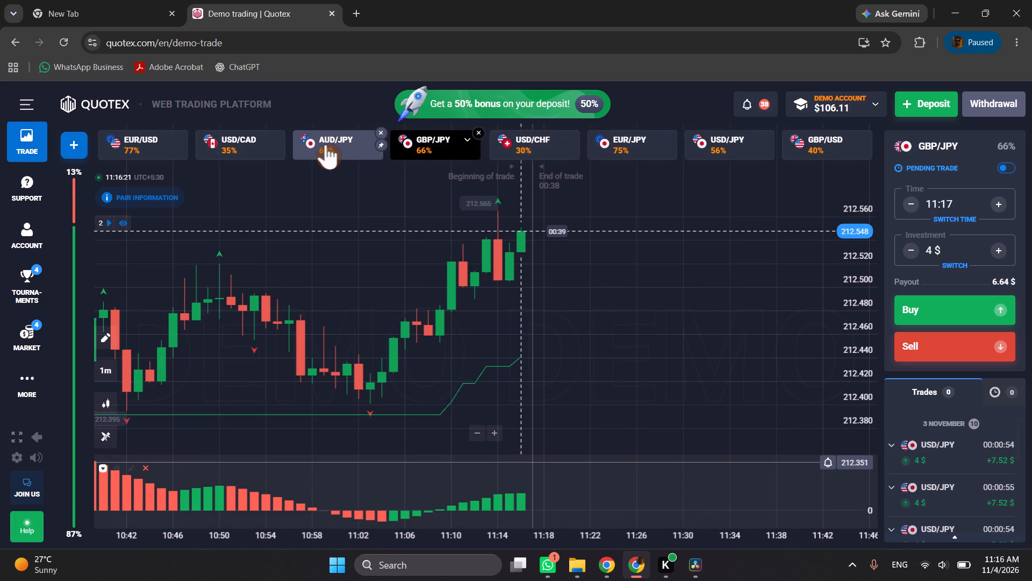
left_click(255, 157)
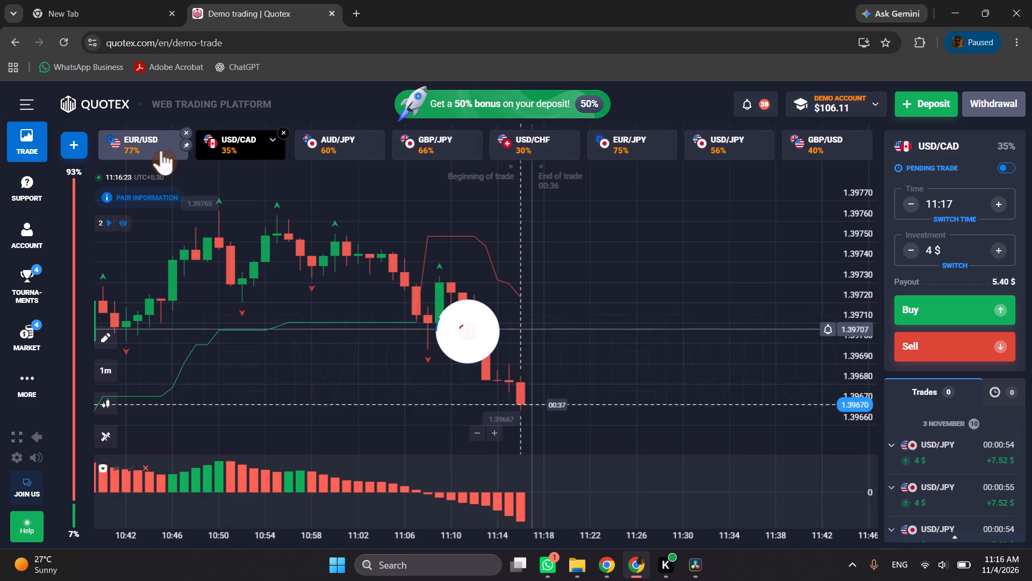
scroll(404, 302, "down", 3)
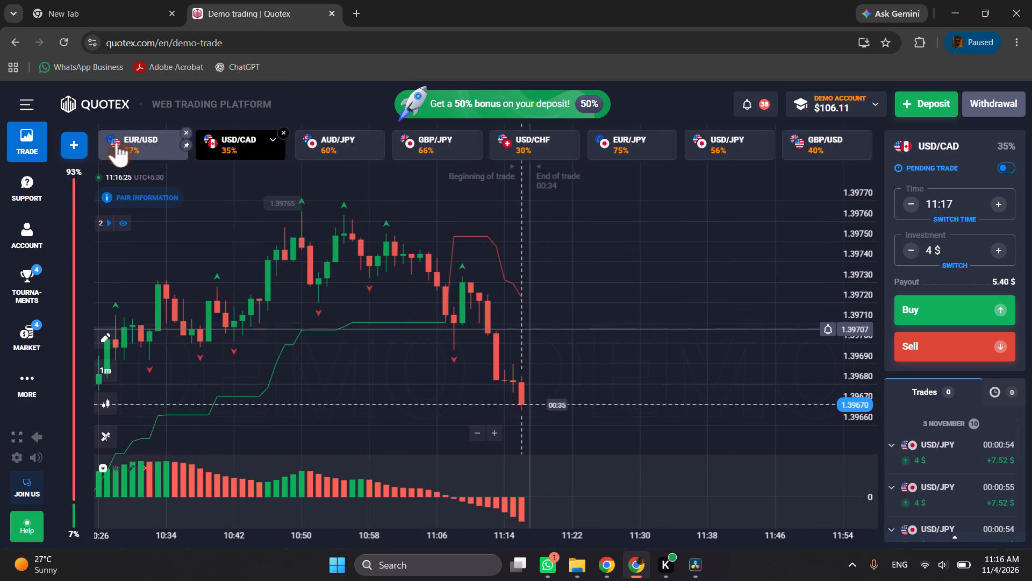
left_click(117, 142)
scroll(571, 370, "down", 2)
scroll(585, 365, "up", 2)
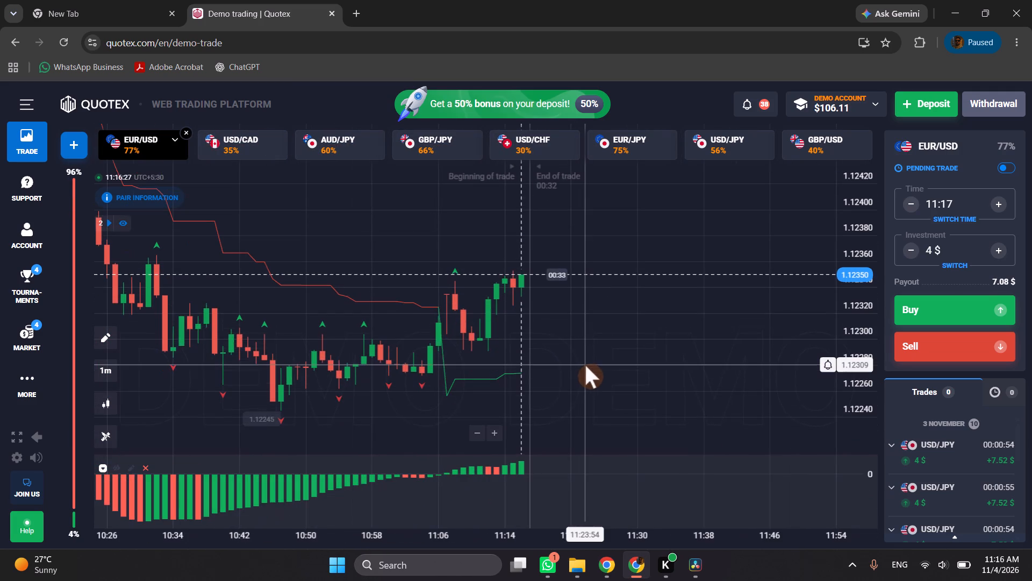
left_click(842, 145)
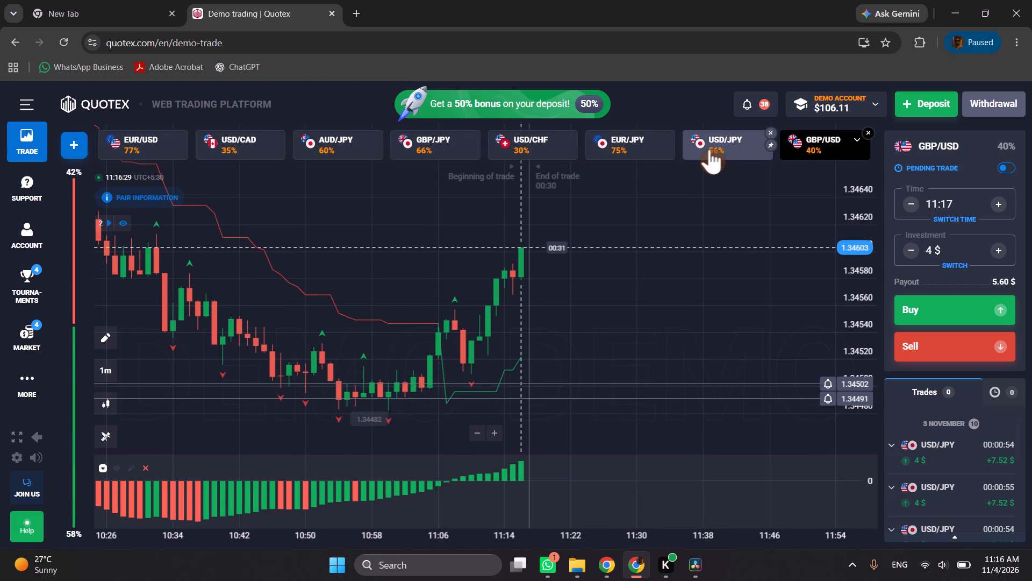
left_click(727, 150)
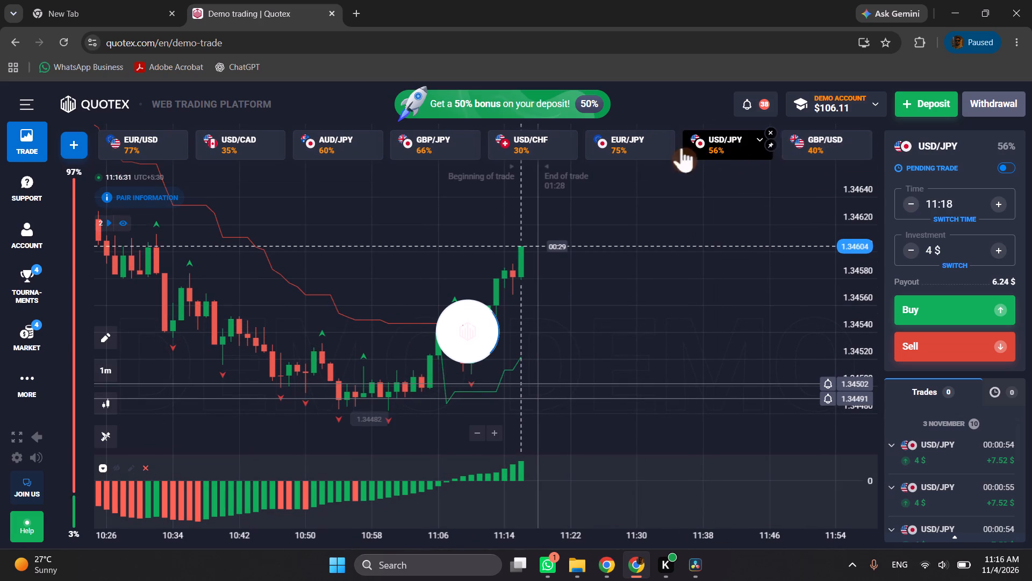
left_click(519, 314)
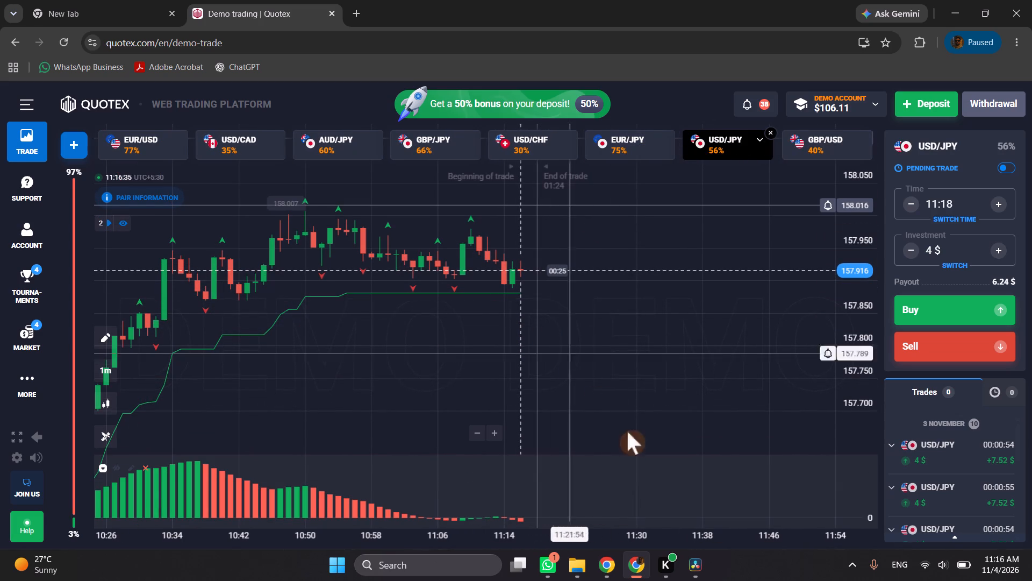
Close DaVinci Resolve's Software Update window and switch to its Project Manager.
left_click(622, 556)
left_click(695, 566)
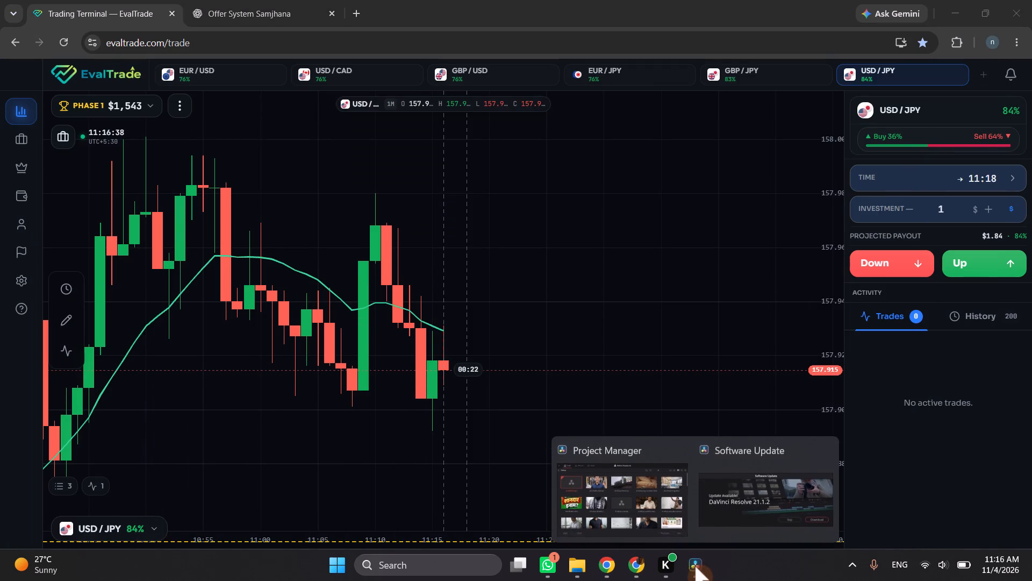
left_click(814, 442)
left_click(689, 481)
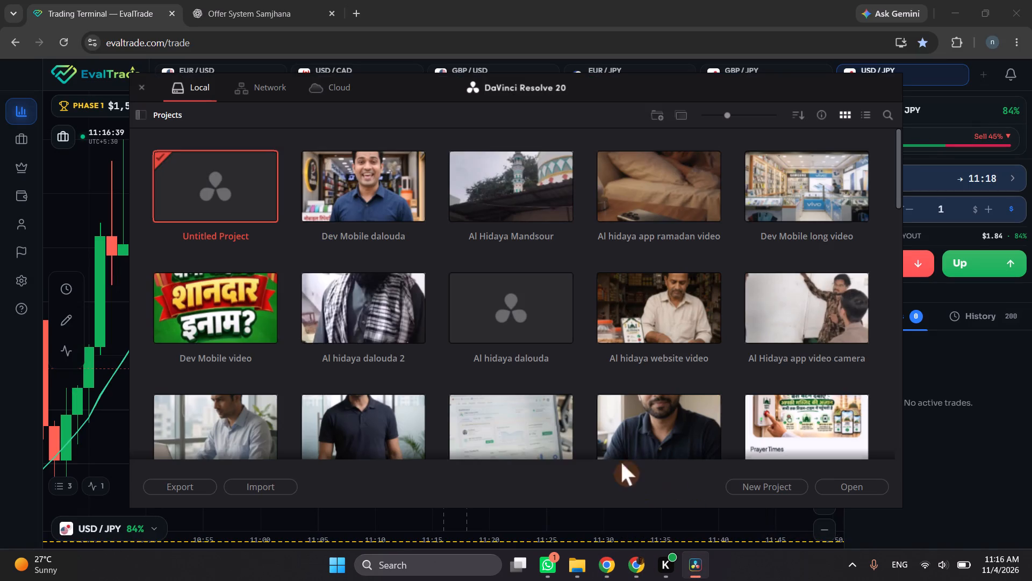
Look through the local projects in the Project Manager.
scroll(248, 247, "down", 1)
scroll(542, 398, "up", 3)
scroll(543, 398, "down", 5)
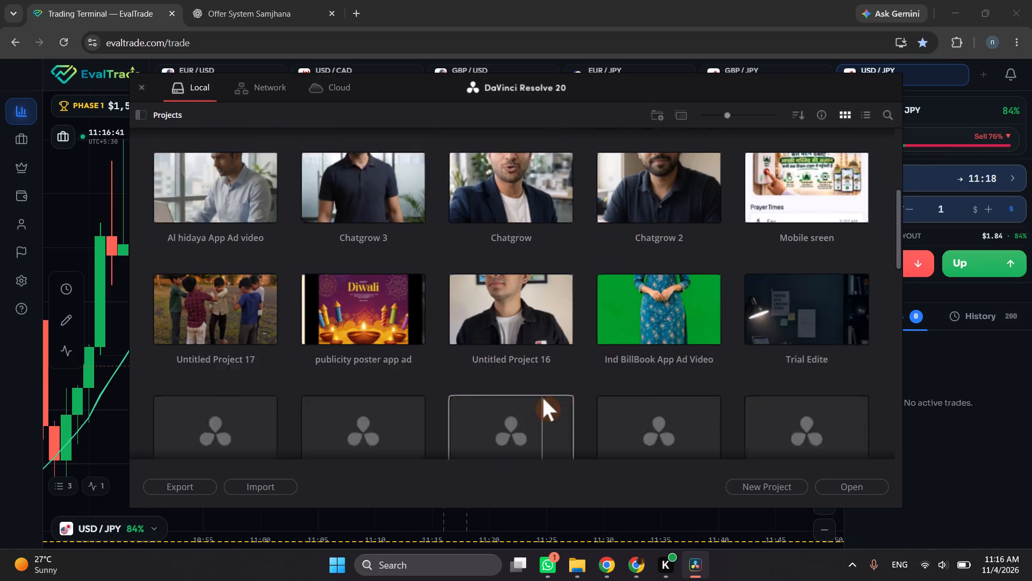
scroll(543, 398, "down", 1)
scroll(543, 398, "up", 10)
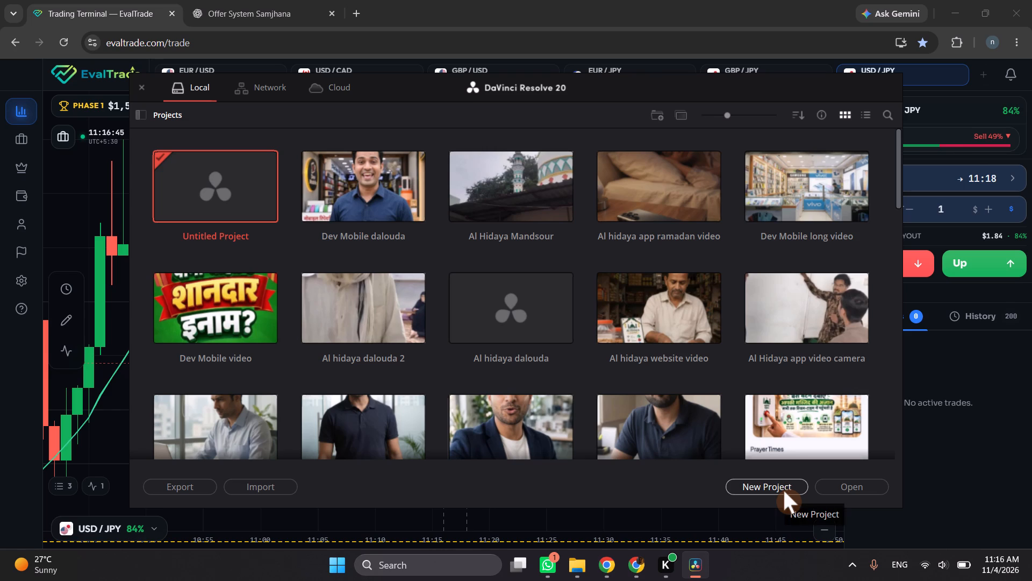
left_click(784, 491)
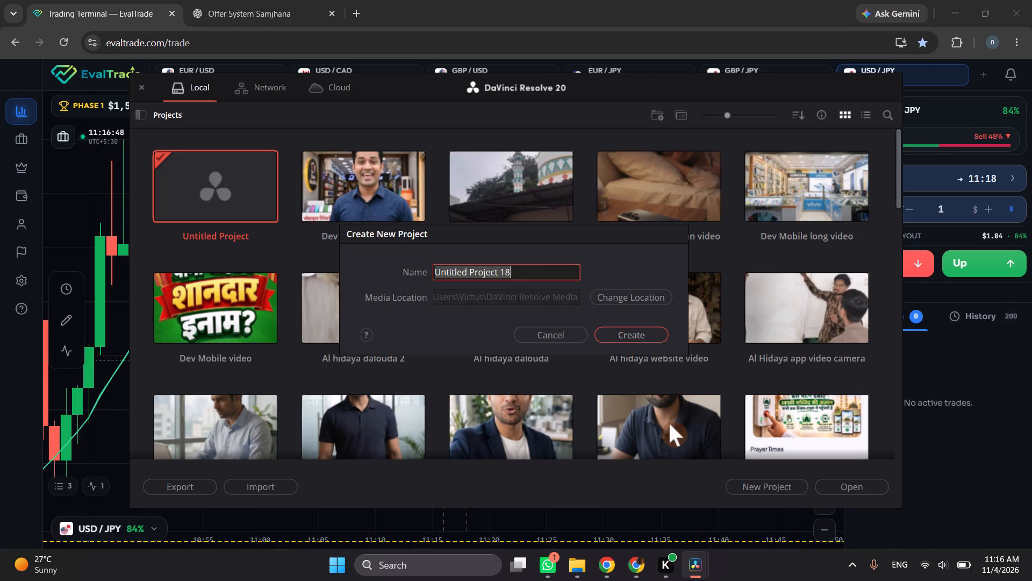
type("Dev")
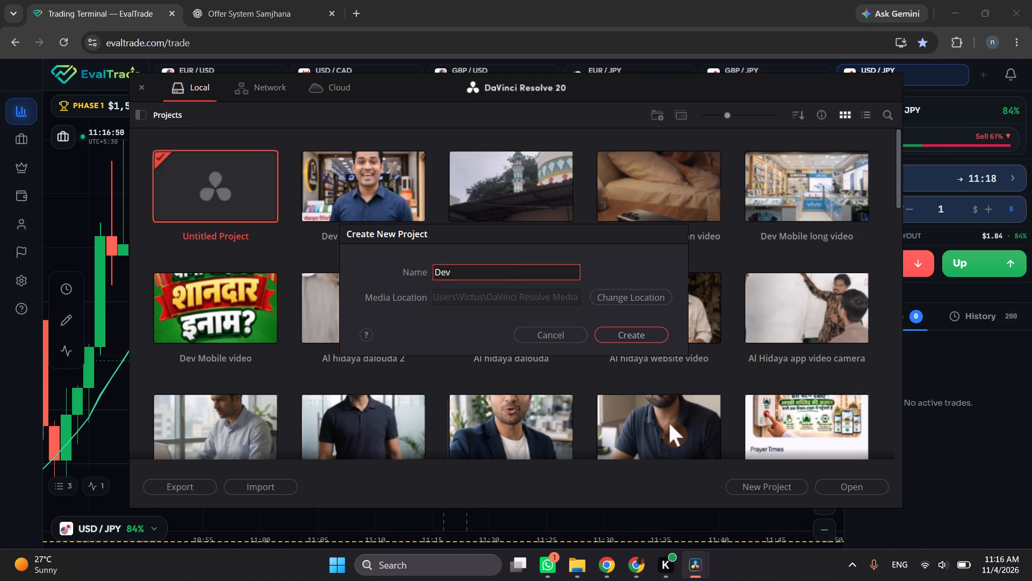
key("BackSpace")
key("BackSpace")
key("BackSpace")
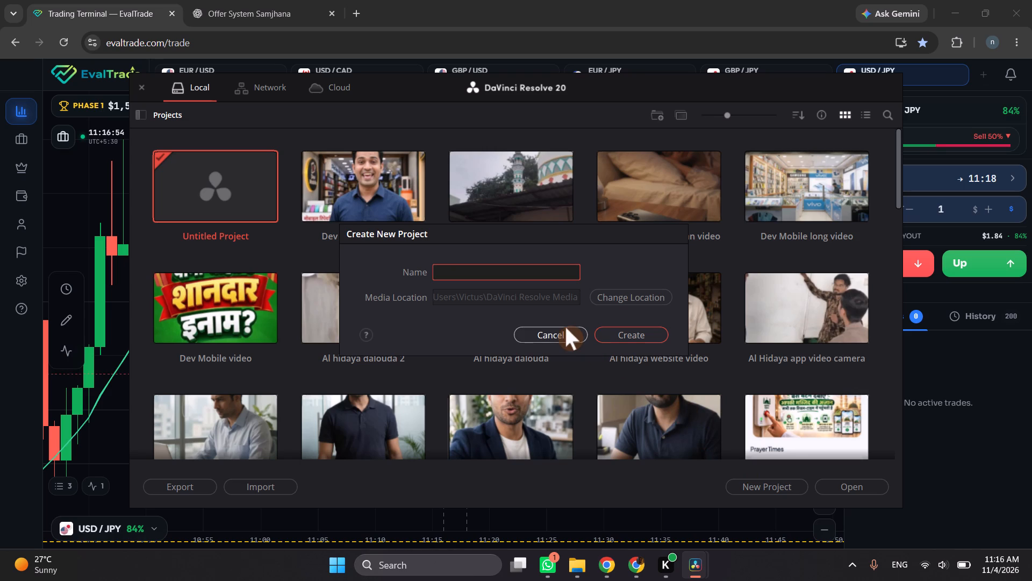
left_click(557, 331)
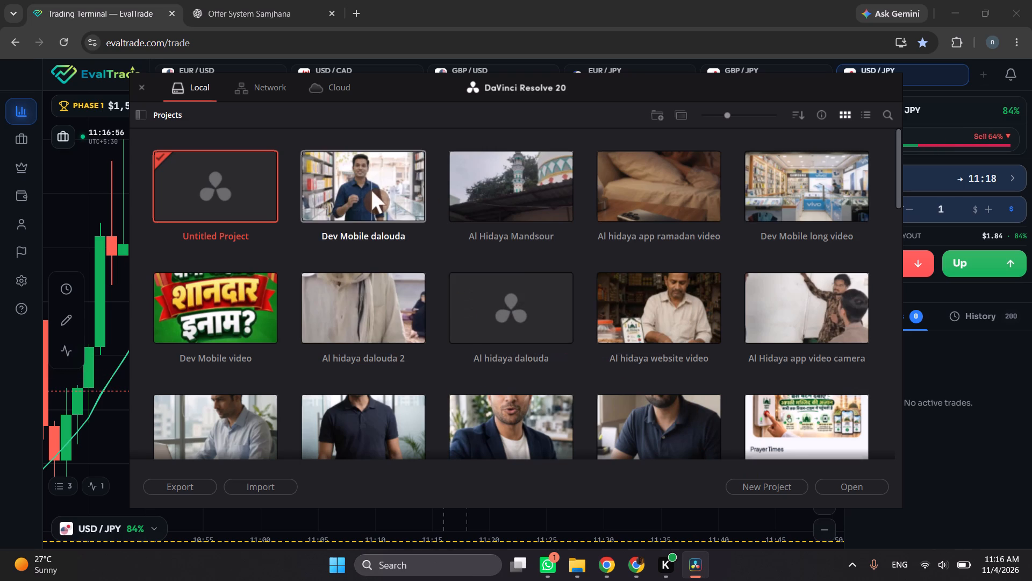
Select the Dev Mobile dalouda project and look through the rest of the local projects.
left_click_drag(371, 190, 360, 190)
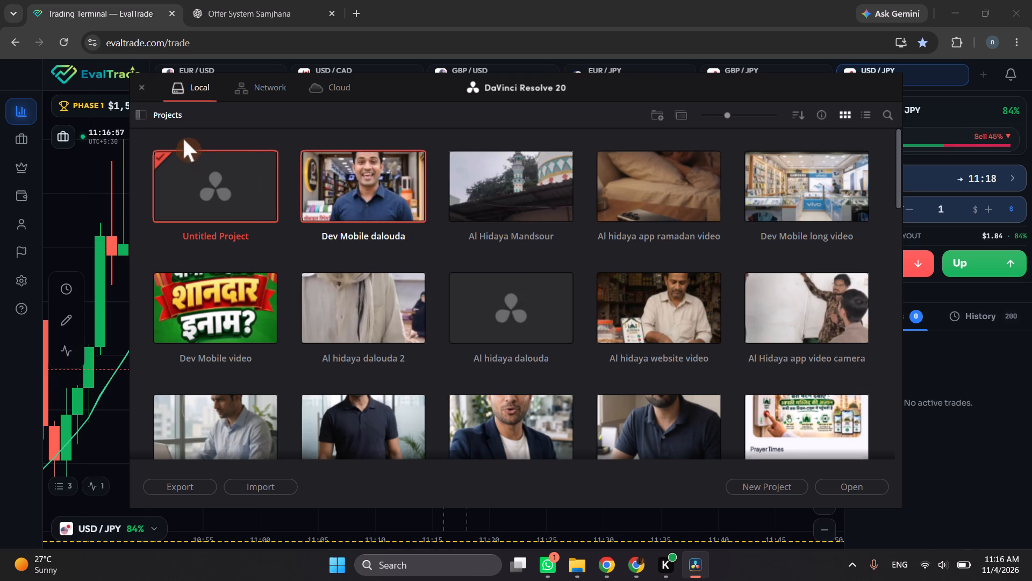
scroll(395, 281, "down", 2)
scroll(452, 344, "down", 10)
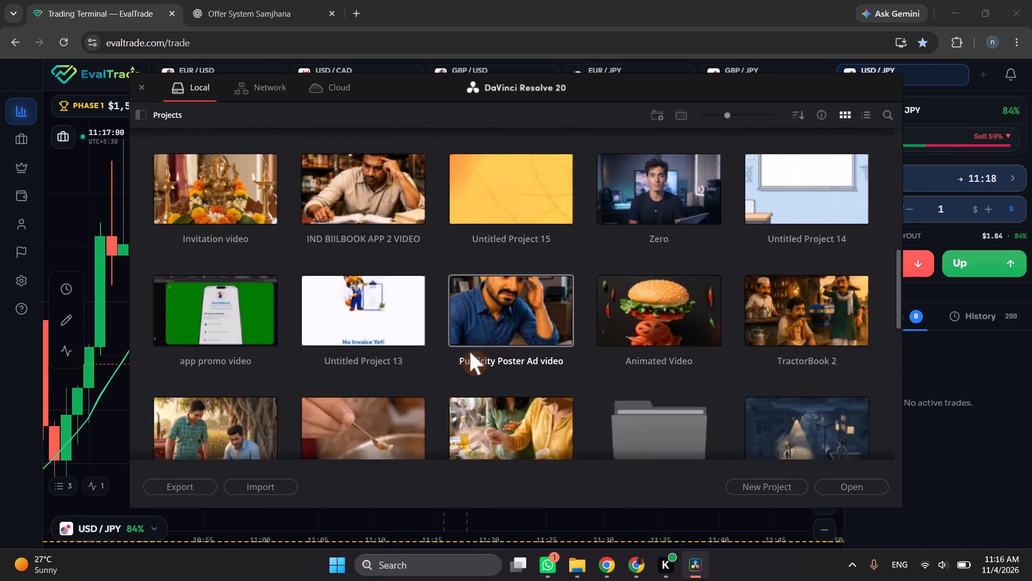
scroll(470, 352, "down", 11)
scroll(470, 352, "up", 8)
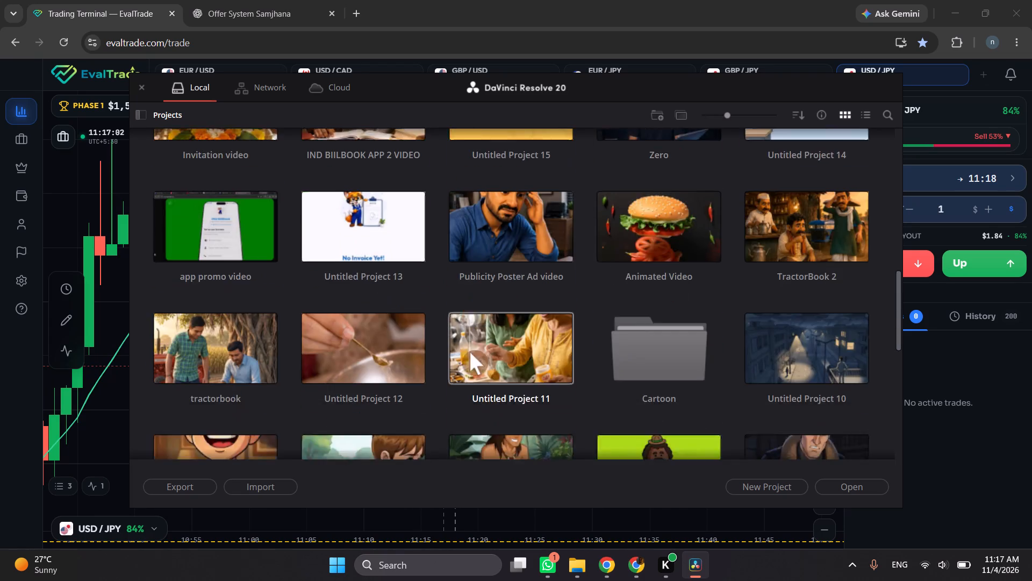
scroll(470, 352, "up", 19)
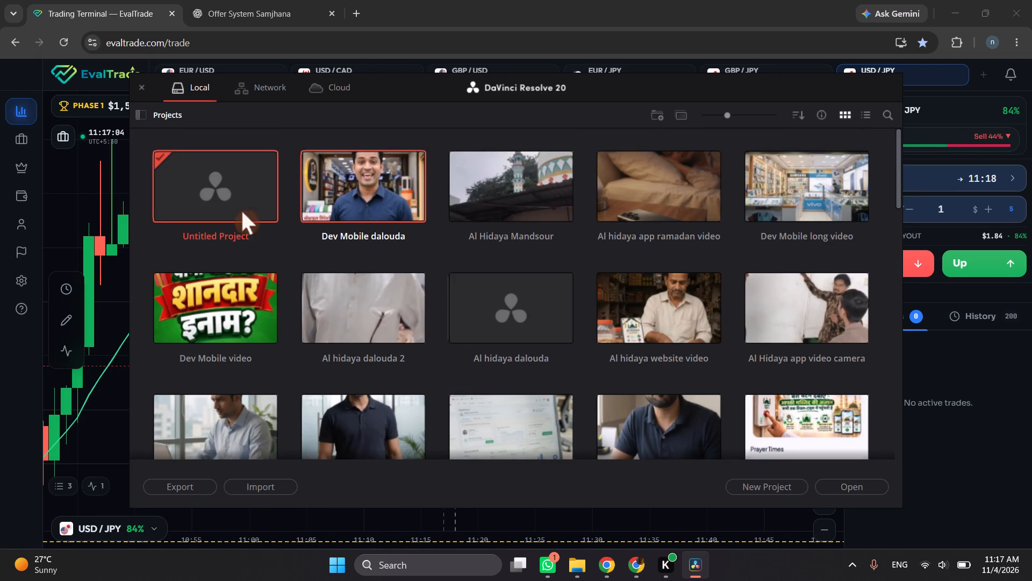
Show the project libraries, check the available local libraries, and hide them again.
left_click(178, 118)
left_click(140, 115)
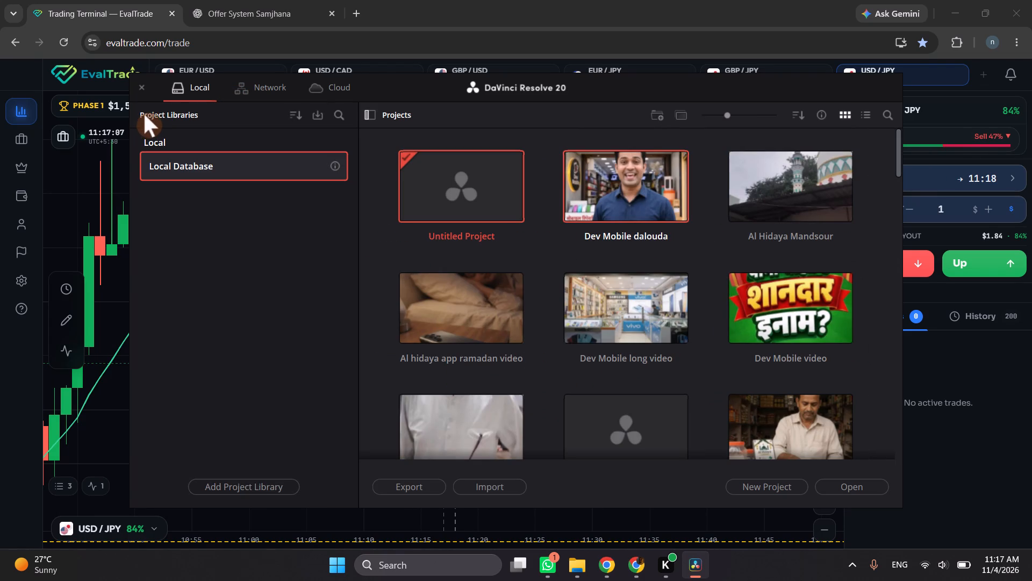
left_click(196, 228)
scroll(240, 281, "down", 3)
scroll(484, 380, "up", 3)
left_click(164, 122)
left_click(166, 145)
left_click(368, 118)
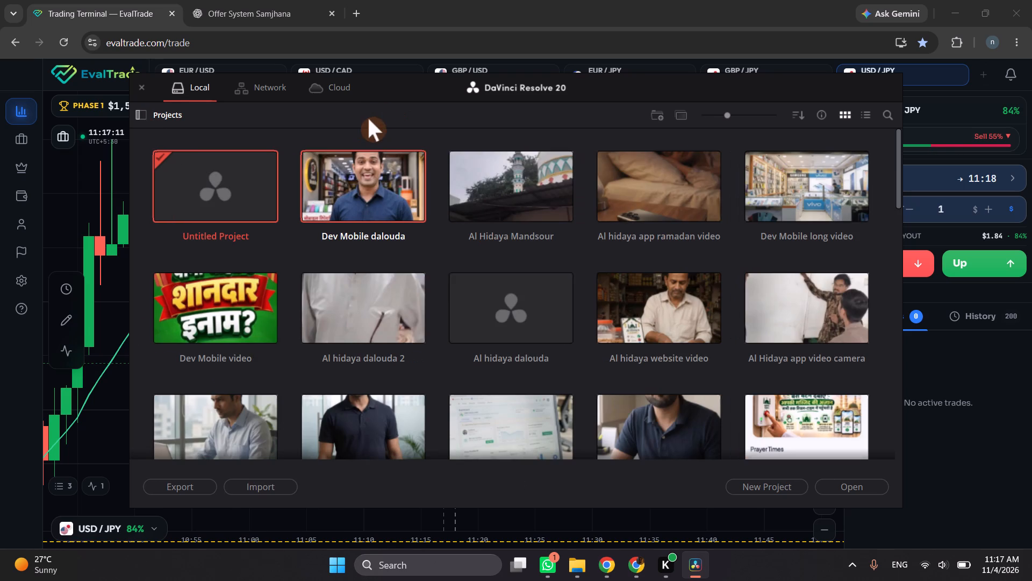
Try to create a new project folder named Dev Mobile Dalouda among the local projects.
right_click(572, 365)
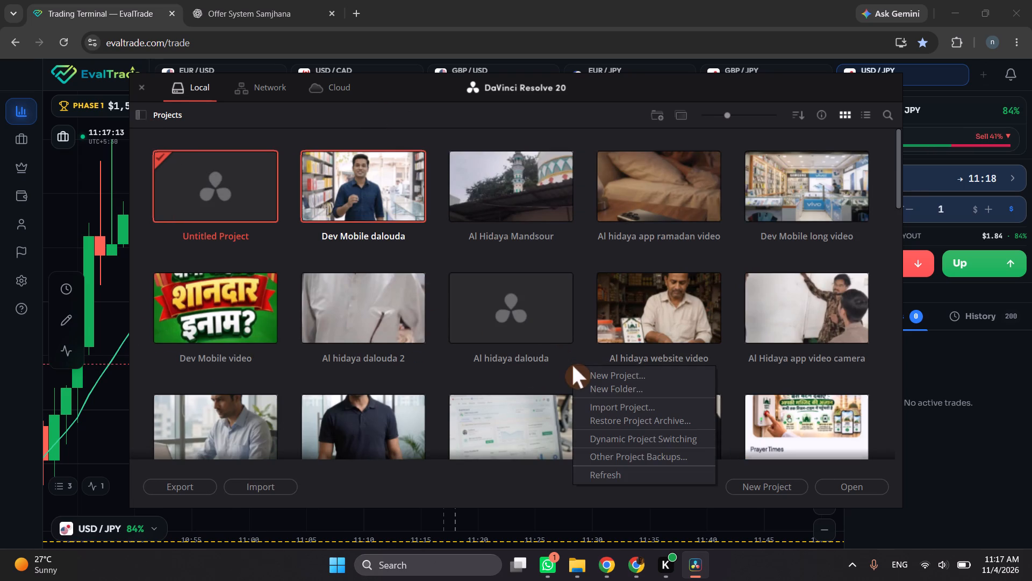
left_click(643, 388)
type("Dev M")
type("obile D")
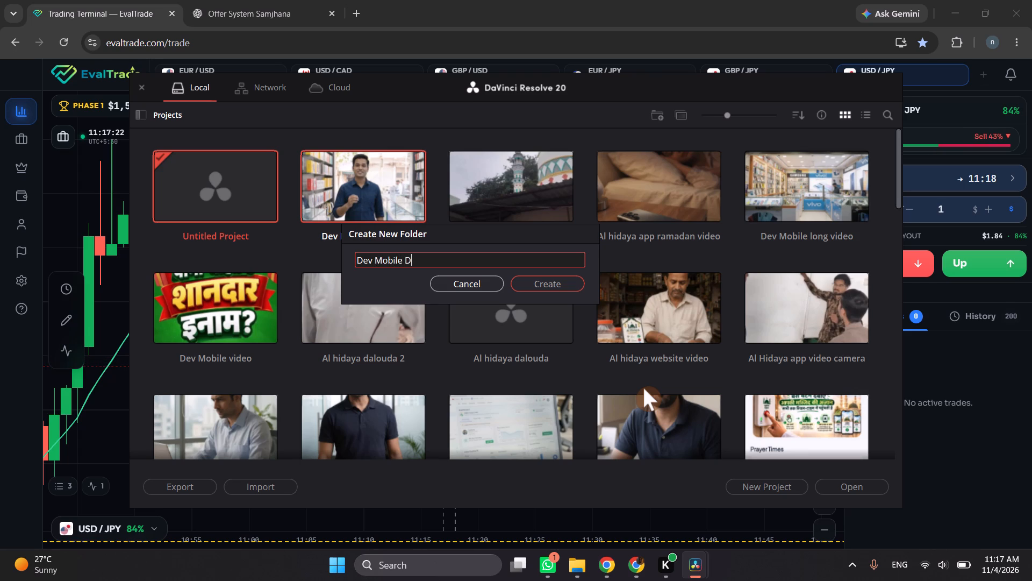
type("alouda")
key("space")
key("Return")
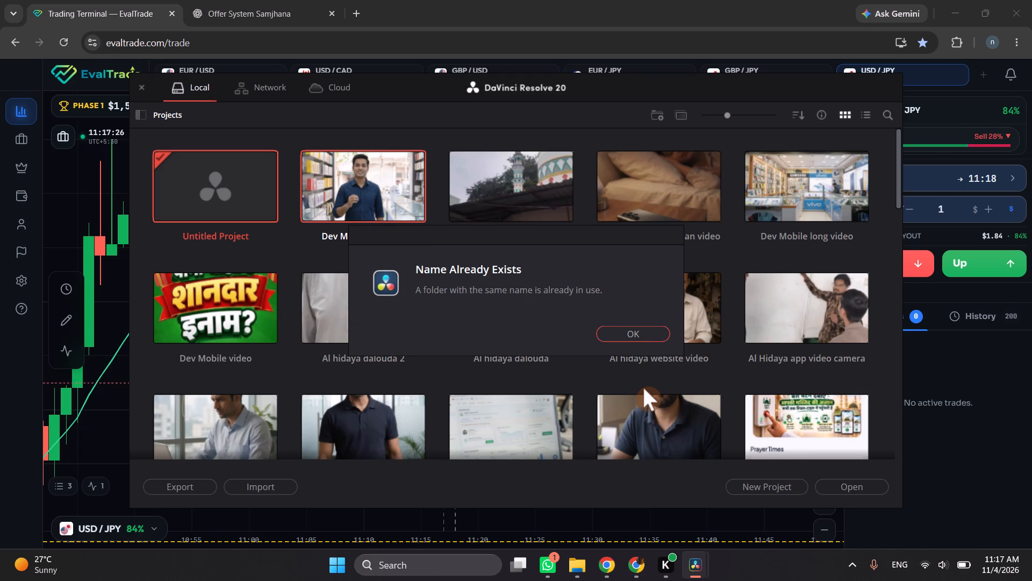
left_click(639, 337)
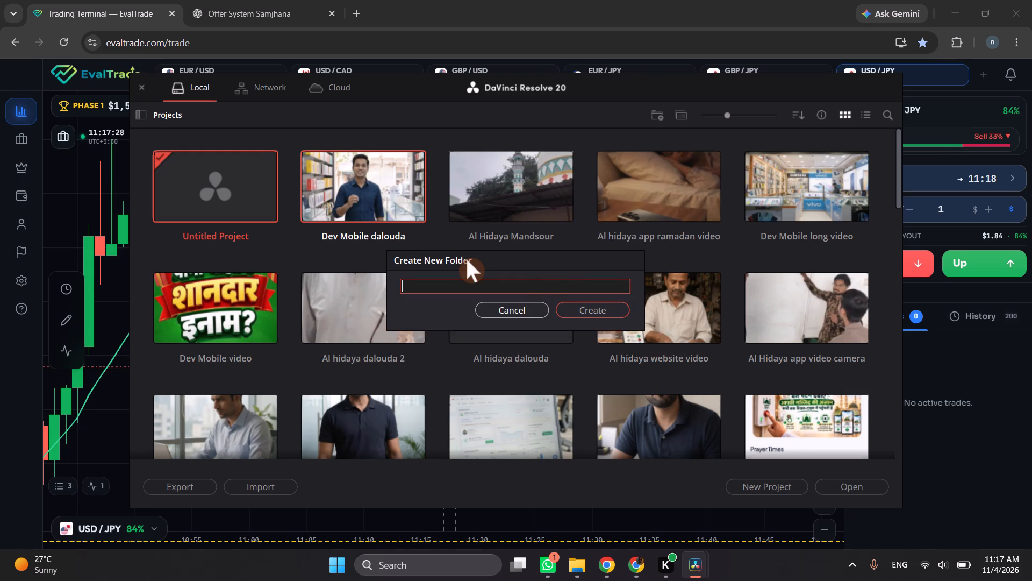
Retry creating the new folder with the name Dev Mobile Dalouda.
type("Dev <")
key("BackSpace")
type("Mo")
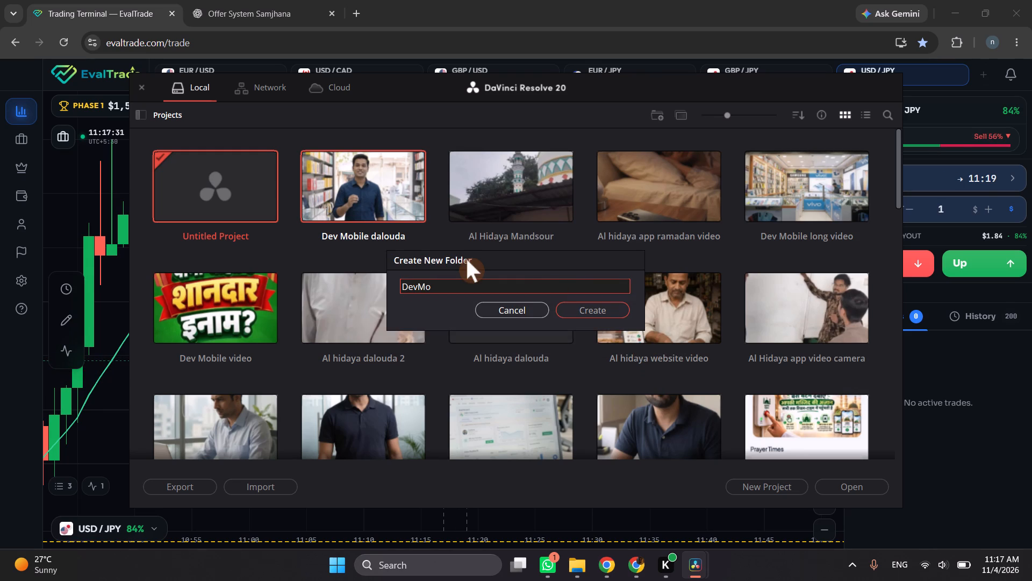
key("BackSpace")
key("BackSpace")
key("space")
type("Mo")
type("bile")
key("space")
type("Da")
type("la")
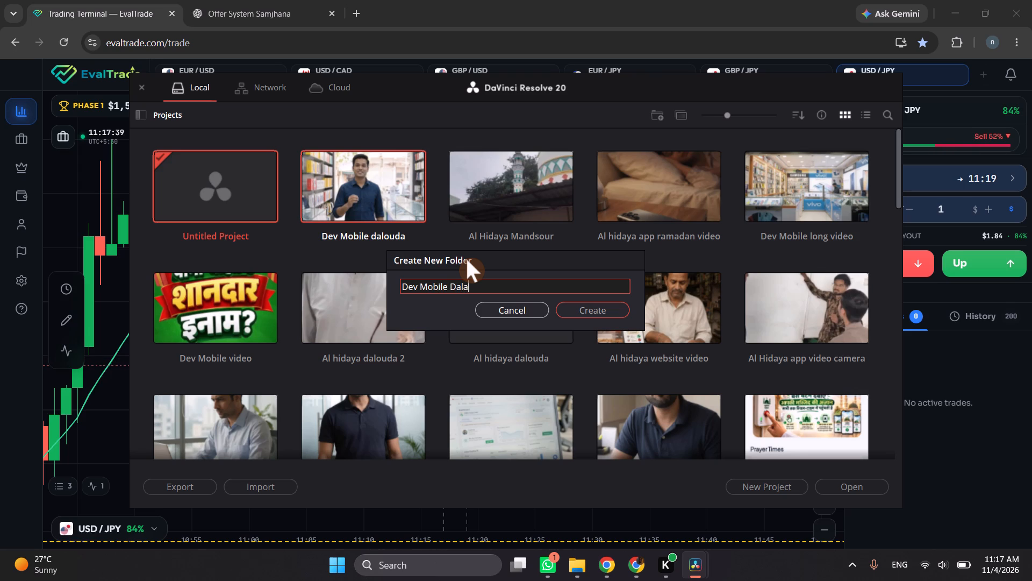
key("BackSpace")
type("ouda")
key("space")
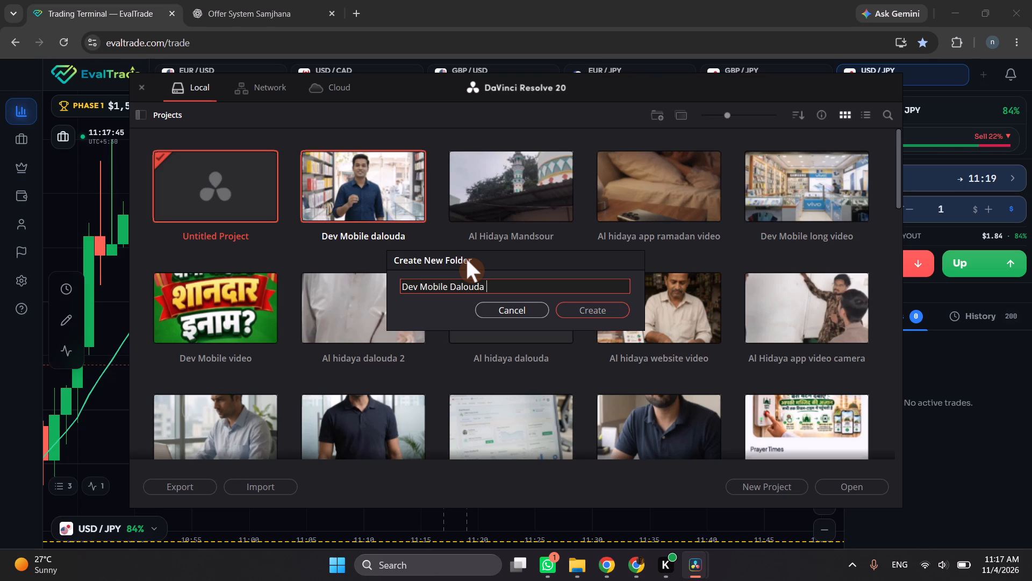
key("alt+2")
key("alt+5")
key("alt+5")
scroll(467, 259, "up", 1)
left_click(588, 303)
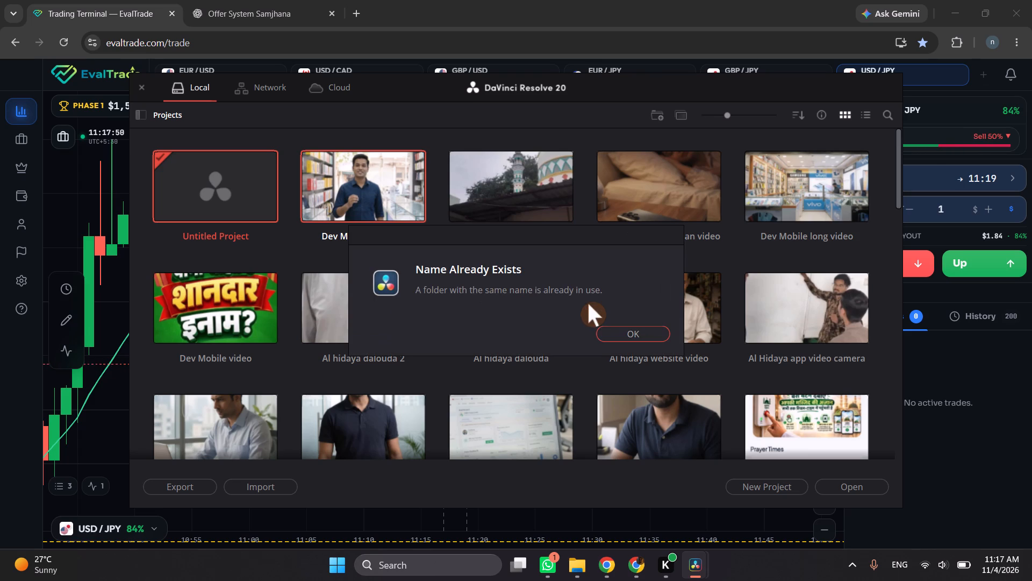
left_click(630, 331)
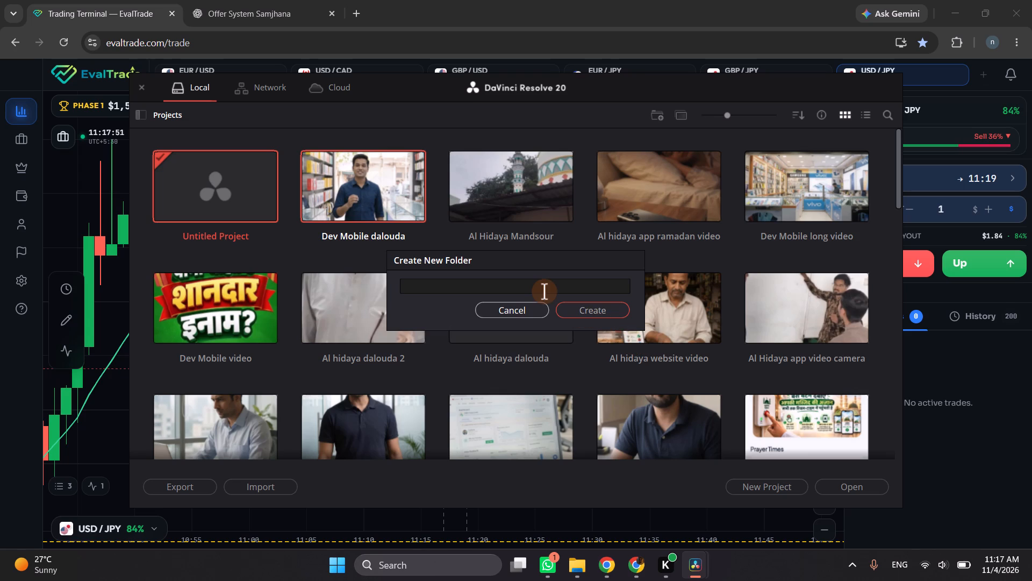
Name the new folder Dev Mobile Dalouda Video and create it.
left_click(543, 291)
type("De")
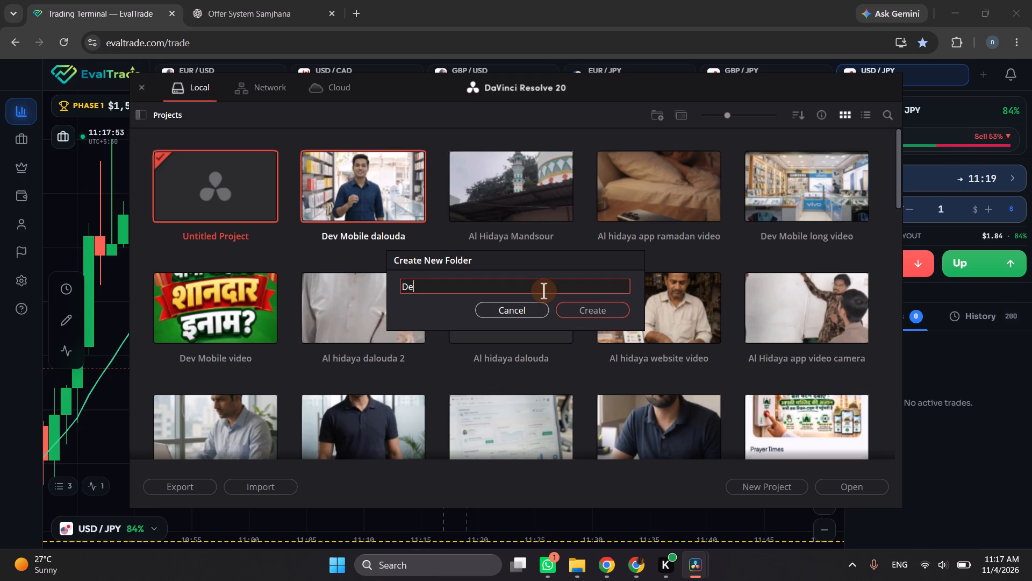
type("v Mobile")
key("space")
type("Da")
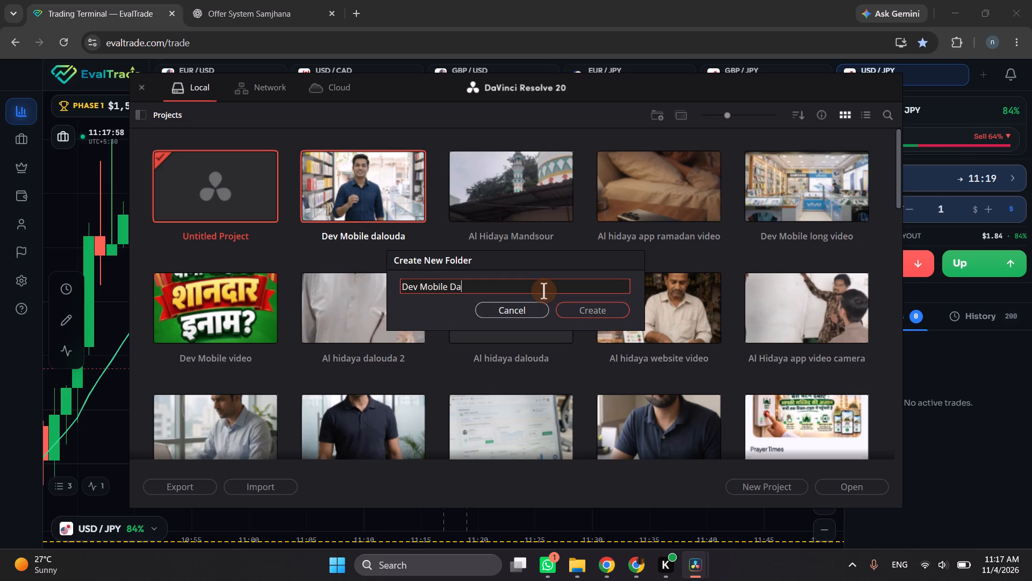
type("lo")
type("uda")
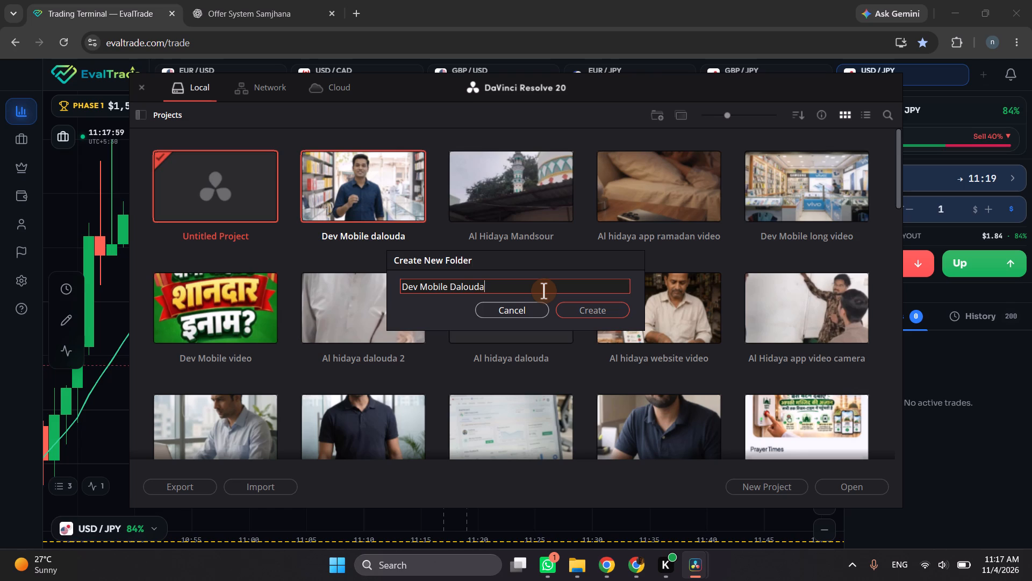
key("space")
type("Video")
key("space")
key("Return")
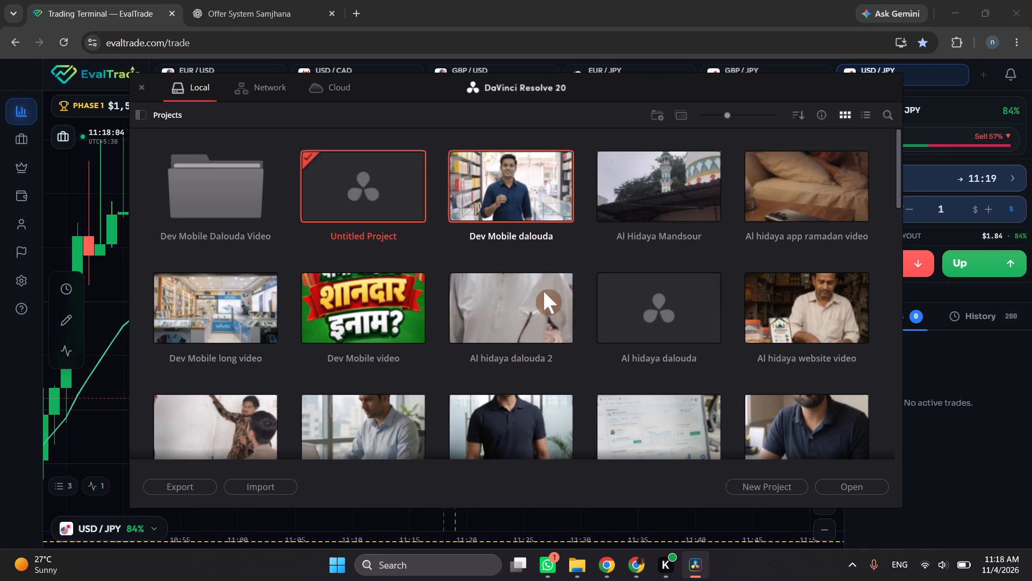
Move the Dev Mobile dalouda project into the Dev Mobile Dalouda Video folder.
scroll(492, 314, "up", 1)
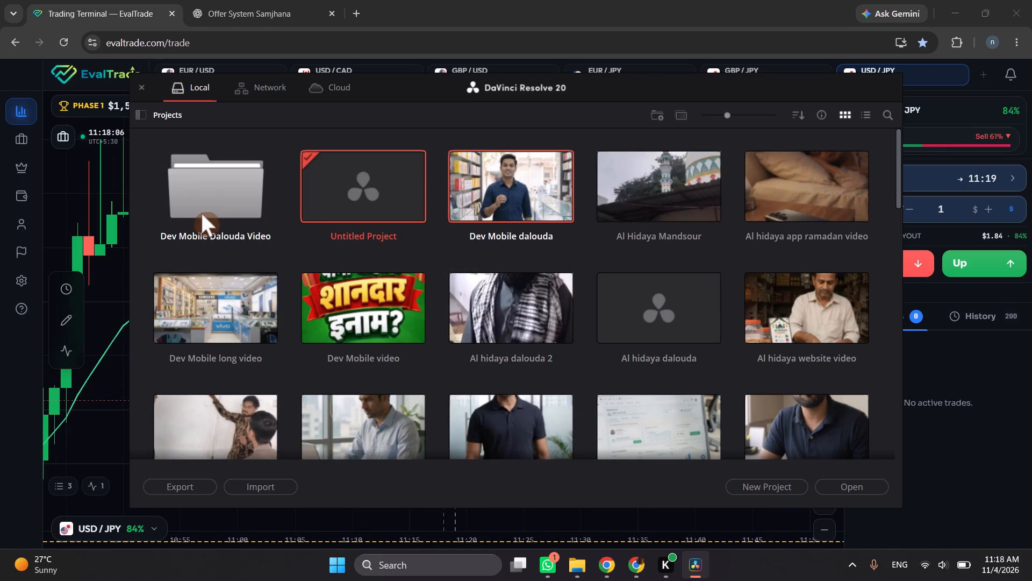
left_click_drag(508, 204, 220, 205)
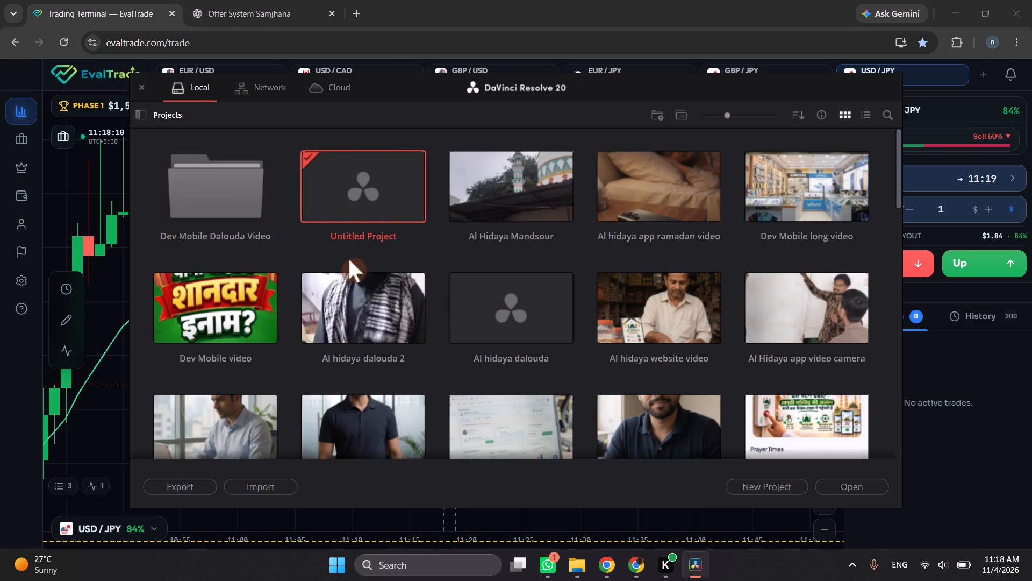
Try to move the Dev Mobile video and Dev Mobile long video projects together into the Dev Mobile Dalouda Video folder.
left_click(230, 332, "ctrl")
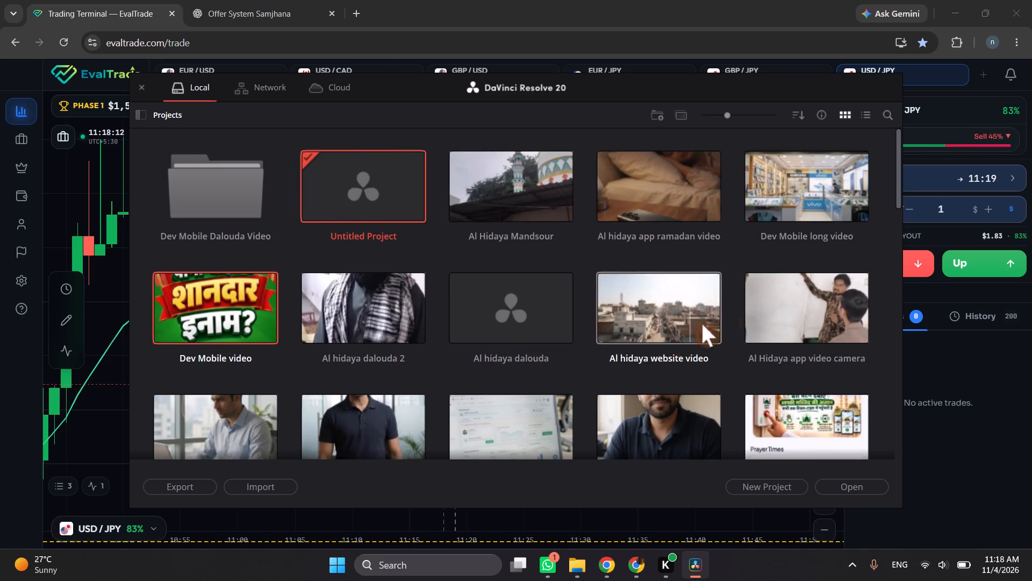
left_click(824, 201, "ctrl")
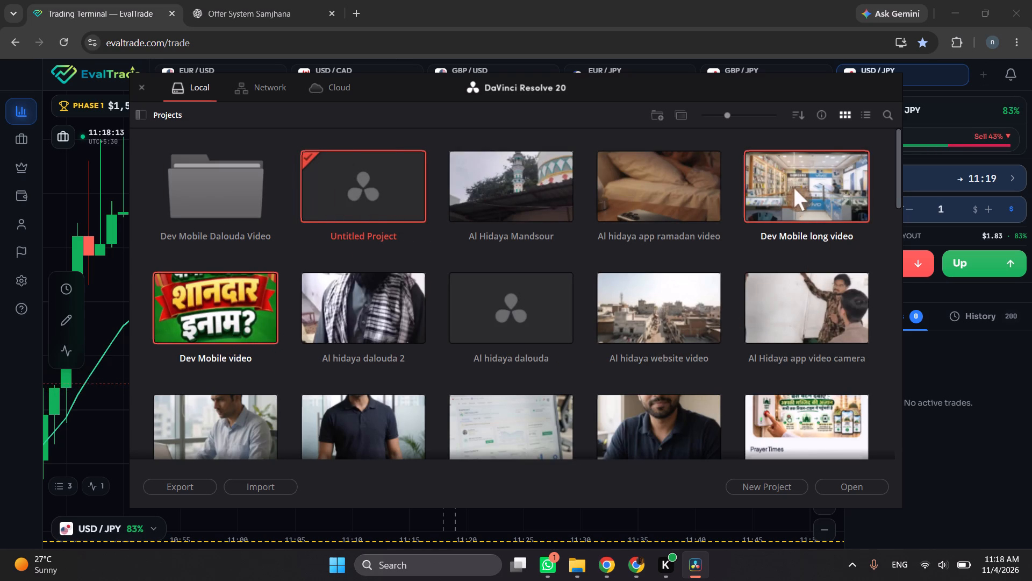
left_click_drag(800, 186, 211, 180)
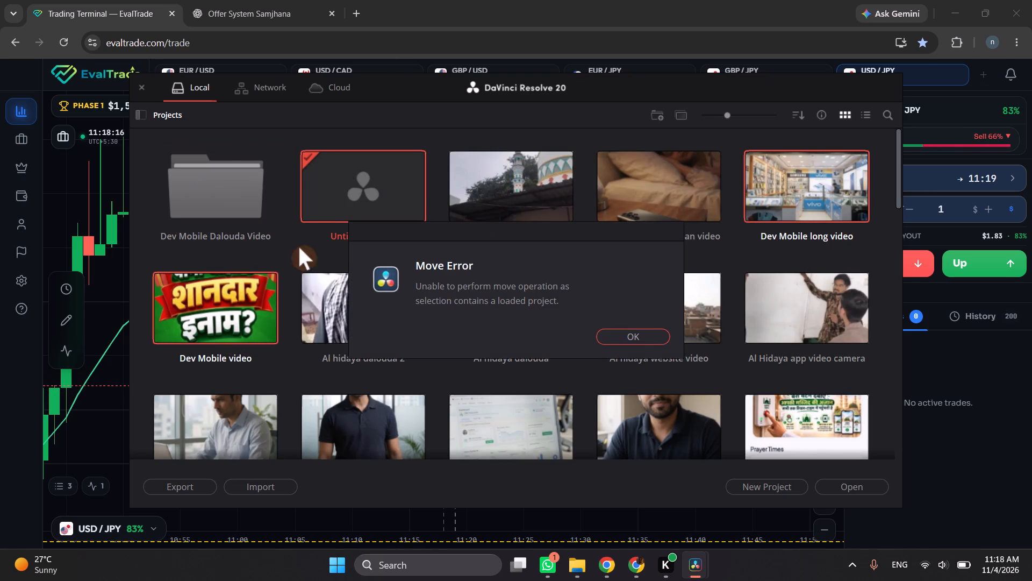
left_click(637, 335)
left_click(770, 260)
Move the Dev Mobile video and Dev Mobile long video projects one at a time into the Dev Mobile Dalouda Video folder.
left_click_drag(217, 335, 219, 331)
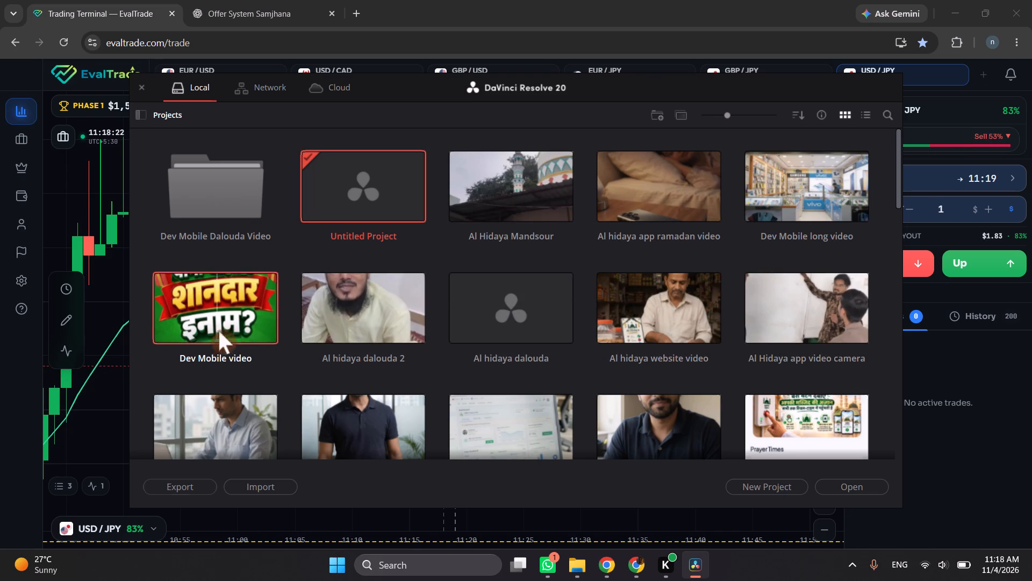
left_click_drag(219, 331, 226, 208)
left_click(803, 199)
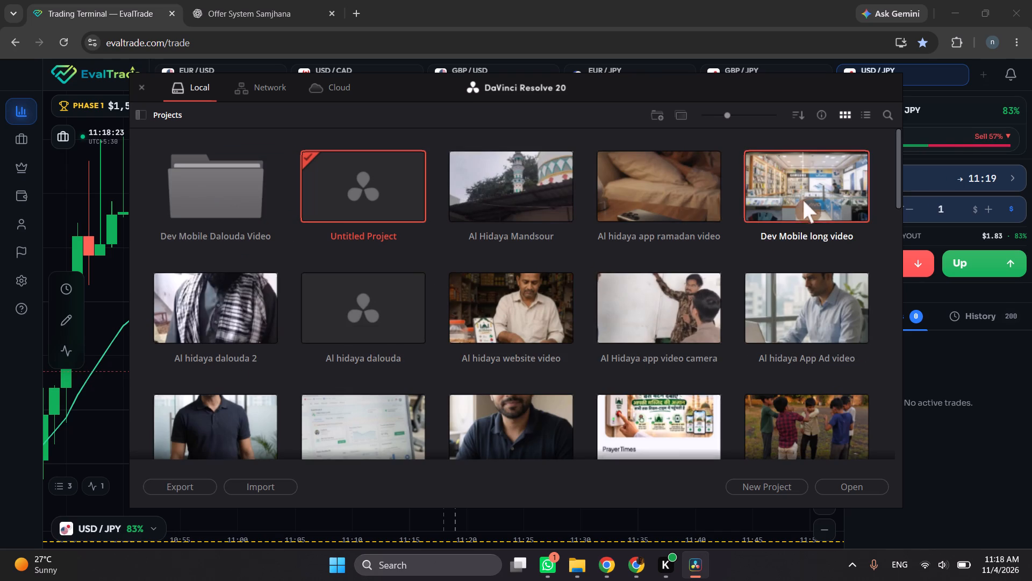
left_click_drag(819, 197, 208, 191)
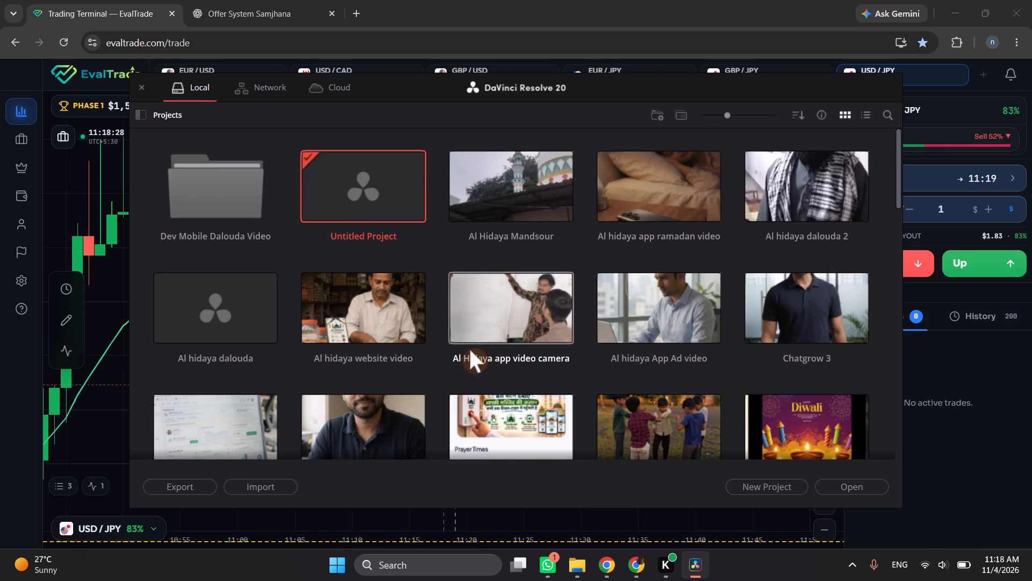
Create a new project folder named Al Hidaya App Video among the local projects.
scroll(472, 360, "down", 2)
scroll(472, 360, "up", 2)
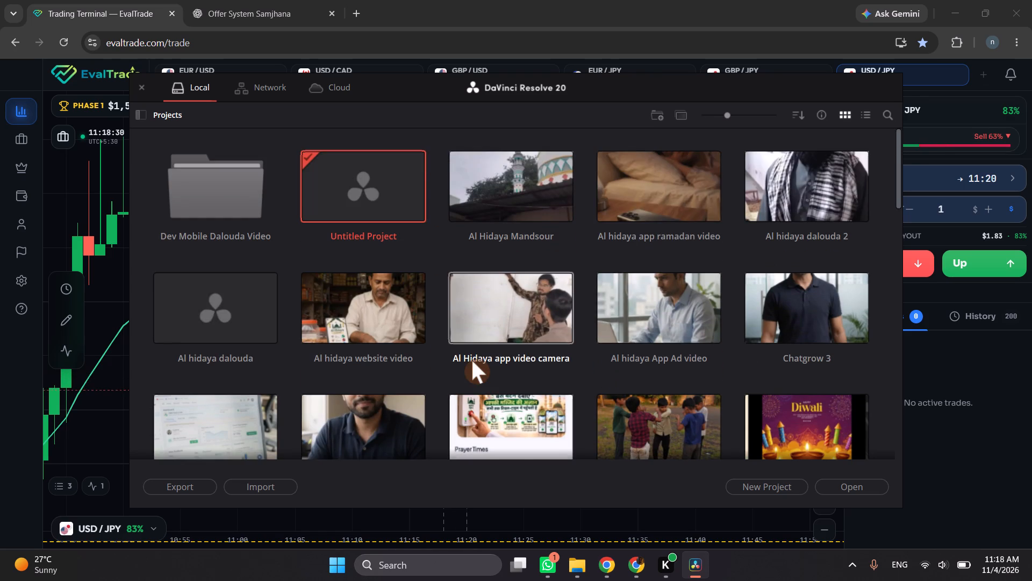
scroll(472, 360, "down", 1)
scroll(472, 360, "up", 2)
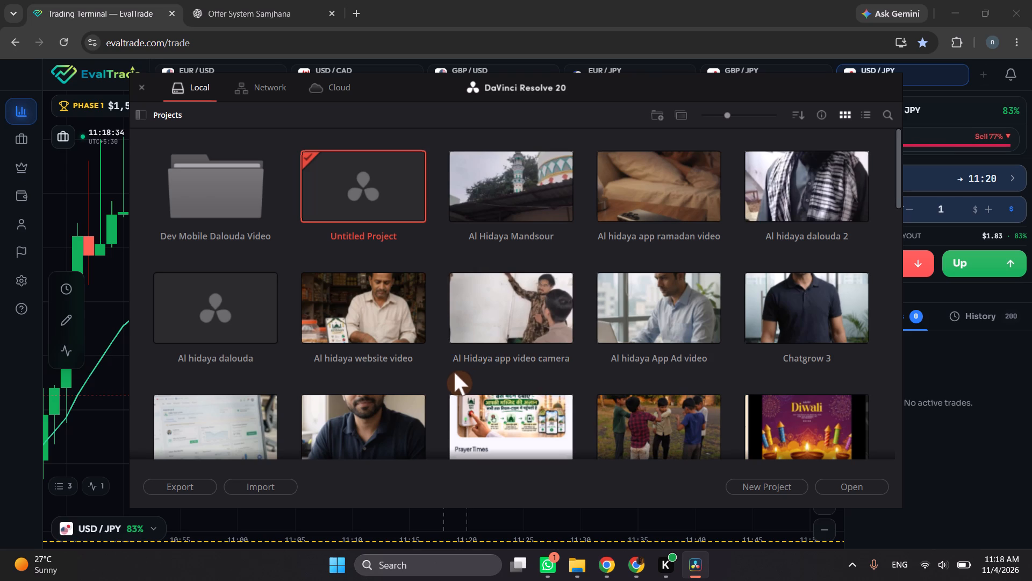
right_click(450, 372)
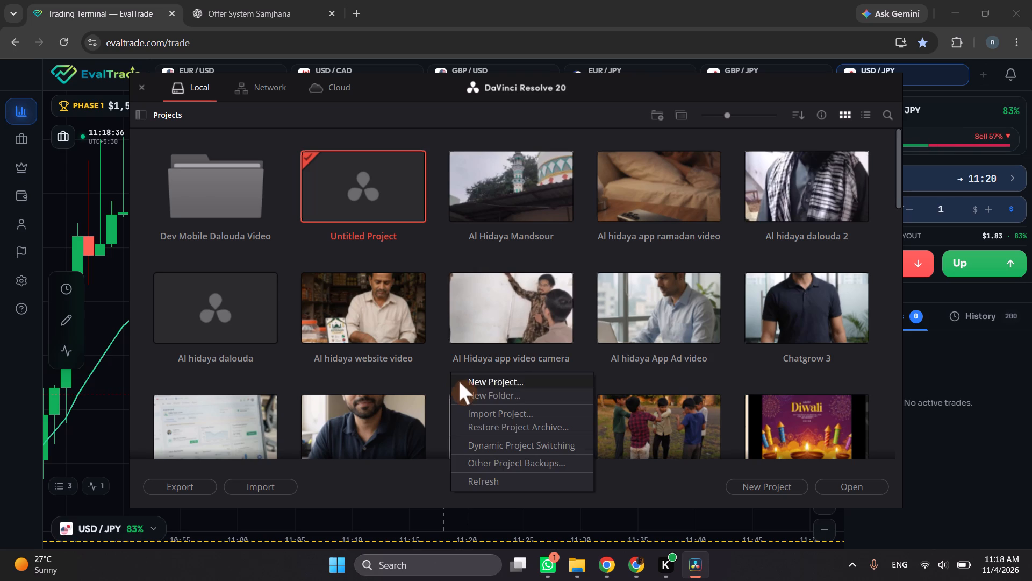
left_click(483, 395)
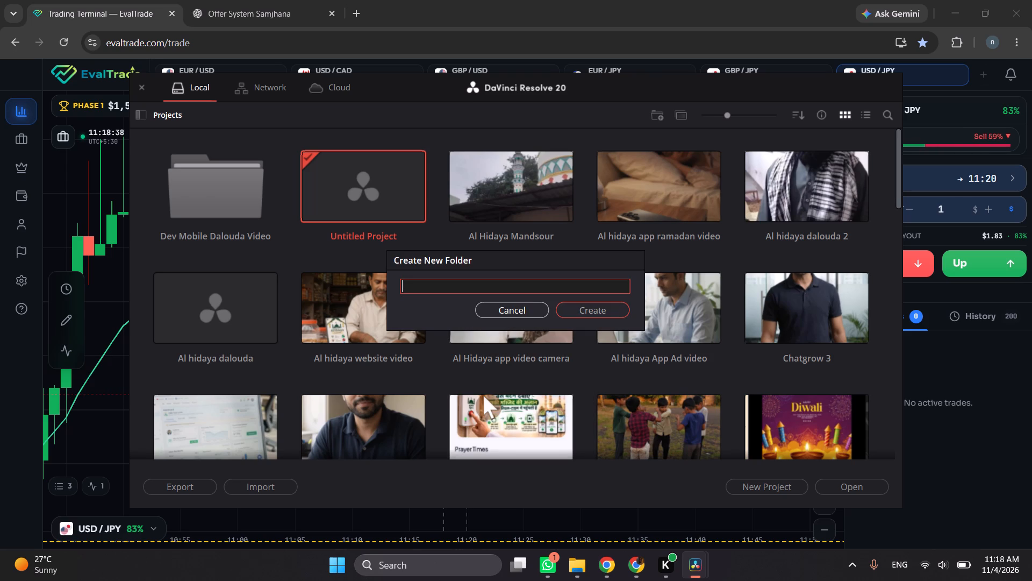
type("Al Hidaya App")
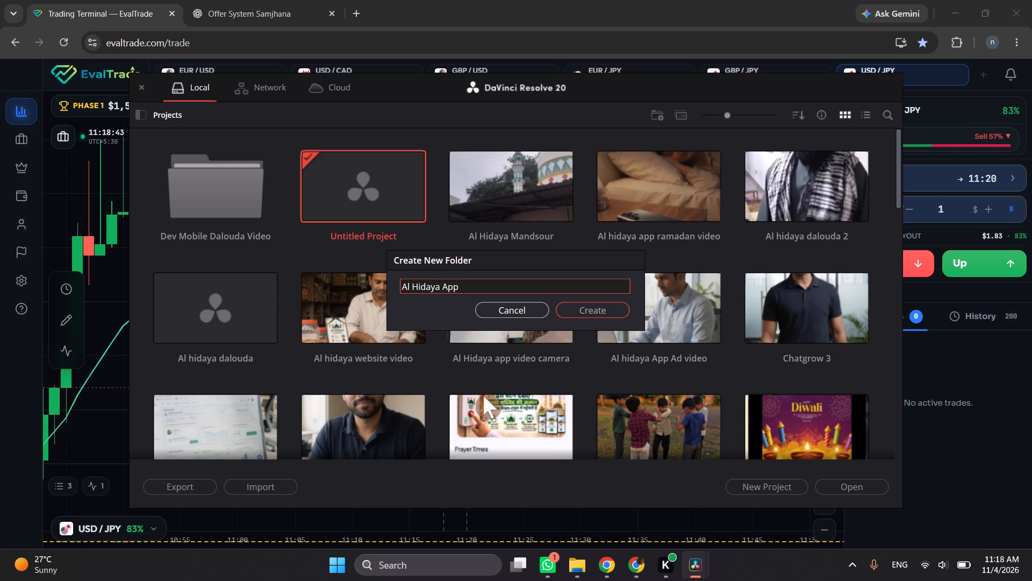
key("space")
type("Vi")
type("deo")
key("space")
key("Return")
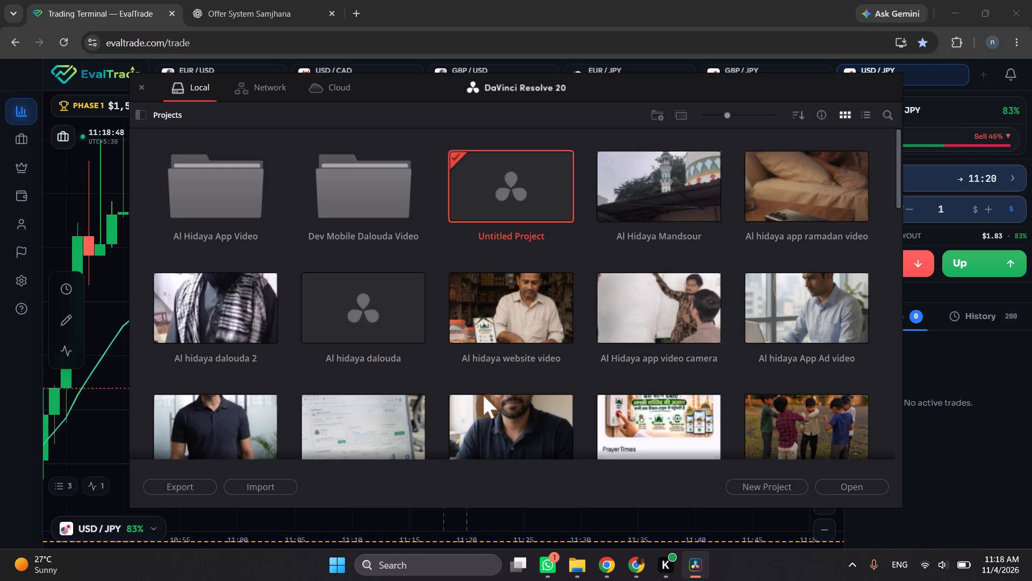
Move all seven Al Hidaya projects, from Al Hidaya Mandsour through Al hidaya dalouda 2, together into the Al Hidaya App Video folder.
left_click(688, 200)
left_click(802, 210, "ctrl")
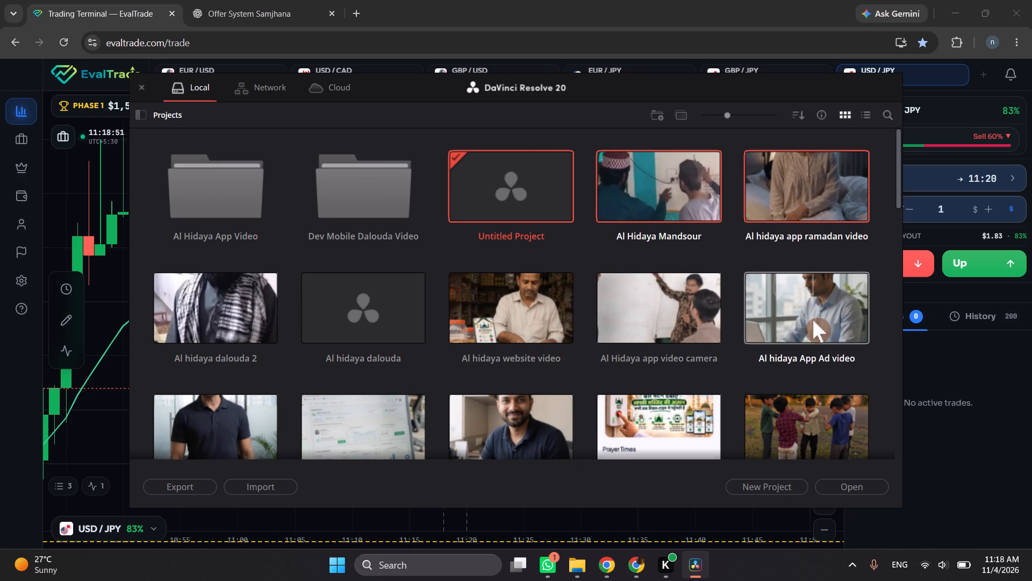
left_click(813, 320, "ctrl")
left_click(643, 332, "ctrl")
left_click(527, 323, "ctrl")
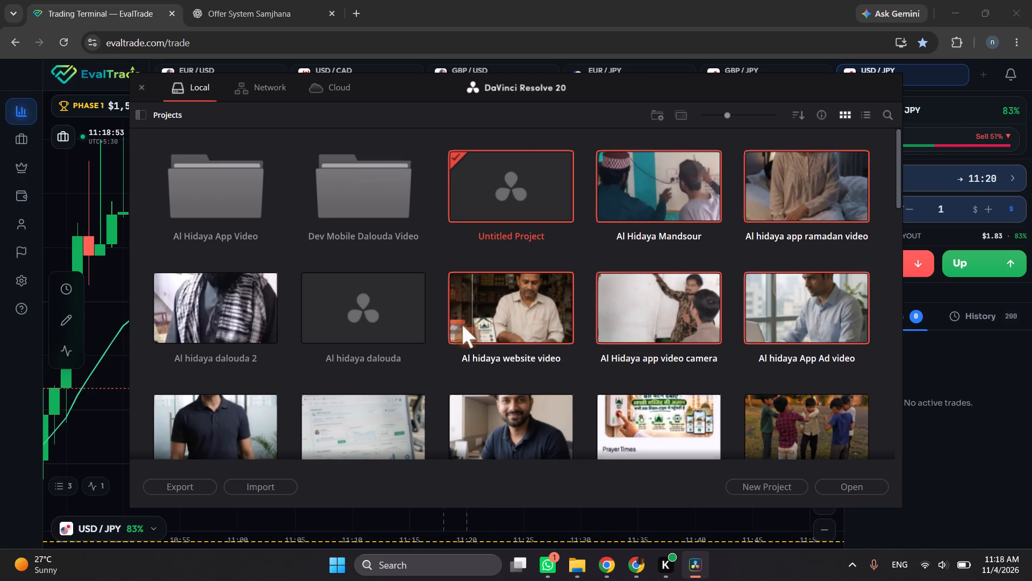
left_click(362, 327, "ctrl")
left_click(220, 311, "ctrl")
left_click_drag(224, 316, 222, 200)
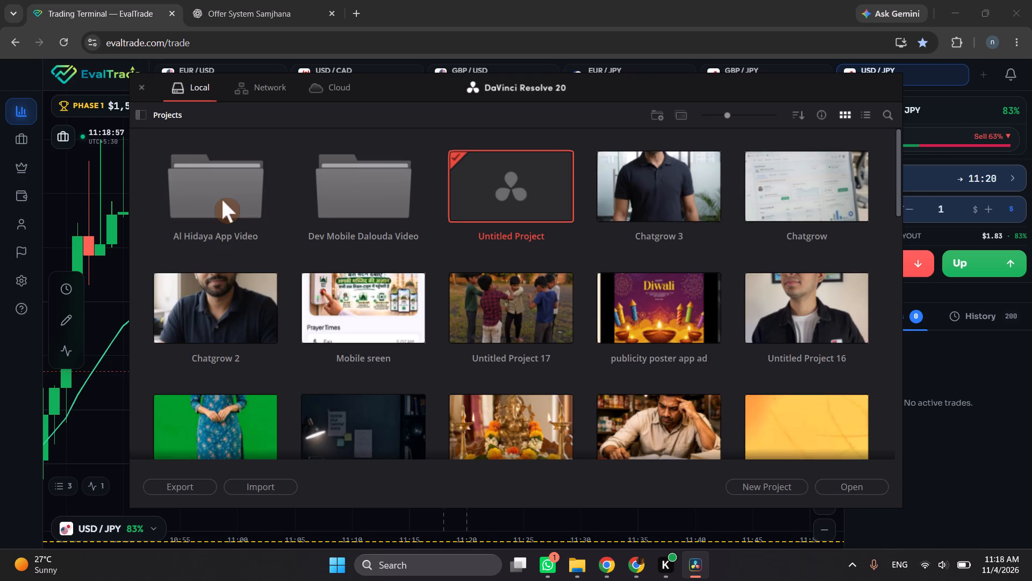
Move the Mobile sreen project into the Al Hidaya App Video folder.
left_click(382, 320)
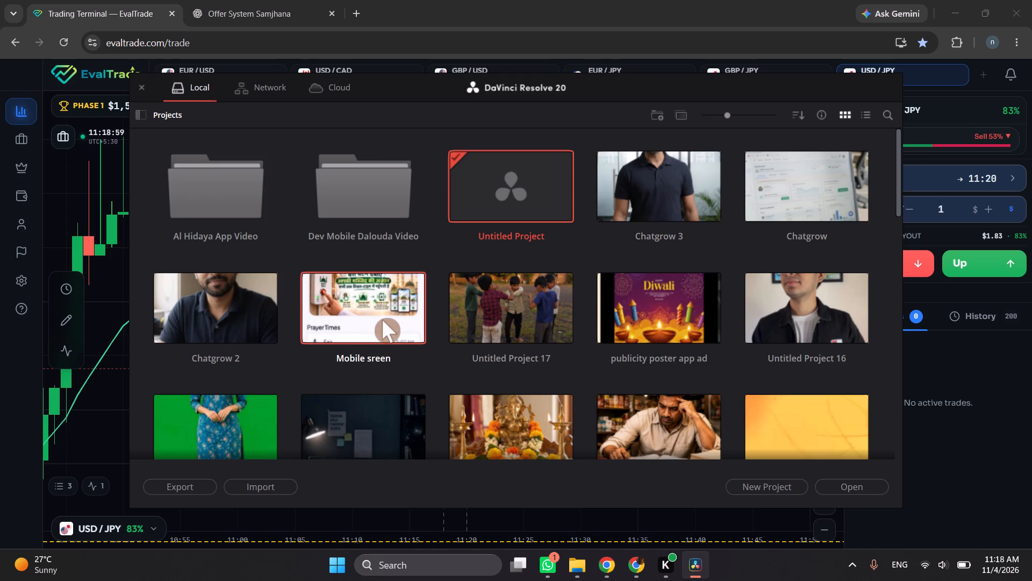
left_click_drag(360, 317, 221, 189)
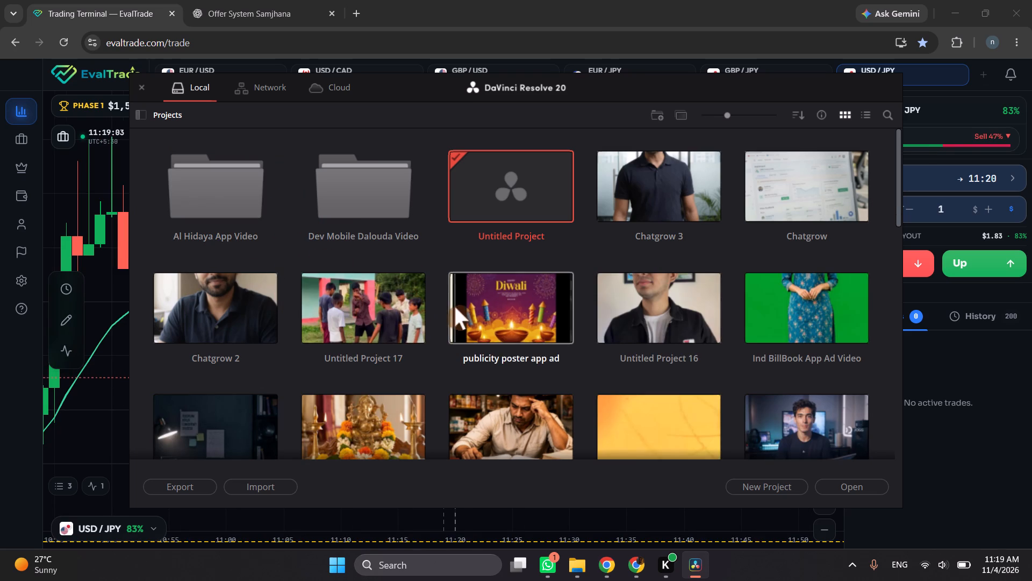
Look through the remaining local projects in the Project Manager, down to the oldest untitled ones.
scroll(633, 304, "down", 1)
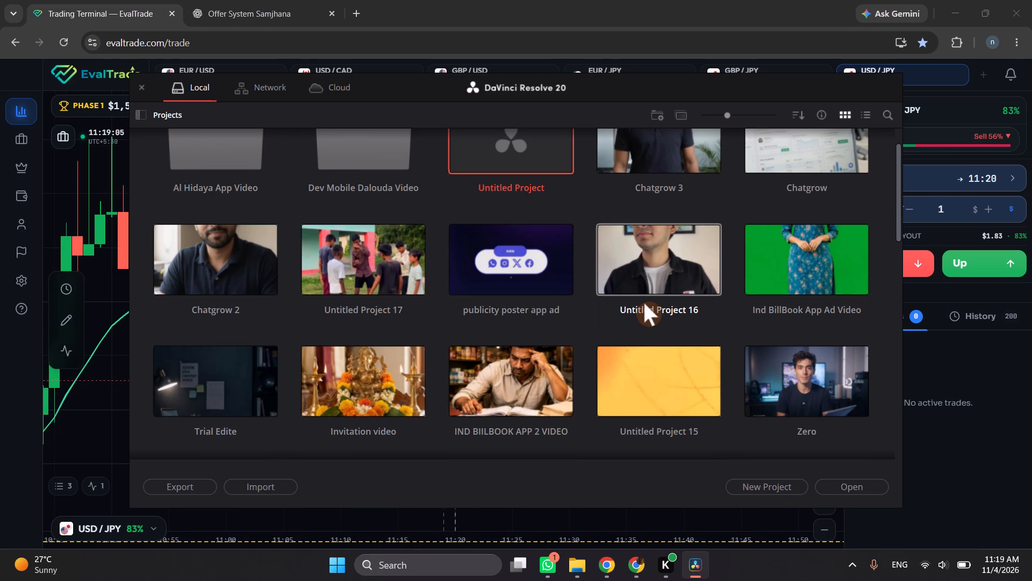
scroll(644, 303, "down", 3)
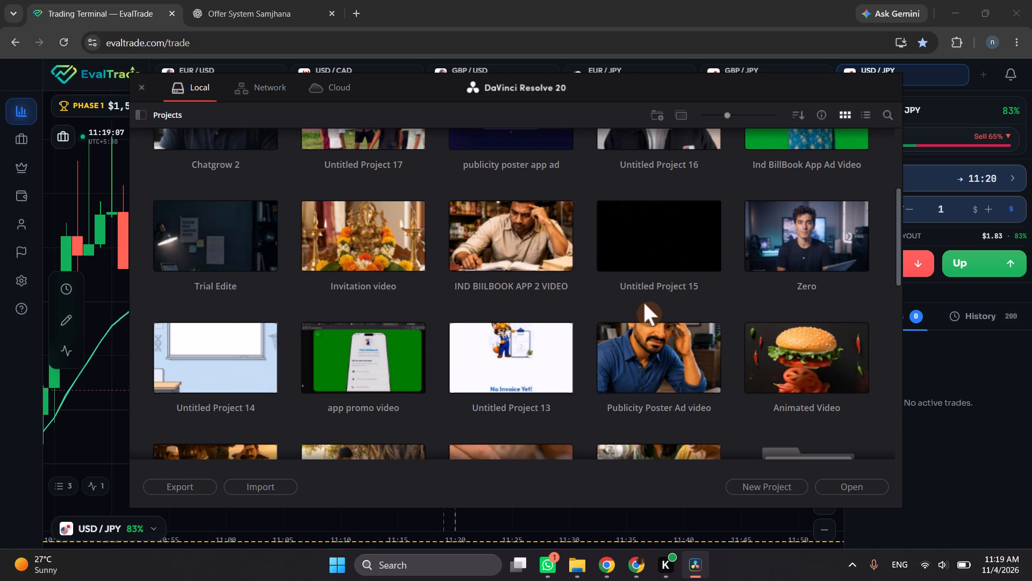
scroll(644, 303, "down", 11)
scroll(644, 303, "up", 4)
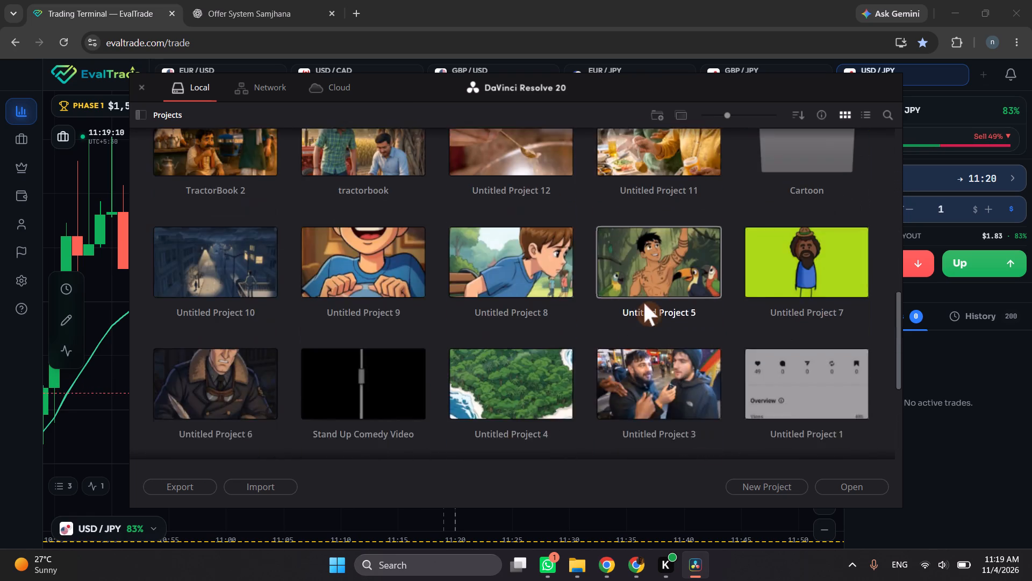
scroll(644, 303, "up", 20)
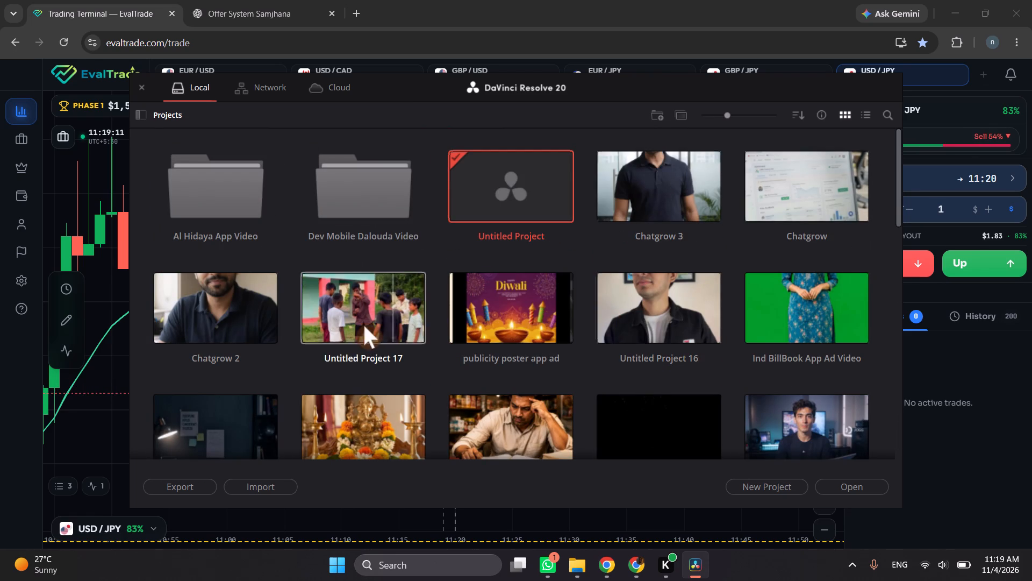
Open the Dev Mobile Dalouda Video project folder.
left_click(364, 205)
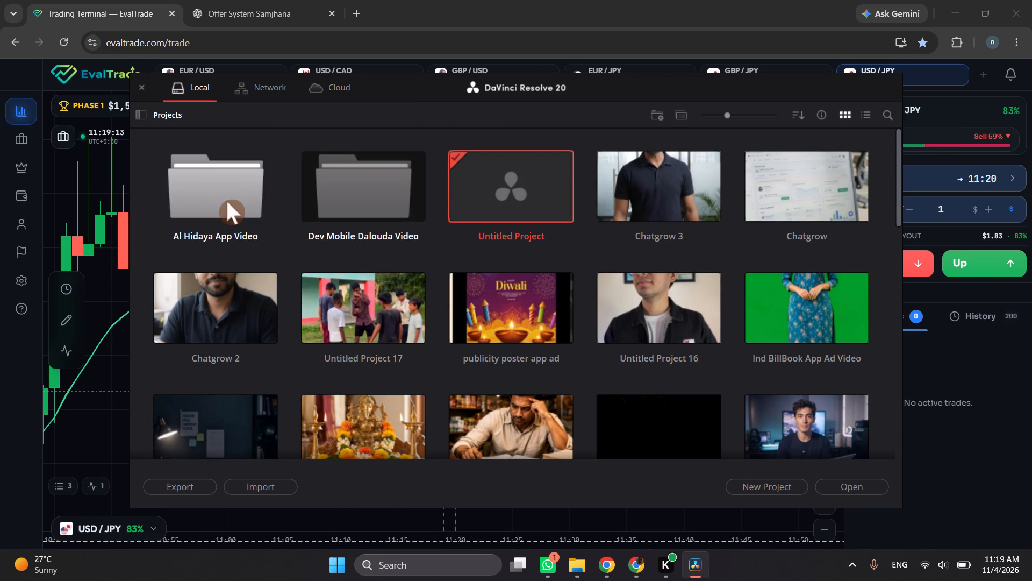
left_click(227, 201)
double_click(372, 196)
scroll(489, 359, "up", 4)
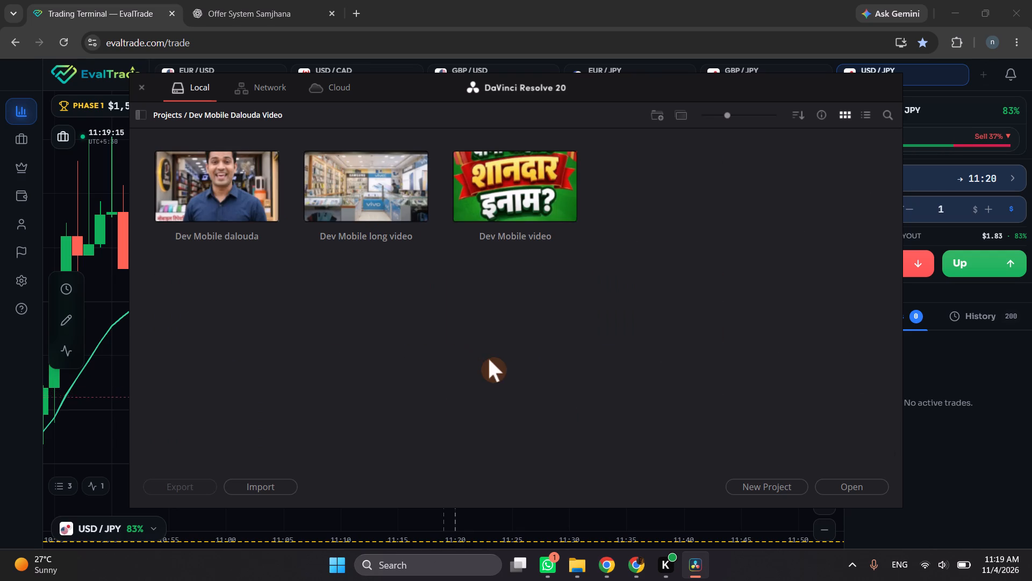
Look over the Dev Mobile projects stored inside the Dev Mobile Dalouda Video folder.
left_click(503, 191)
left_click(341, 219)
left_click(222, 216)
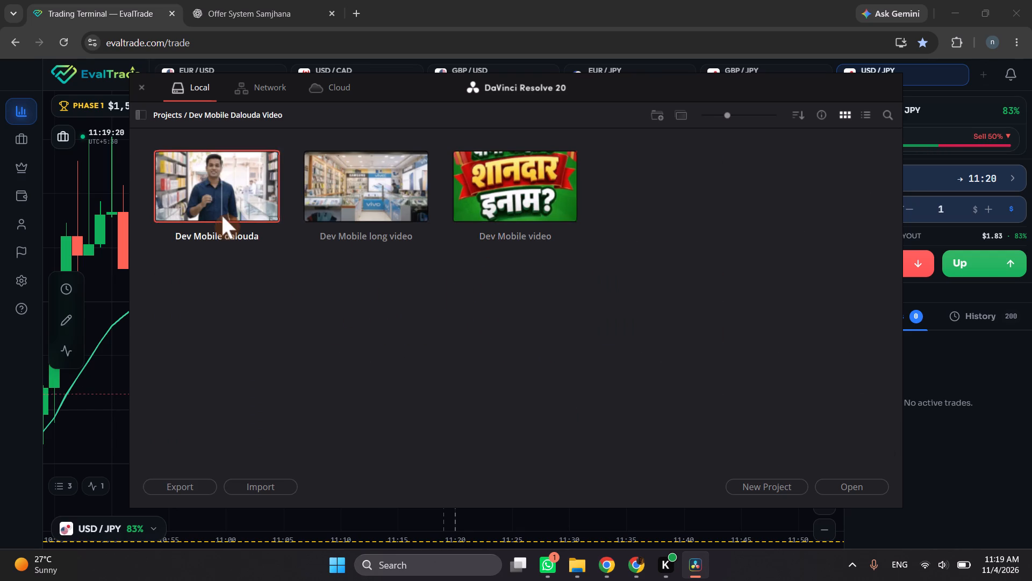
left_click(498, 215)
left_click(564, 329)
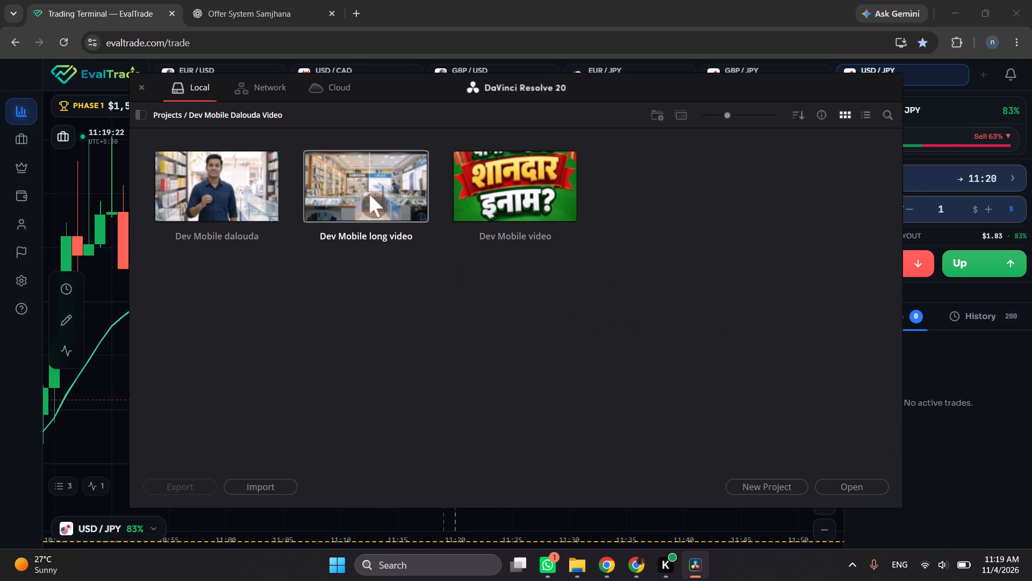
left_click(529, 206)
left_click(589, 381)
left_click(363, 193)
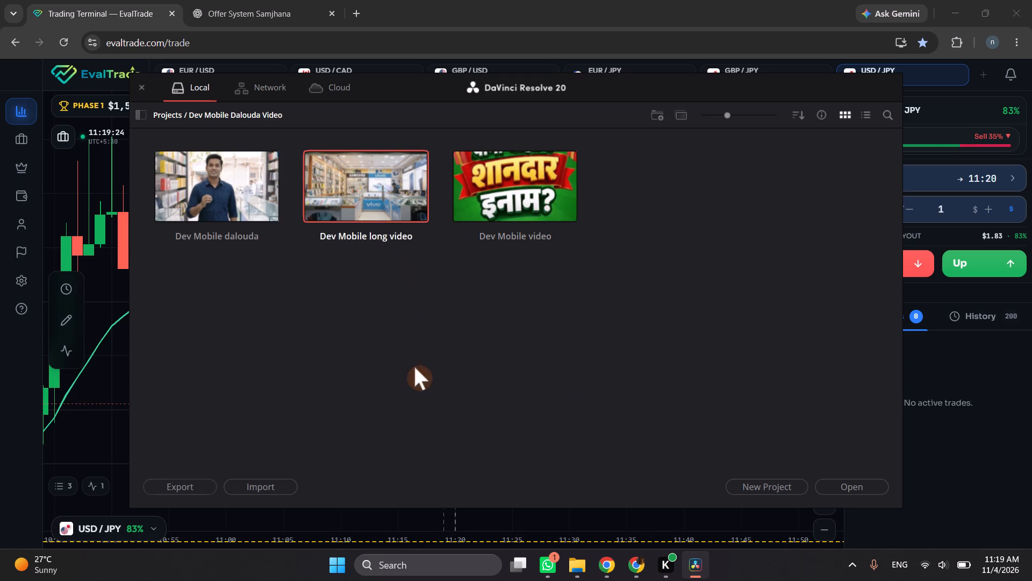
left_click(414, 367)
left_click(236, 201)
left_click(449, 430)
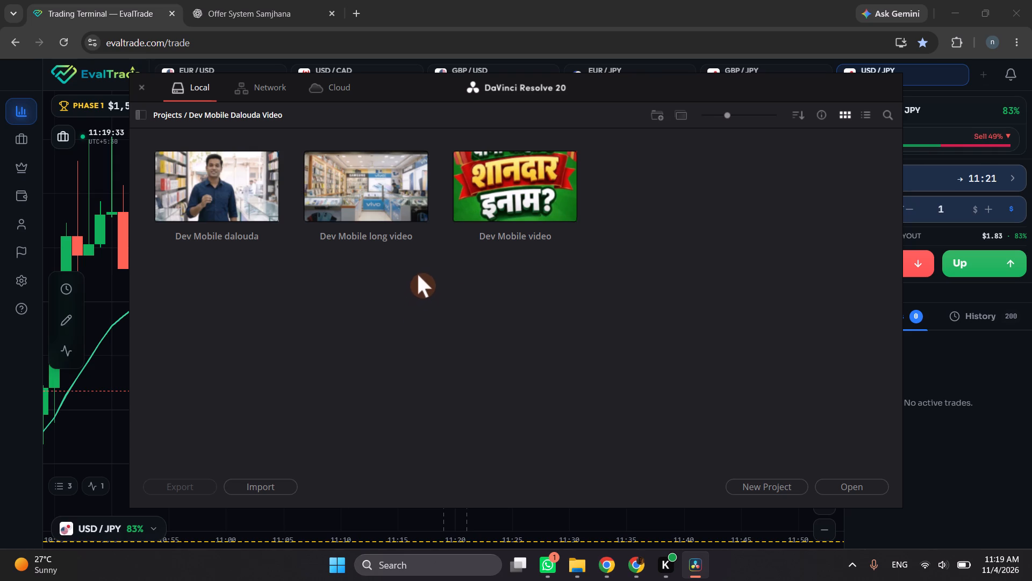
Create a new project named Dev Mobile Screen Recording Video inside the Dev Mobile Dalouda Video folder.
left_click(776, 488)
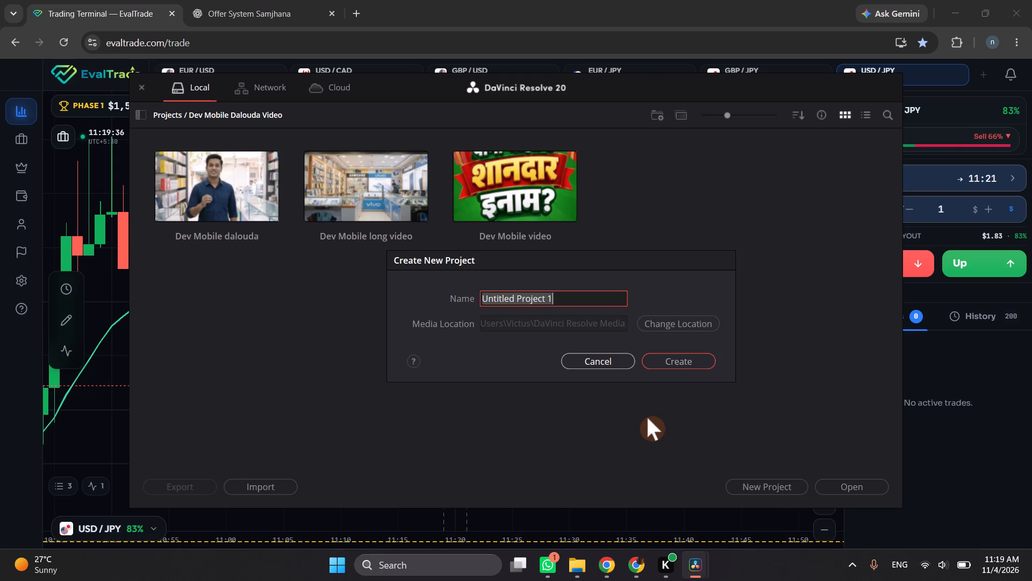
type("Dev Mobile")
key("space")
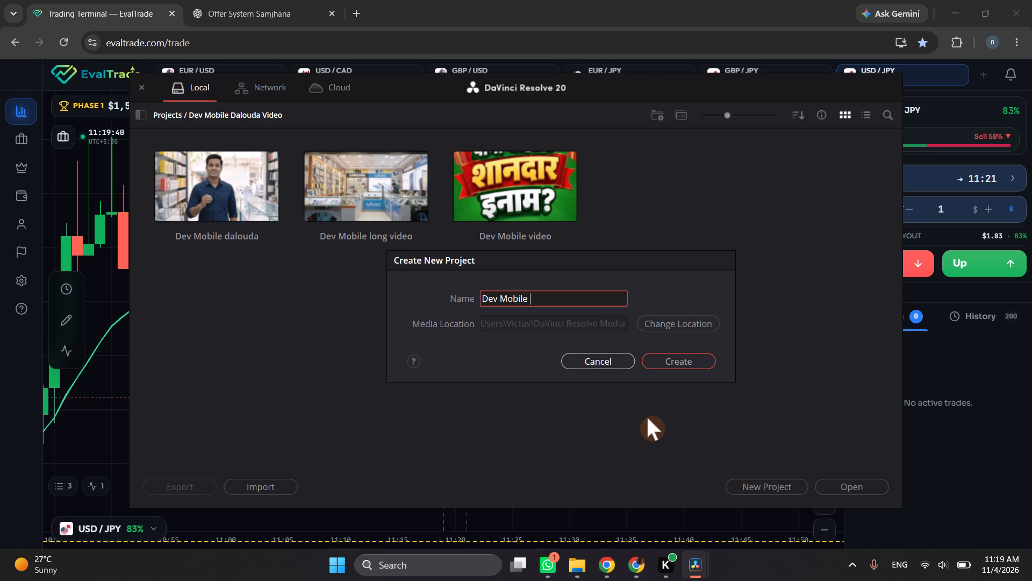
type("Sc")
key("r")
type("een")
key("space")
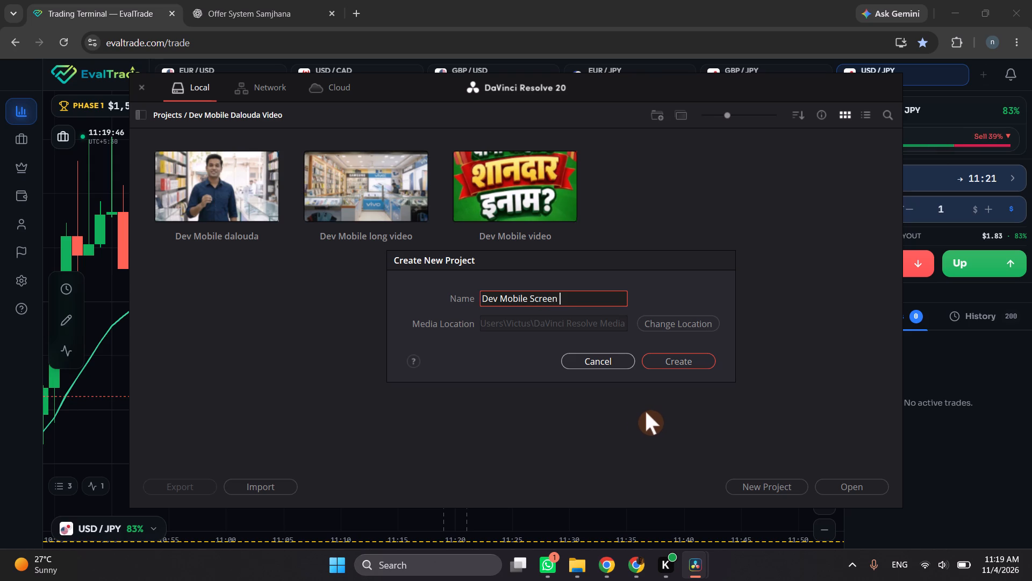
type("Reco")
key("r")
type("ding")
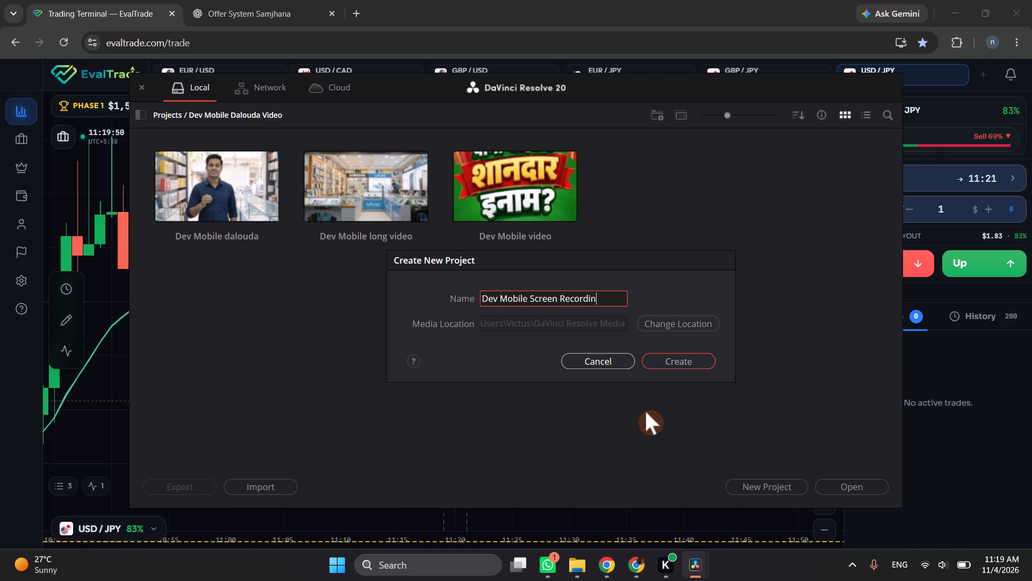
key("space")
type("Video")
key("space")
key("Return")
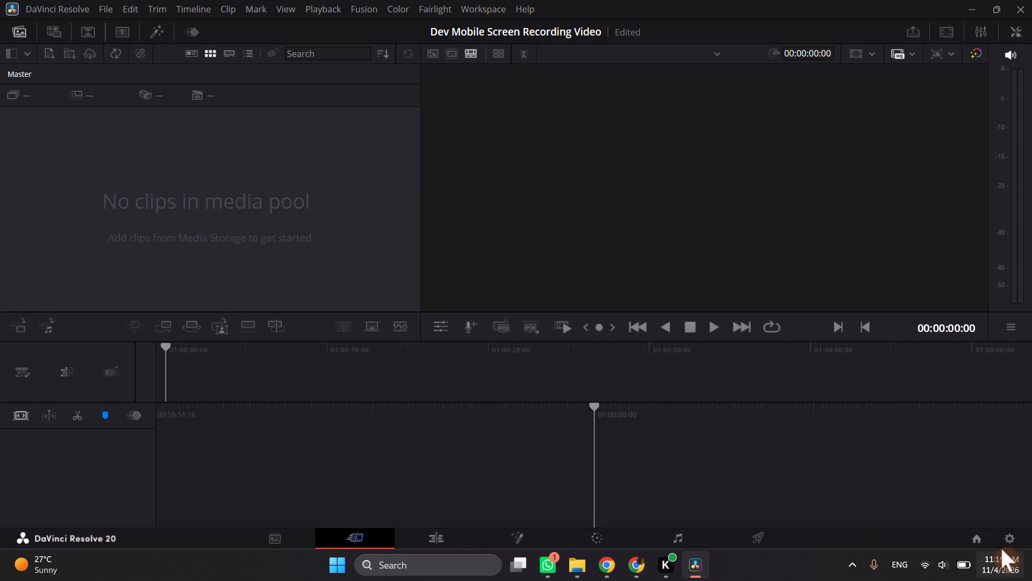
Check the new project's master settings for timeline resolution and frame rate, leaving them as they are.
left_click(1010, 538)
scroll(1010, 538, "up", 1)
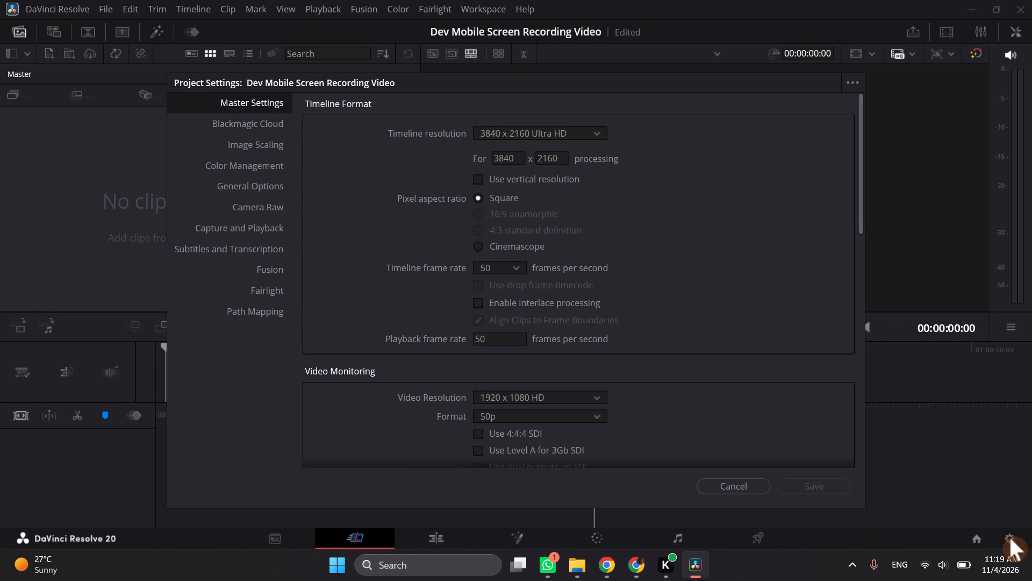
left_click(745, 488)
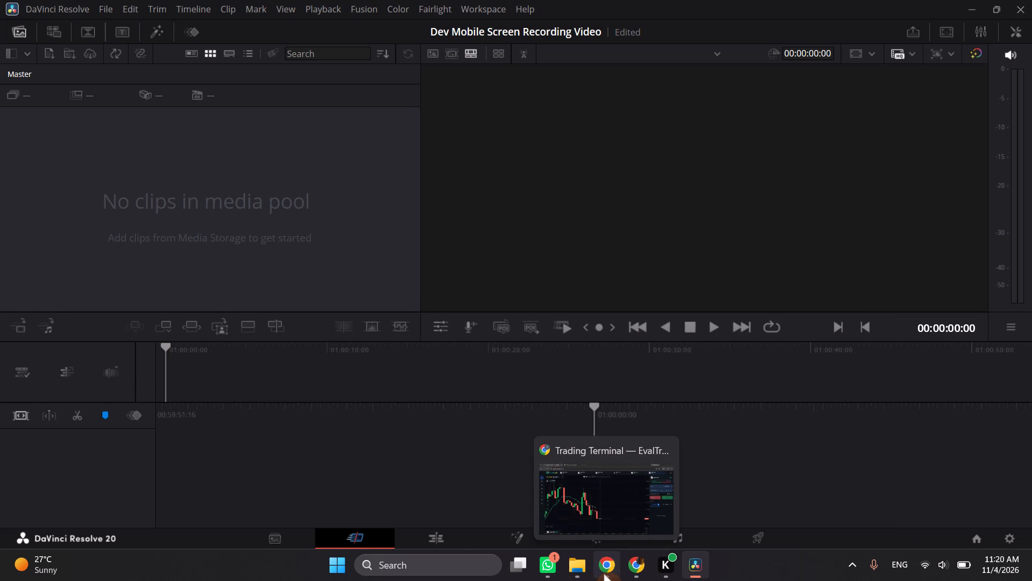
left_click(1012, 542)
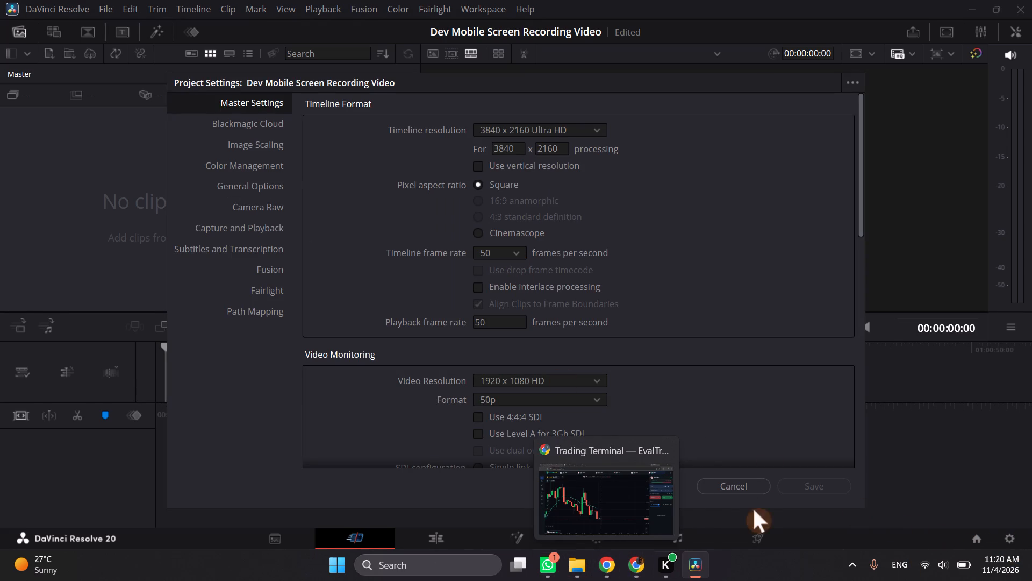
left_click(724, 491)
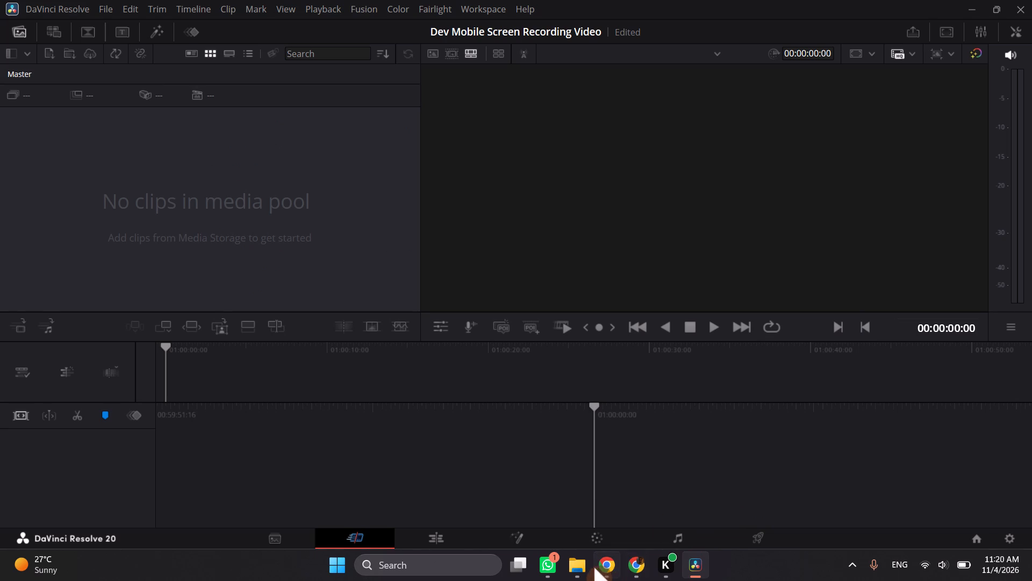
On the Edit page, import the Record_2026-11-04 screen recording from the Downloads folder into the media pool.
left_click(428, 531)
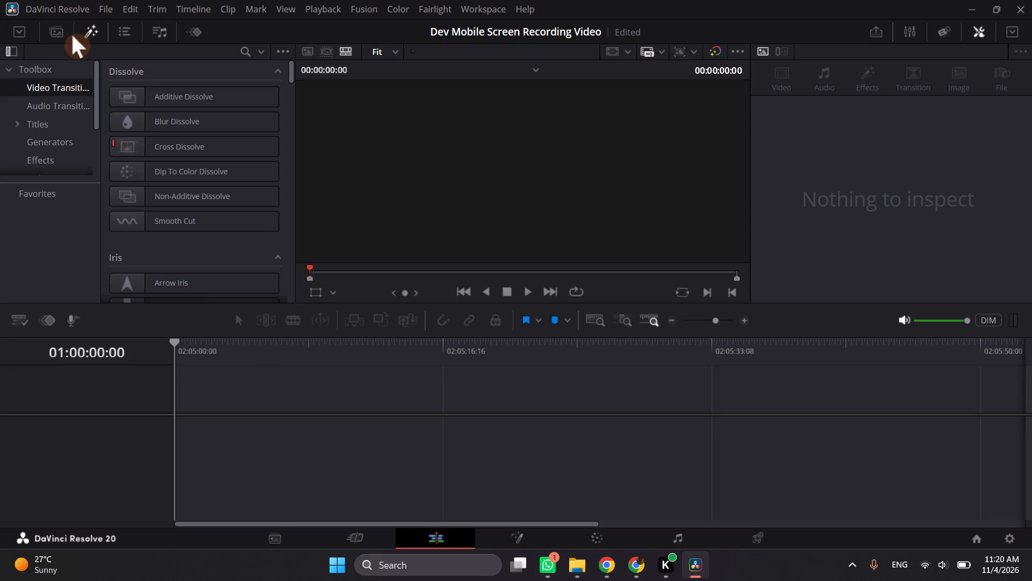
left_click(58, 34)
left_click(89, 28)
left_click(64, 24)
left_click(128, 142)
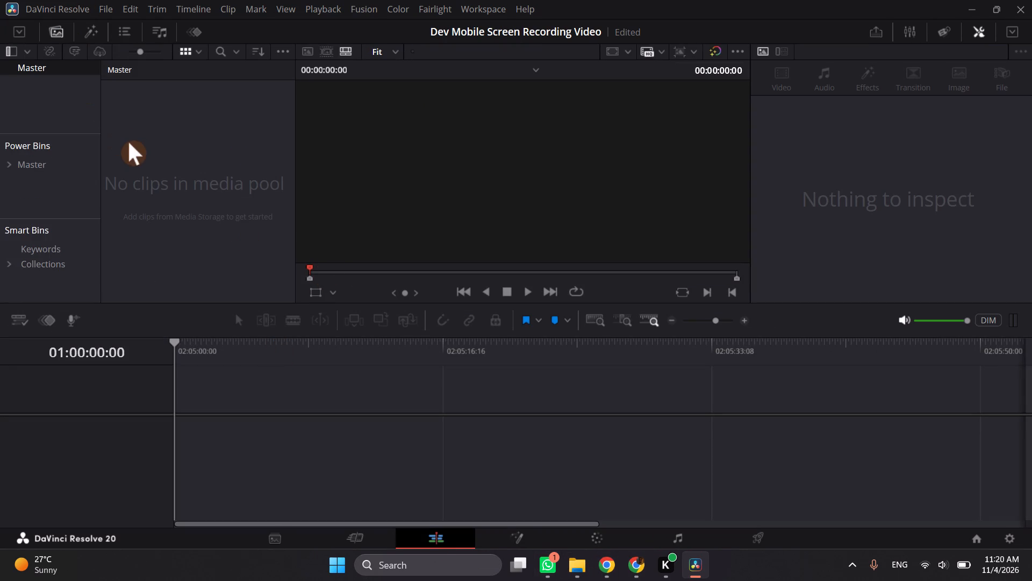
key("ctrl+i")
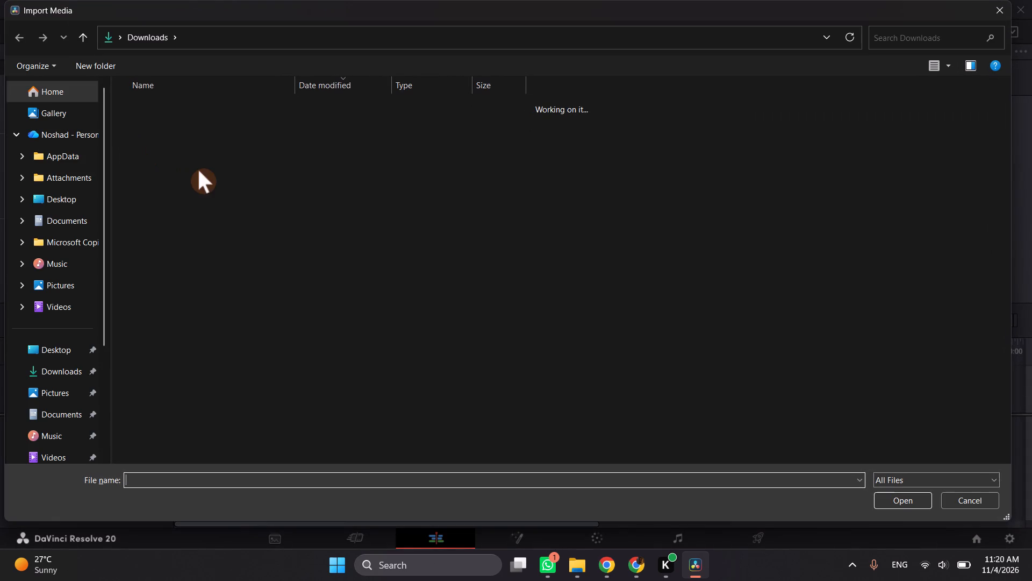
scroll(225, 190, "up", 4)
double_click(222, 116)
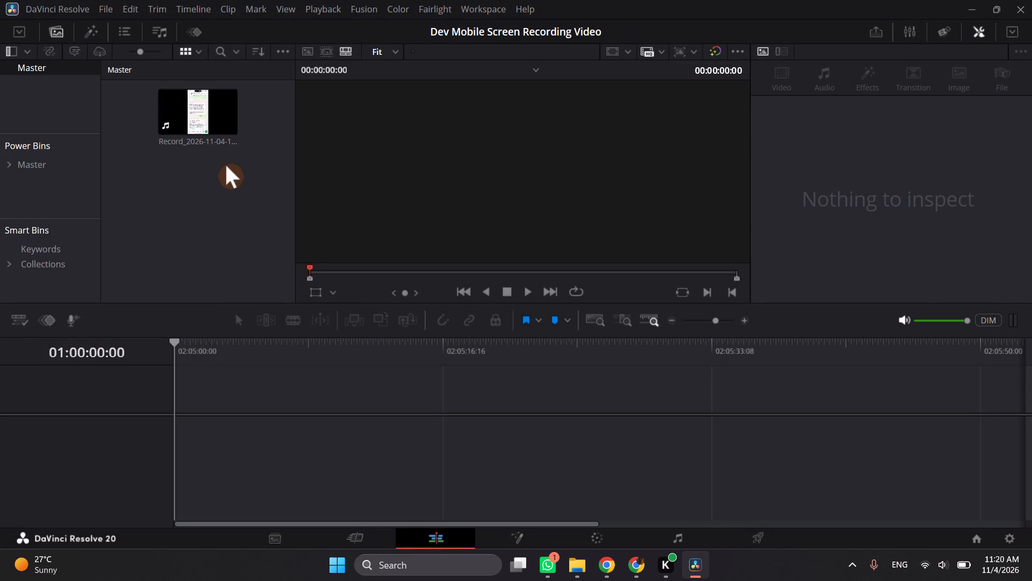
Place the imported screen recording on tracks V1 and A1 of a new timeline, starting at 01:00:00:00.
left_click_drag(208, 117, 255, 390)
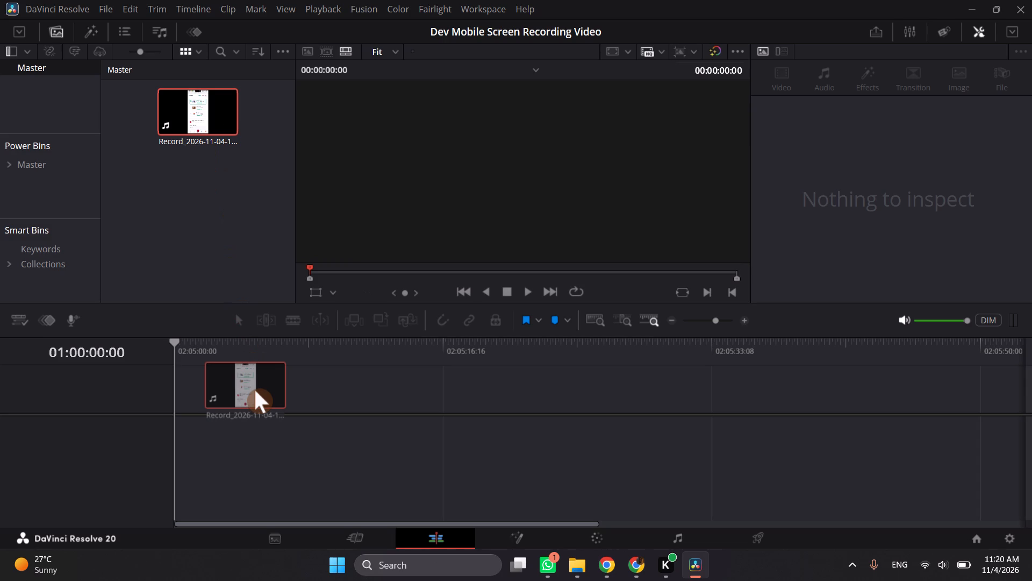
left_click_drag(198, 107, 232, 378)
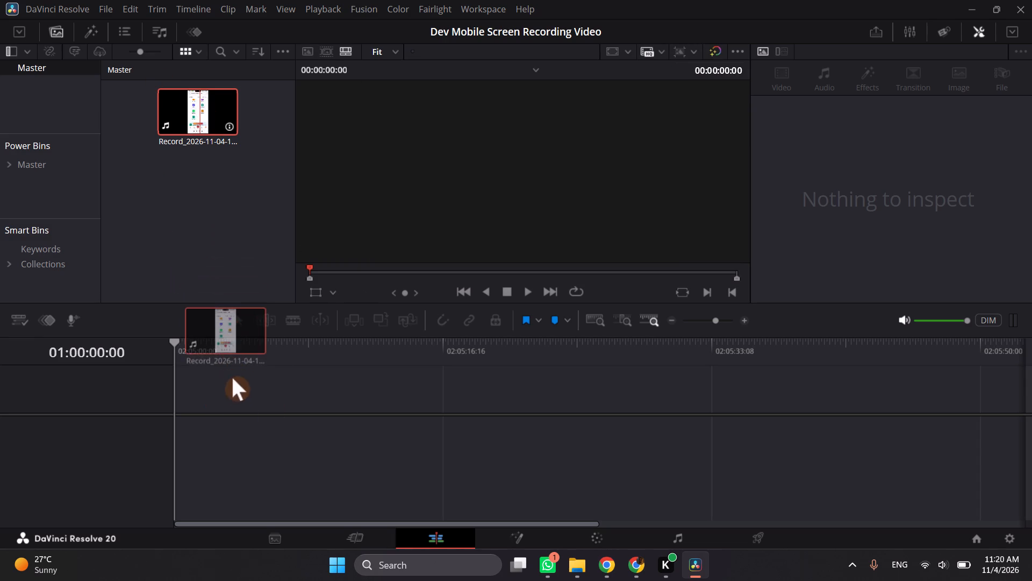
left_click_drag(232, 378, 283, 408)
left_click_drag(395, 429, 268, 424)
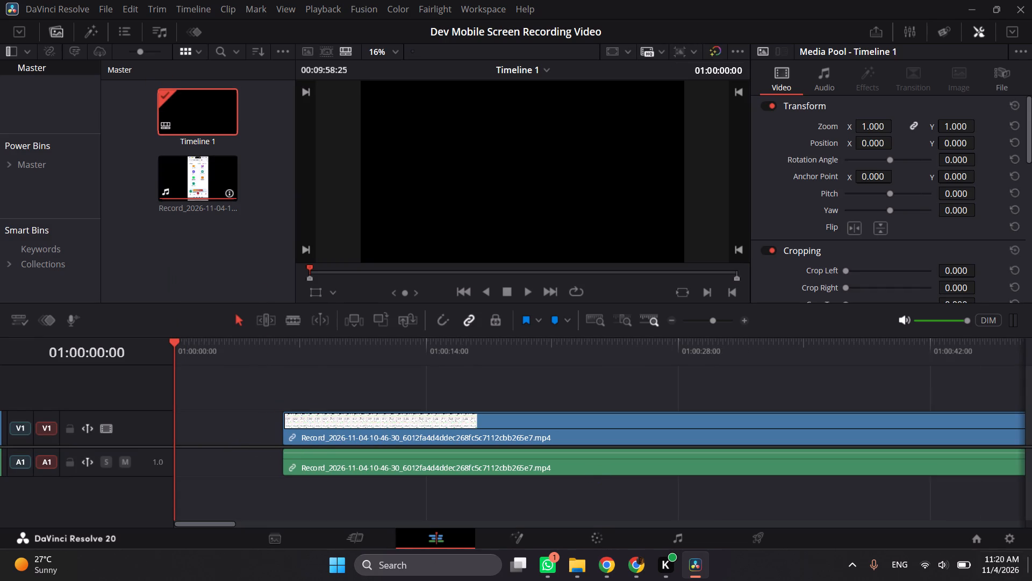
Review the project's timeline format settings again without changing them.
left_click(1008, 536)
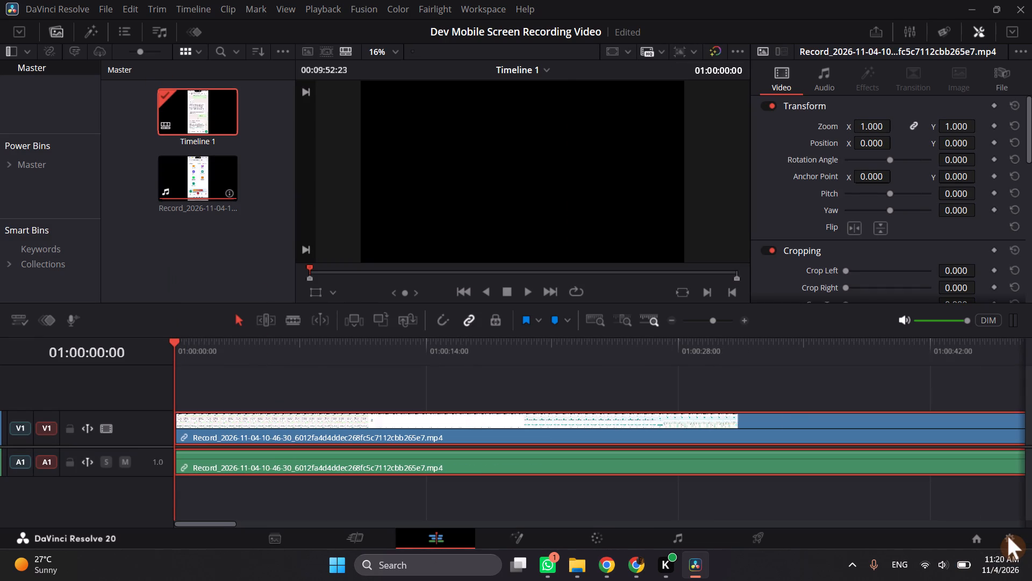
left_click(1013, 538)
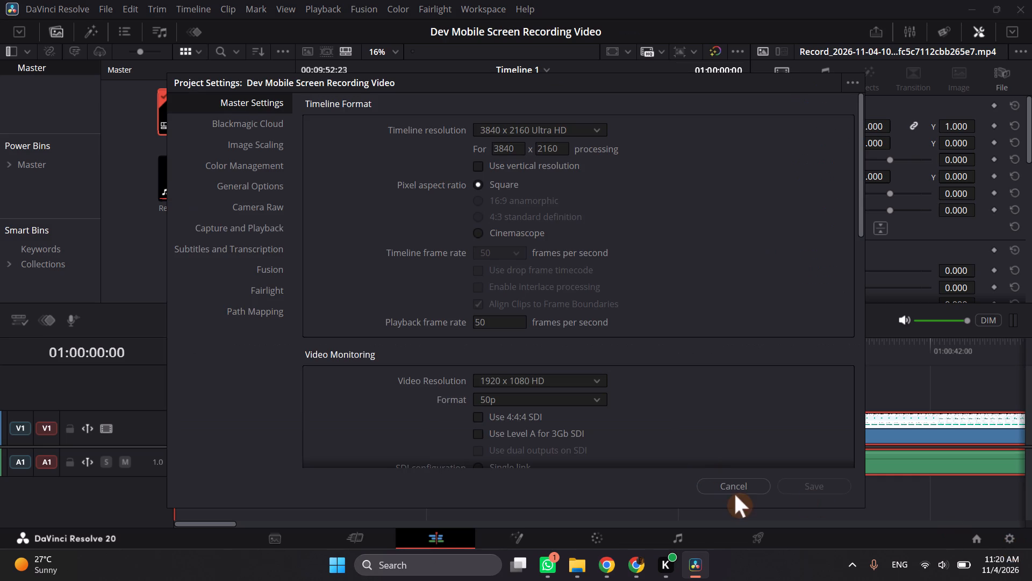
left_click(723, 486)
Play back and skim the opening seconds of Timeline 1 to review how the screen recording looks.
key("space")
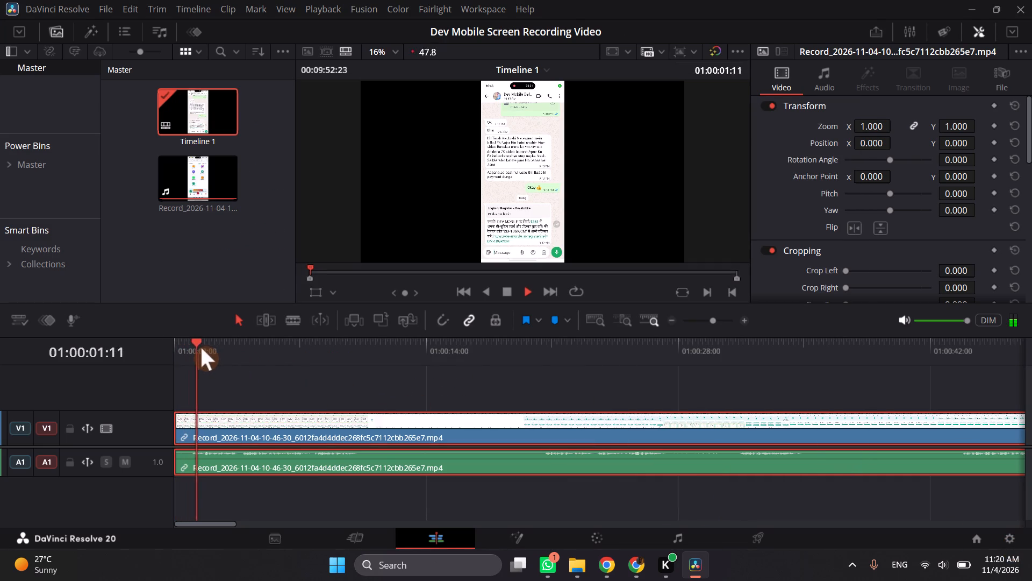
left_click_drag(211, 350, 308, 353)
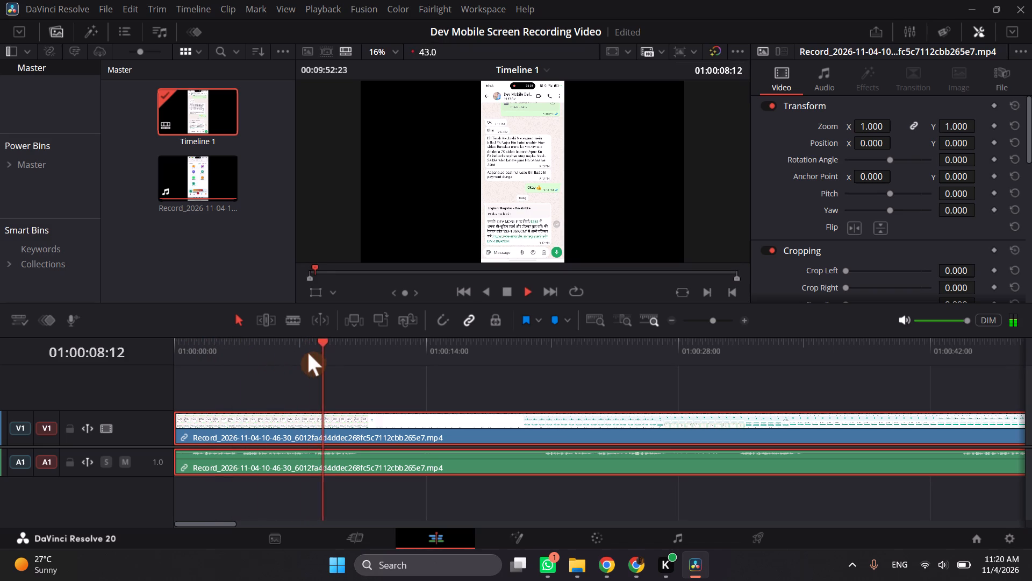
key("space")
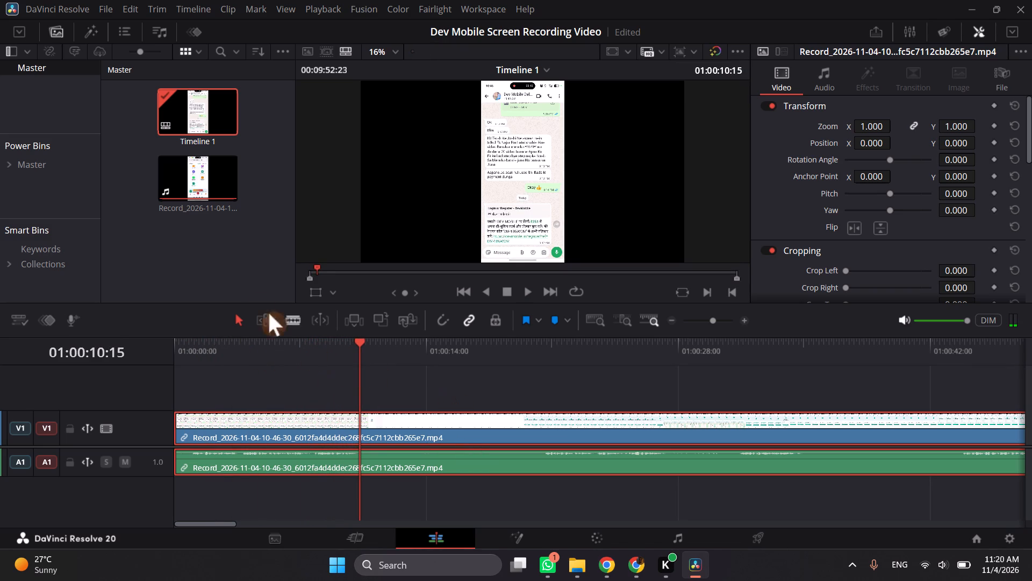
left_click(238, 264)
key("BackSpace")
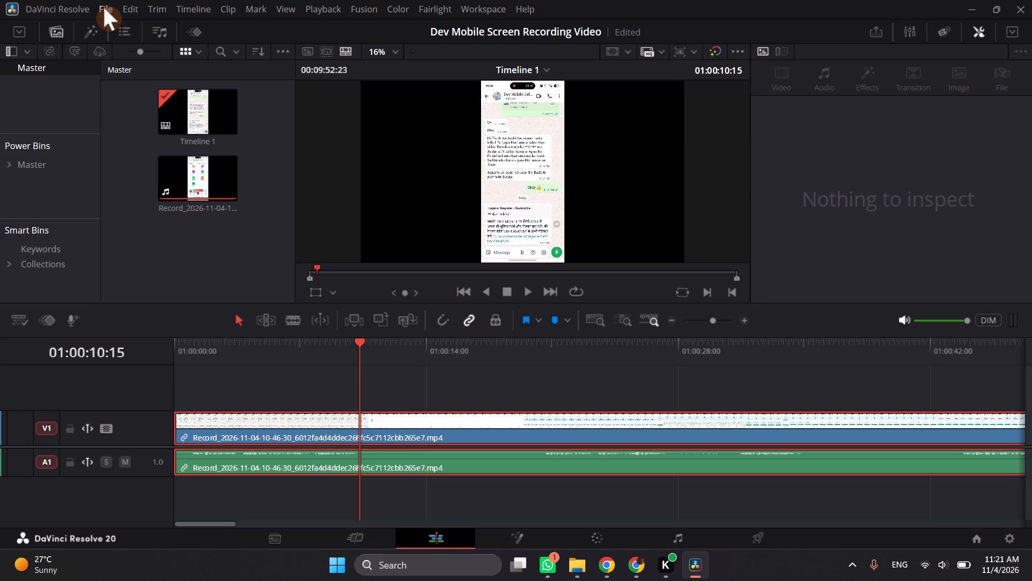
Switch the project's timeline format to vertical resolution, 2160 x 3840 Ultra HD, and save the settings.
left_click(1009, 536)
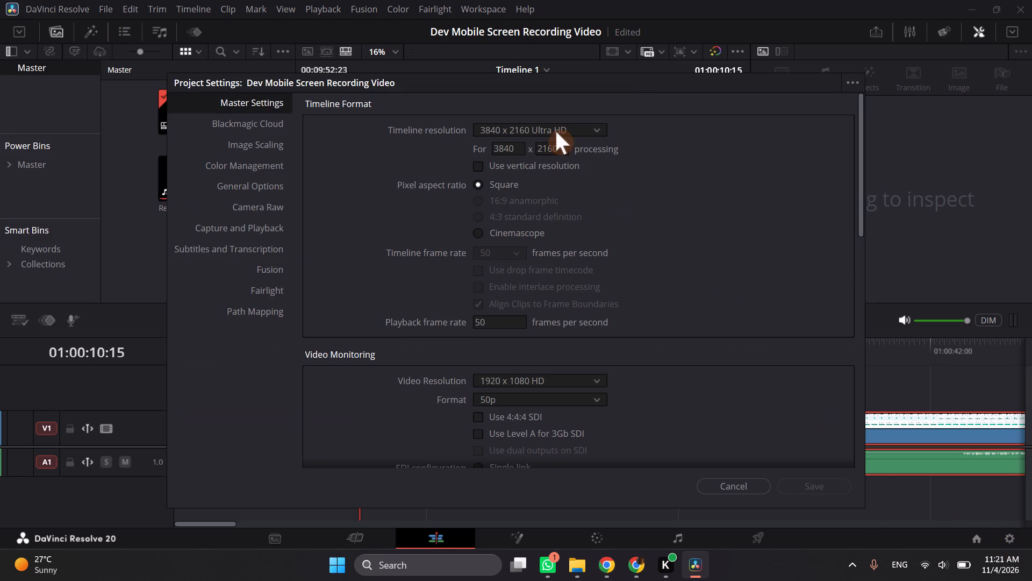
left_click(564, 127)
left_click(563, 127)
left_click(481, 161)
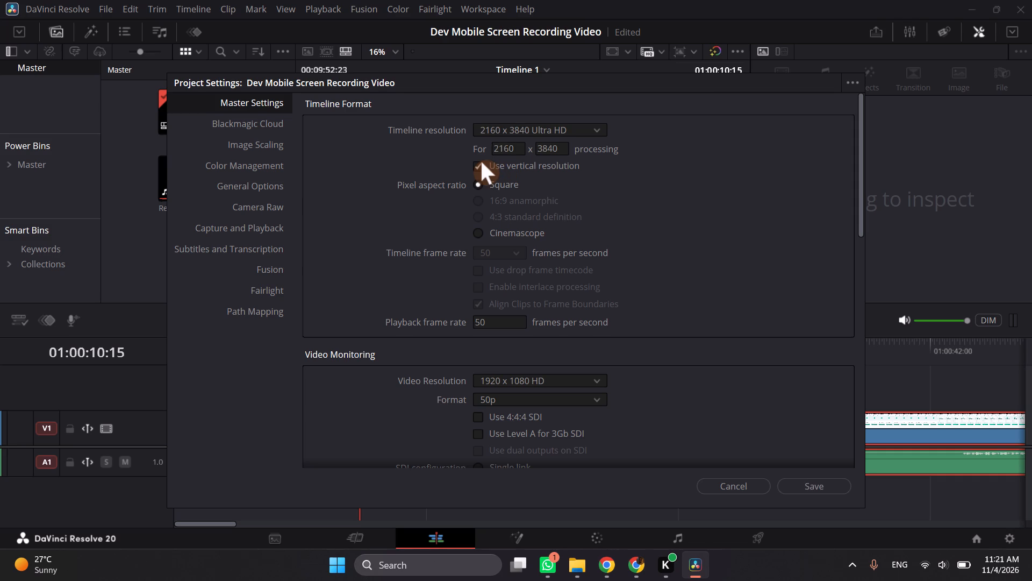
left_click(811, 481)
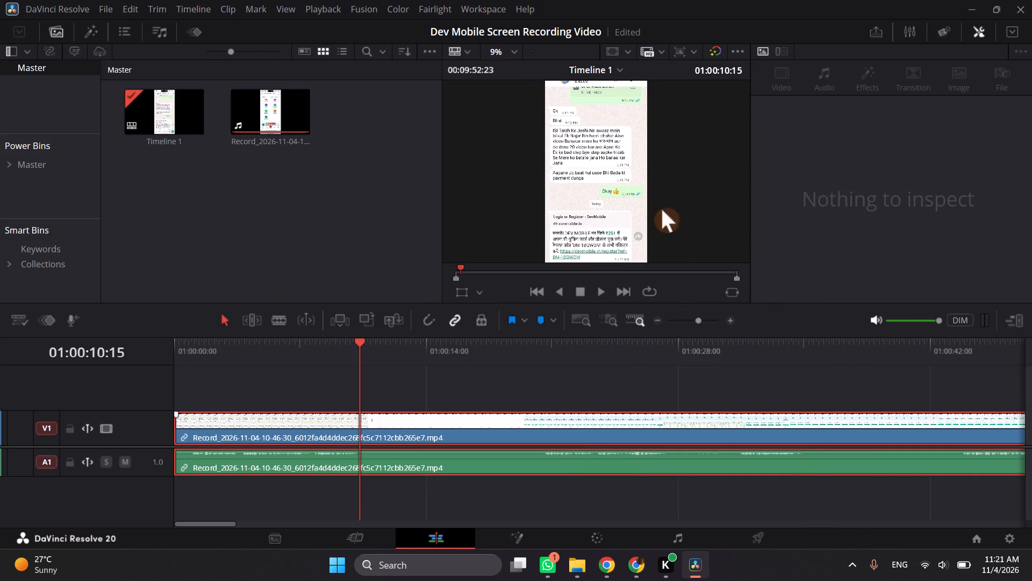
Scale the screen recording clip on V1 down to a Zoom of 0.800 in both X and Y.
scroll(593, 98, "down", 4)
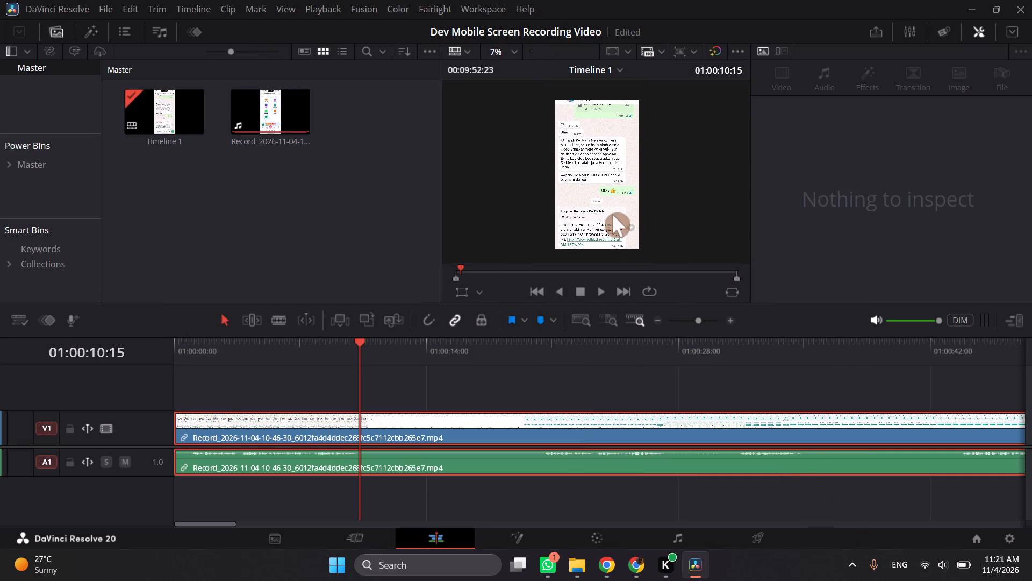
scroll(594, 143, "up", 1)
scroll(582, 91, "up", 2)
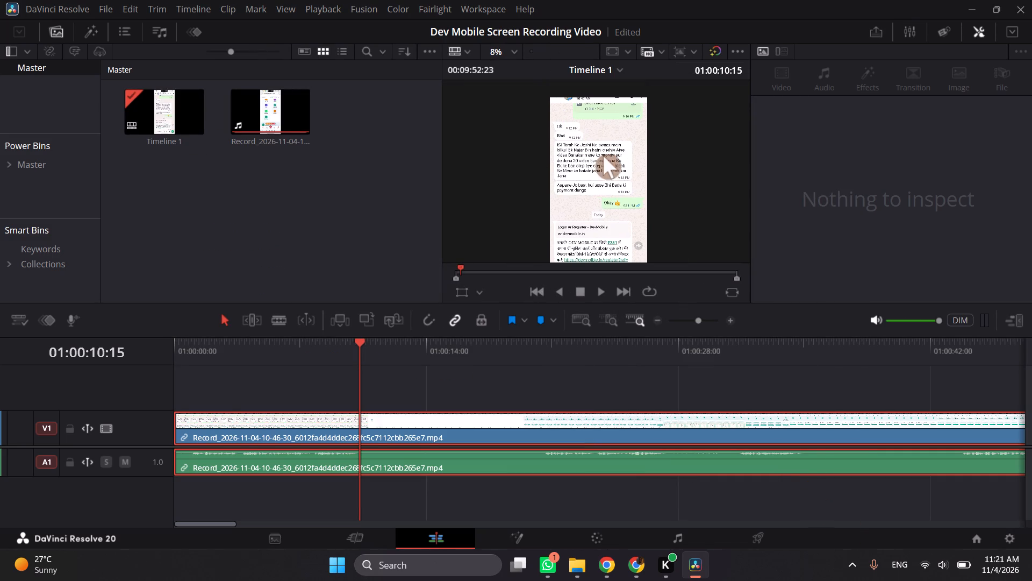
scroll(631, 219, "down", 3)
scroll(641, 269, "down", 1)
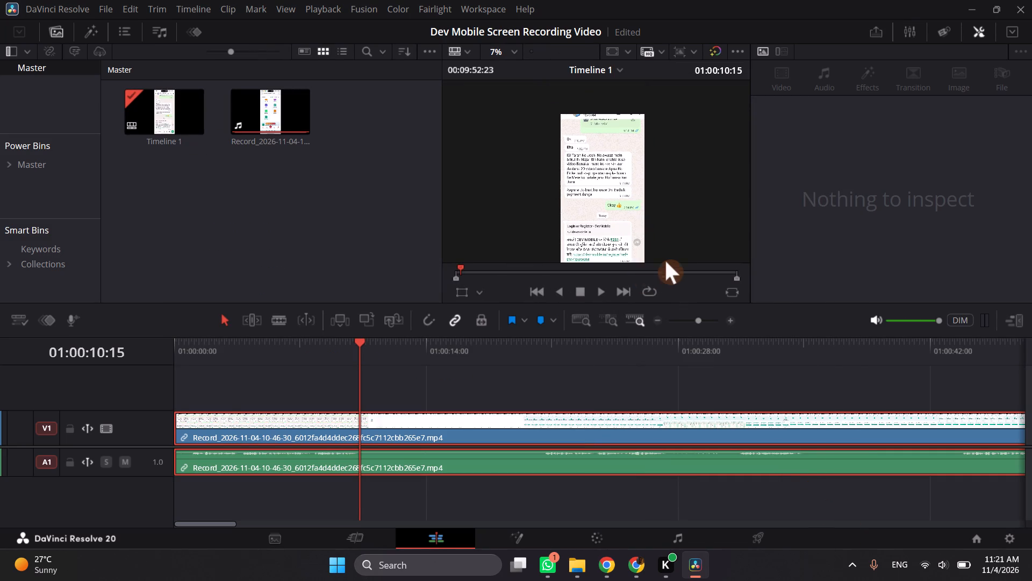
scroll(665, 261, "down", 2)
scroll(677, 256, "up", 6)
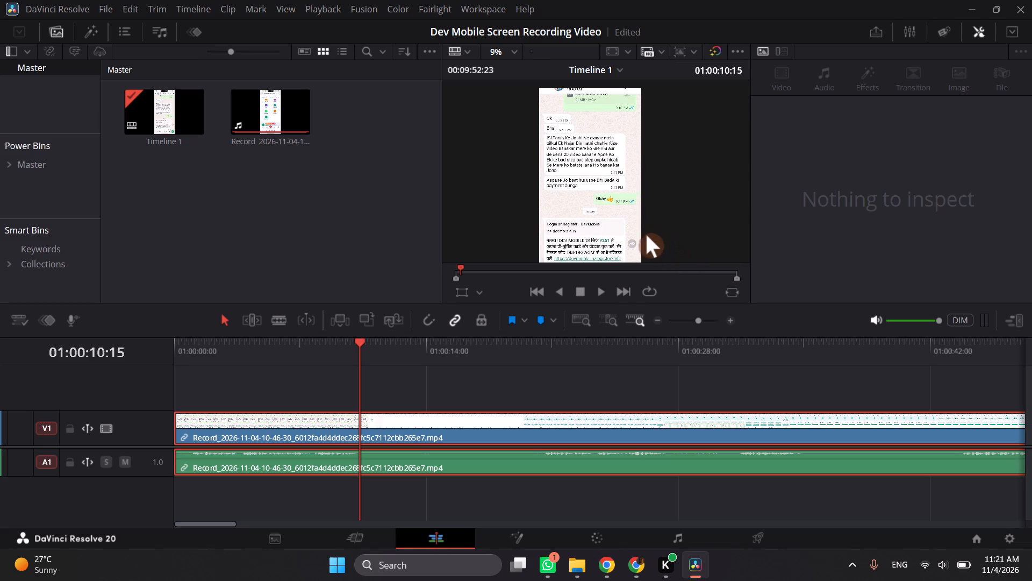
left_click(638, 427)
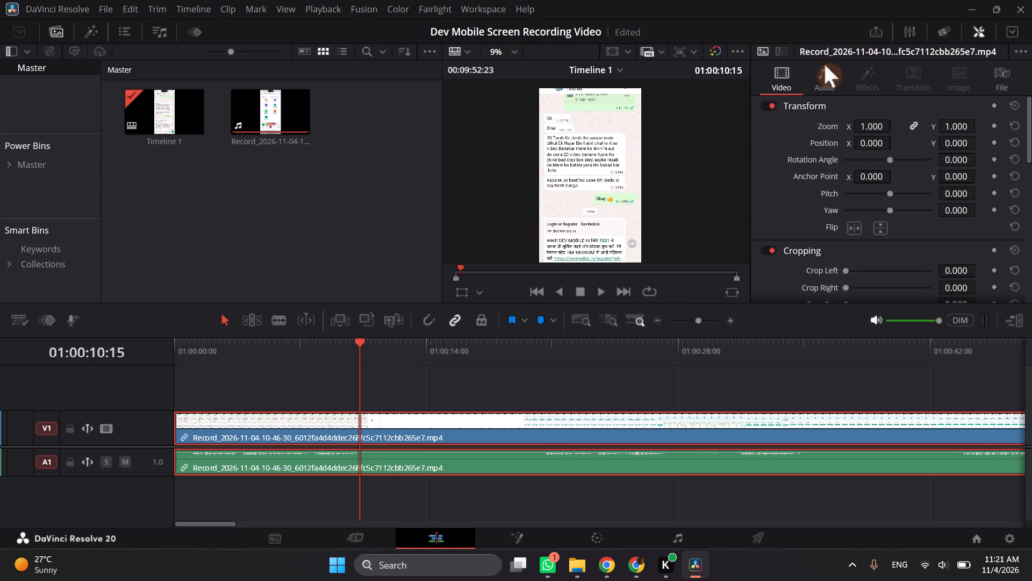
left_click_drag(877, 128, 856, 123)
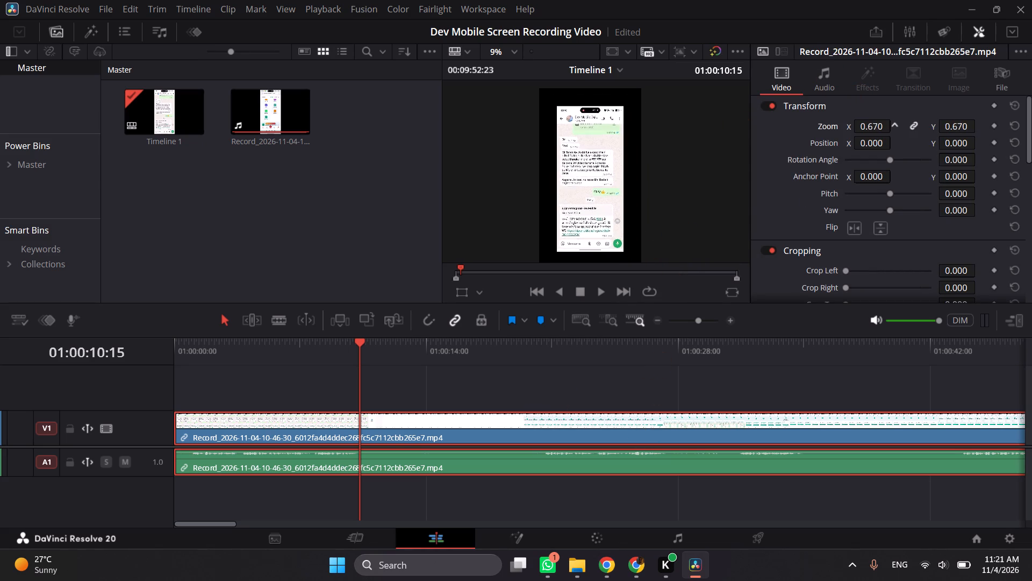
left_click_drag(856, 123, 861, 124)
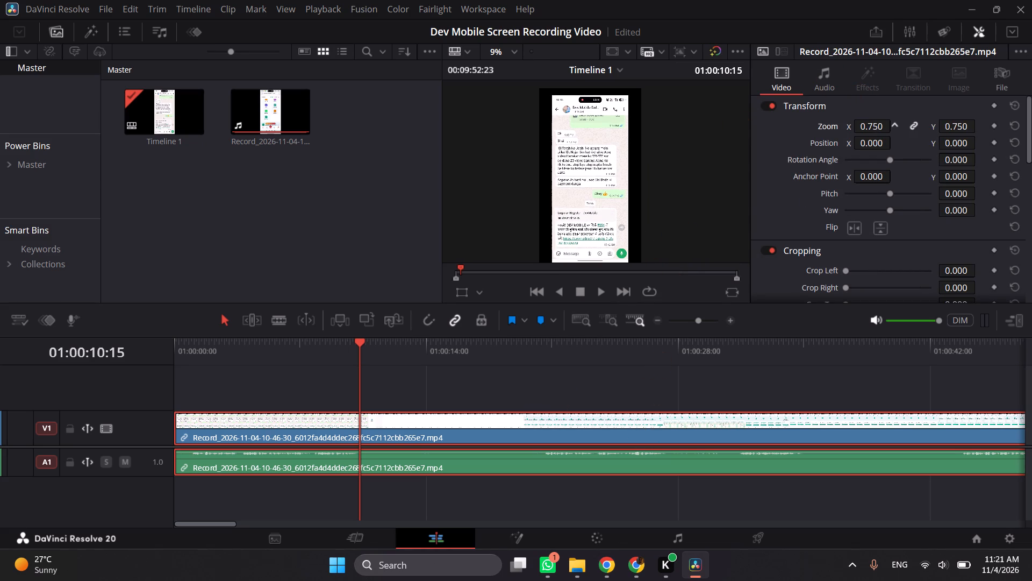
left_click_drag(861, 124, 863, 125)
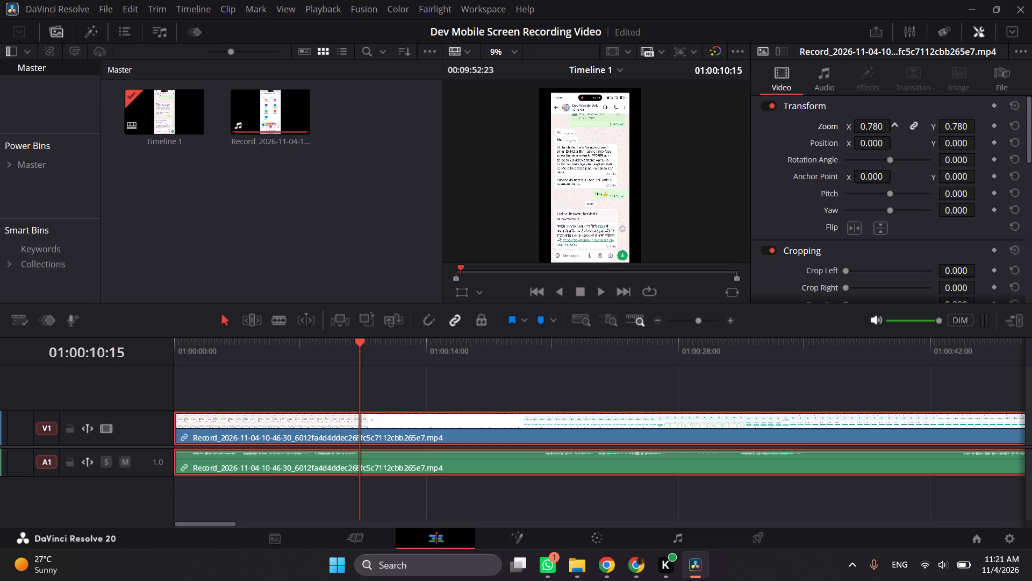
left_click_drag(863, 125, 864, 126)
Check the scaled recording's framing in the timeline viewer, fitting the whole vertical frame in view.
scroll(582, 222, "down", 3)
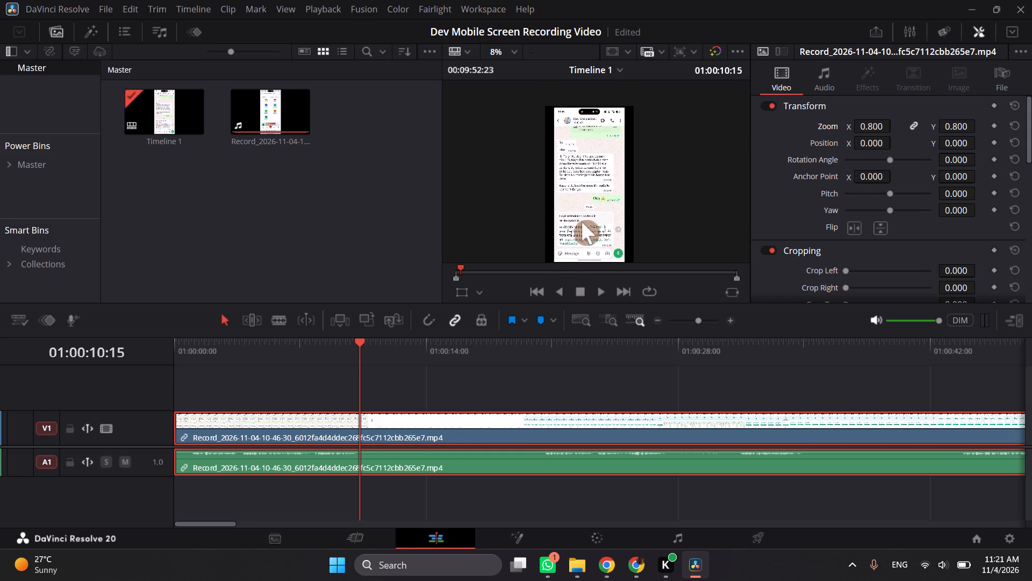
scroll(582, 222, "down", 1)
scroll(625, 254, "up", 1)
scroll(658, 265, "down", 2, "ctrl")
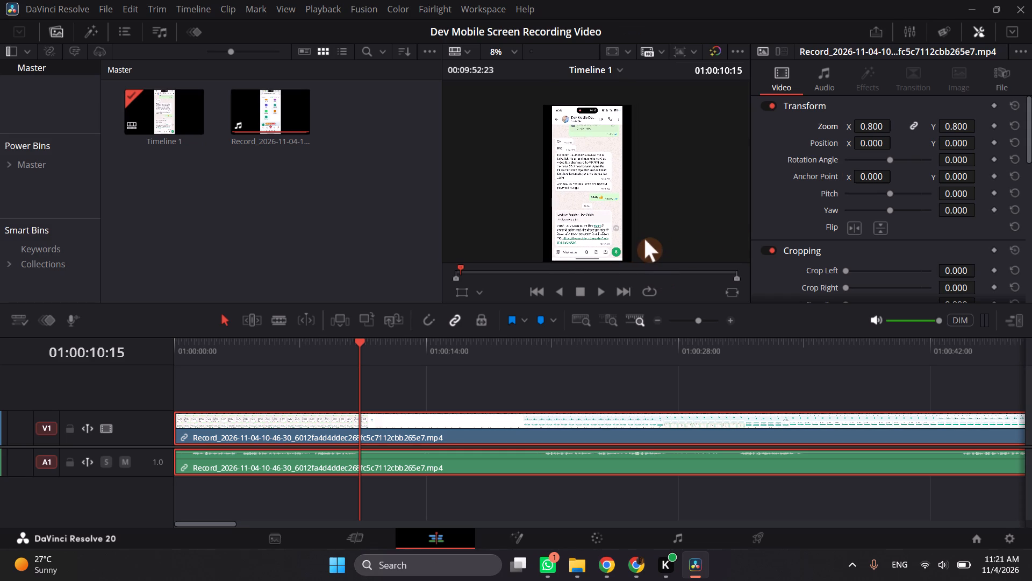
scroll(644, 239, "up", 4)
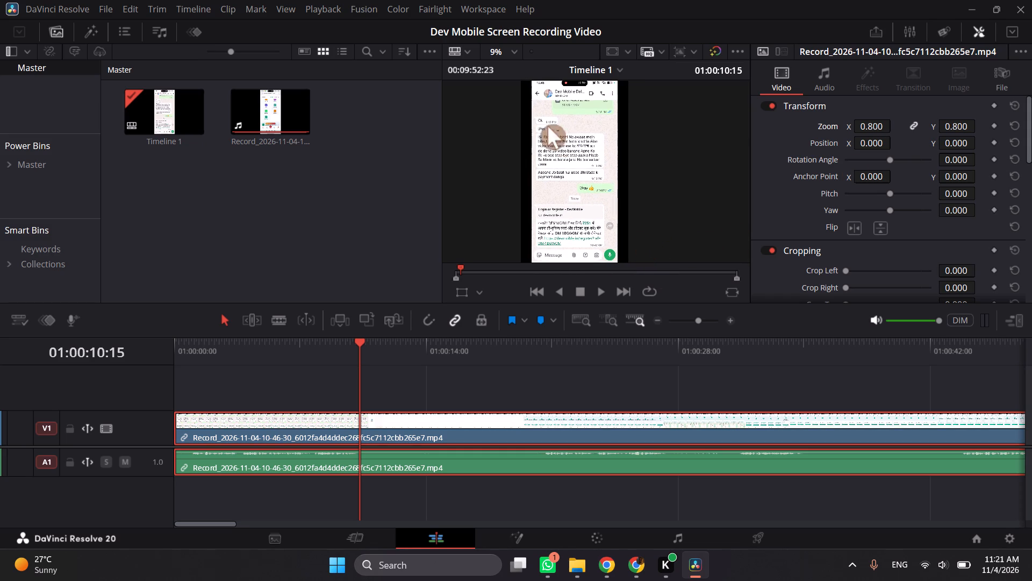
left_click(515, 50)
left_click(514, 69)
Show the media pool as a list and compare the resolution and frame rate of Timeline 1 and the recording.
left_click(773, 566)
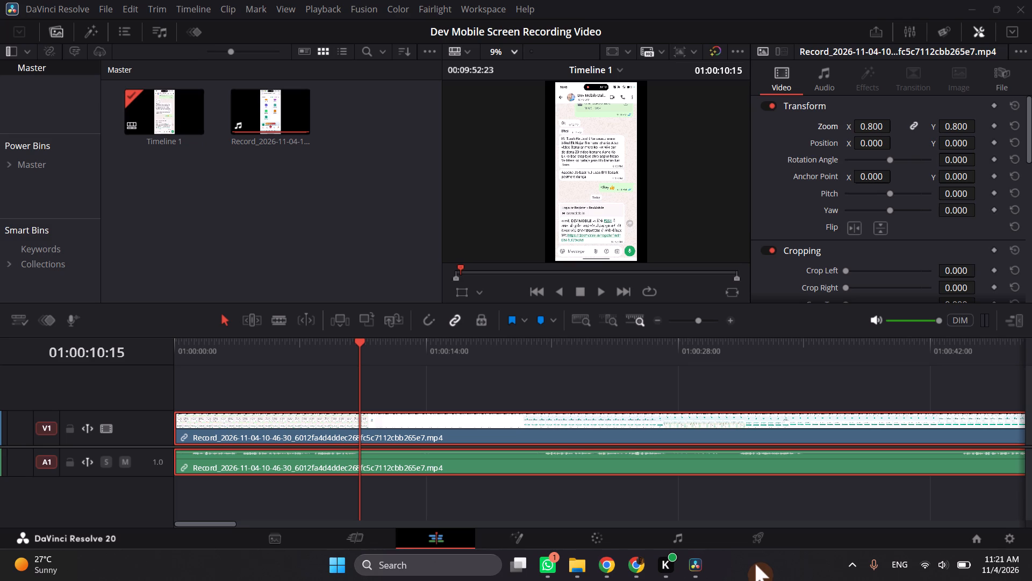
left_click(284, 199)
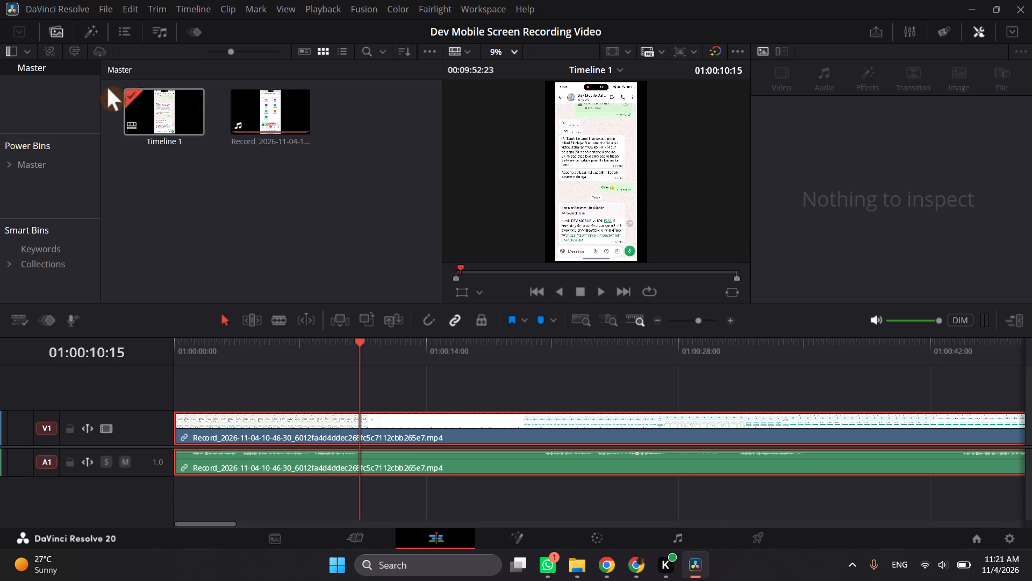
left_click(348, 52)
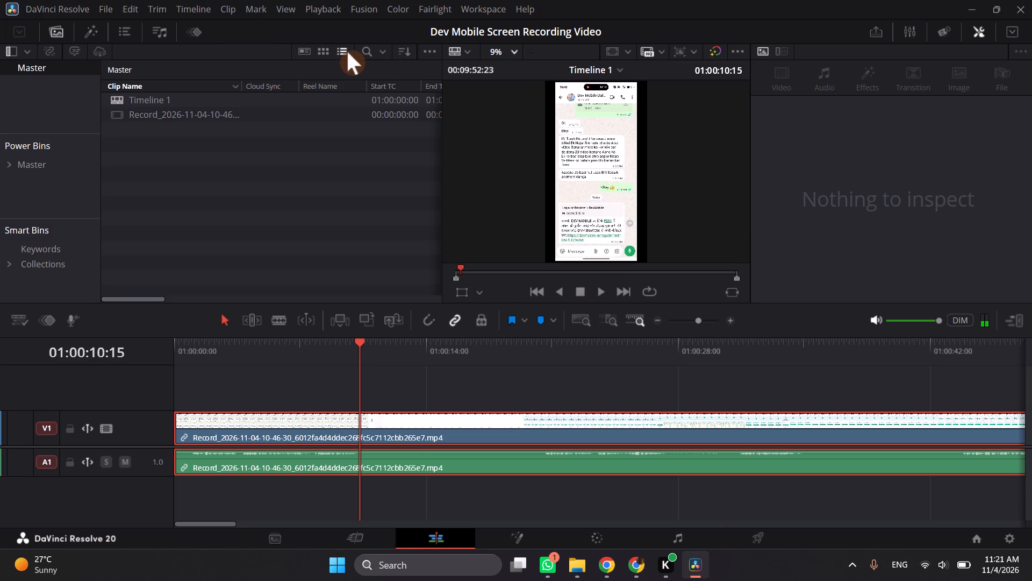
scroll(349, 128, "left", 1)
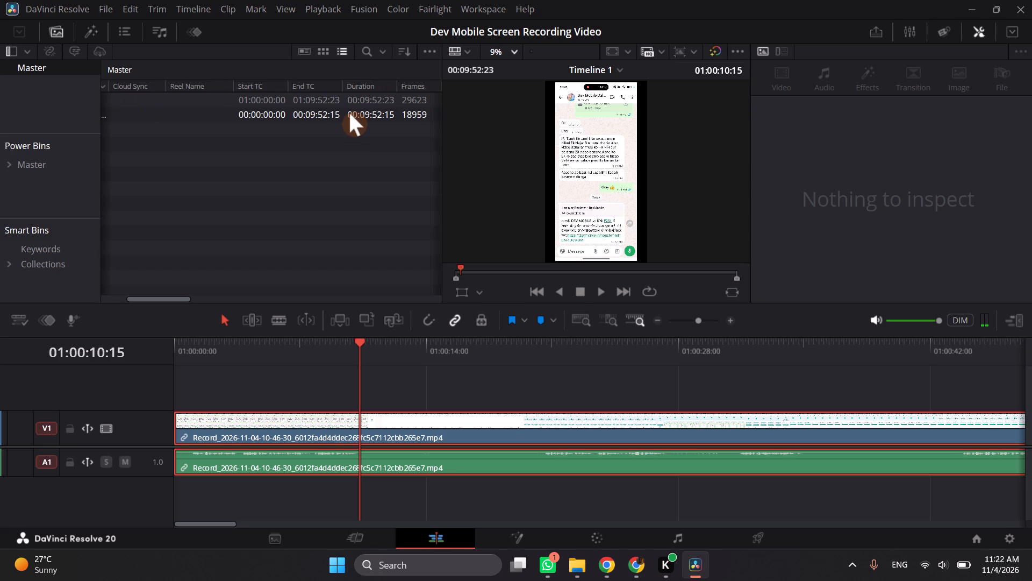
scroll(349, 113, "left", 2)
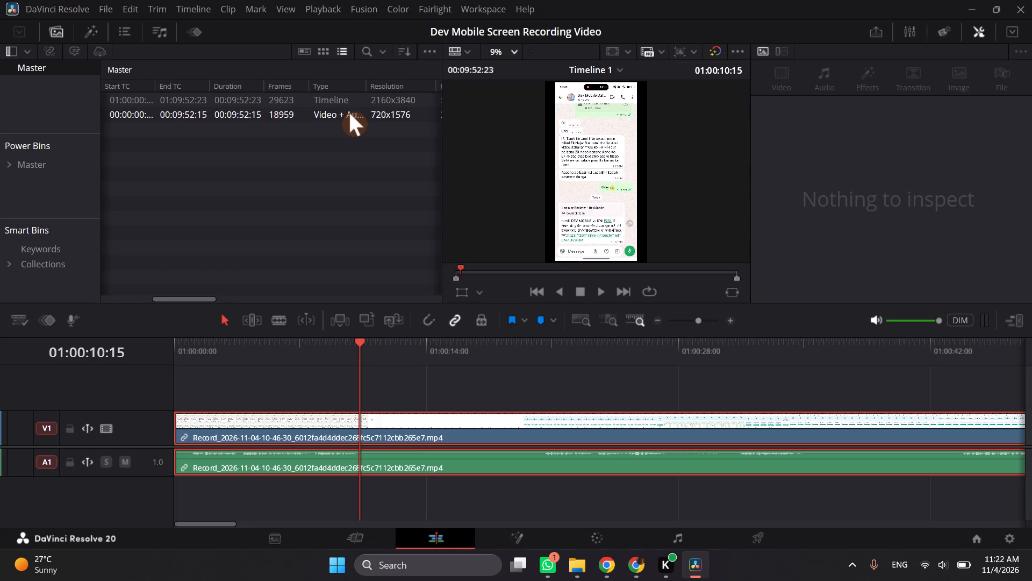
scroll(314, 123, "left", 1)
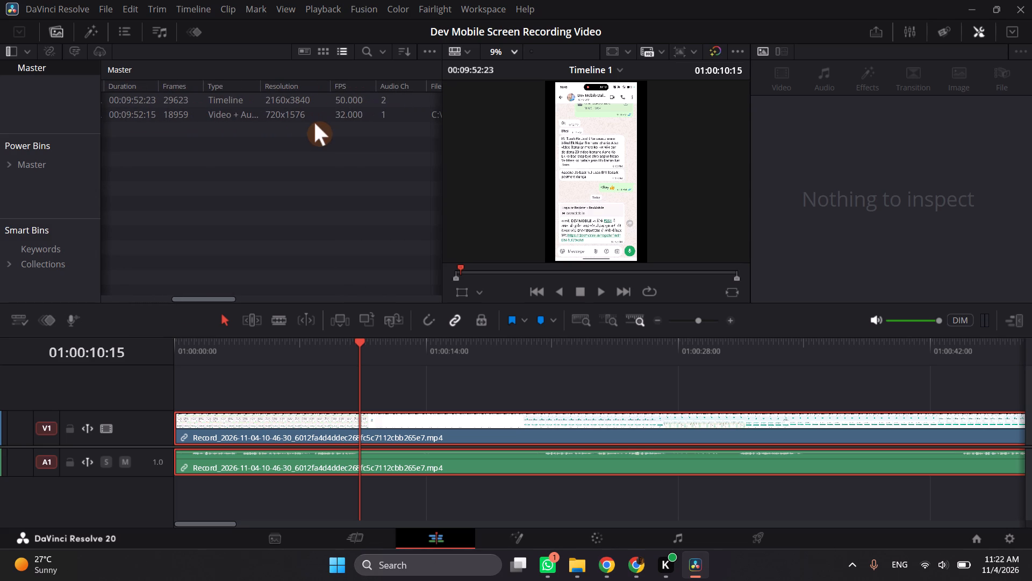
left_click(345, 118)
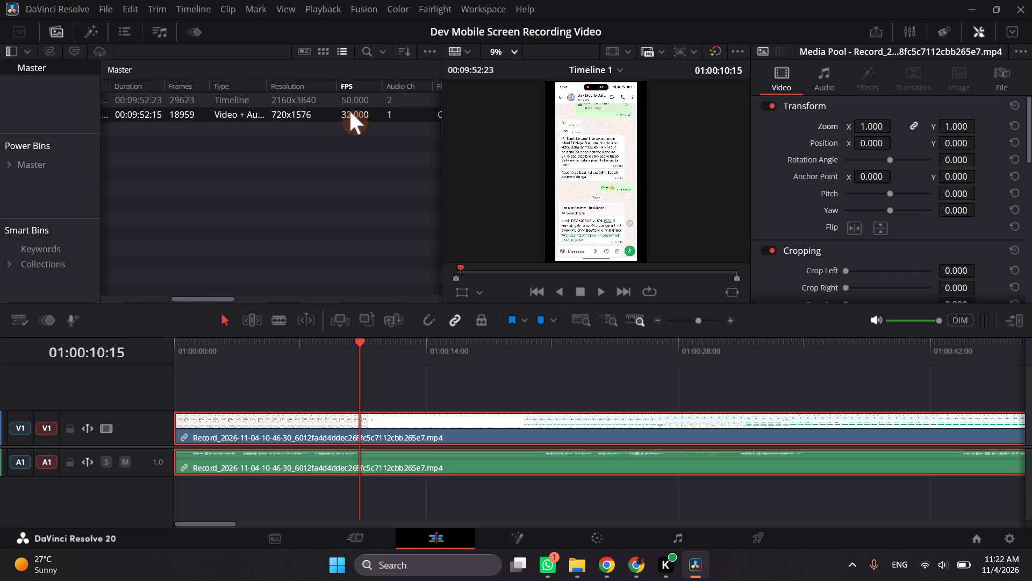
left_click(354, 103)
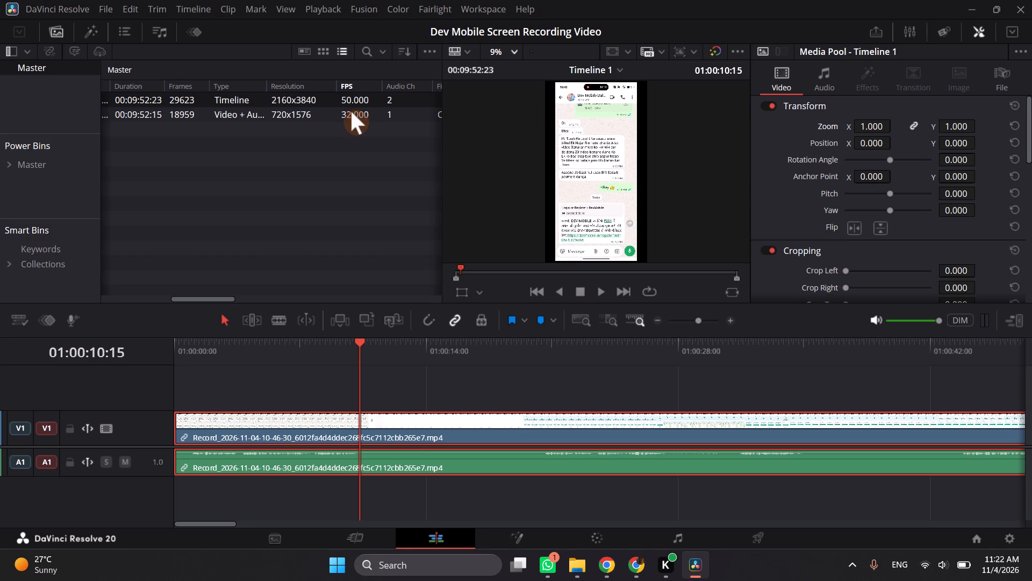
left_click(351, 111)
scroll(354, 150, "right", 3)
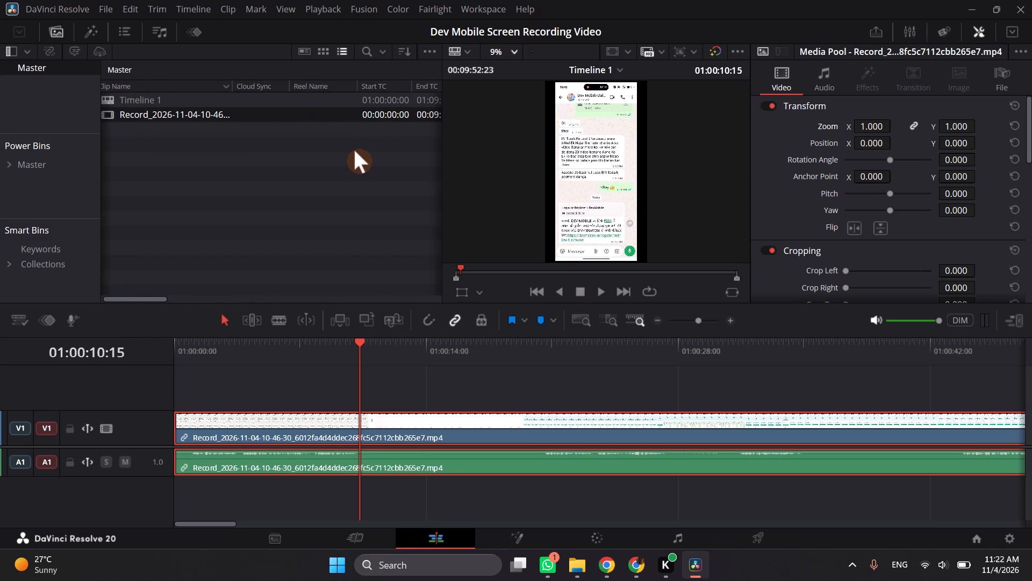
scroll(354, 150, "right", 1)
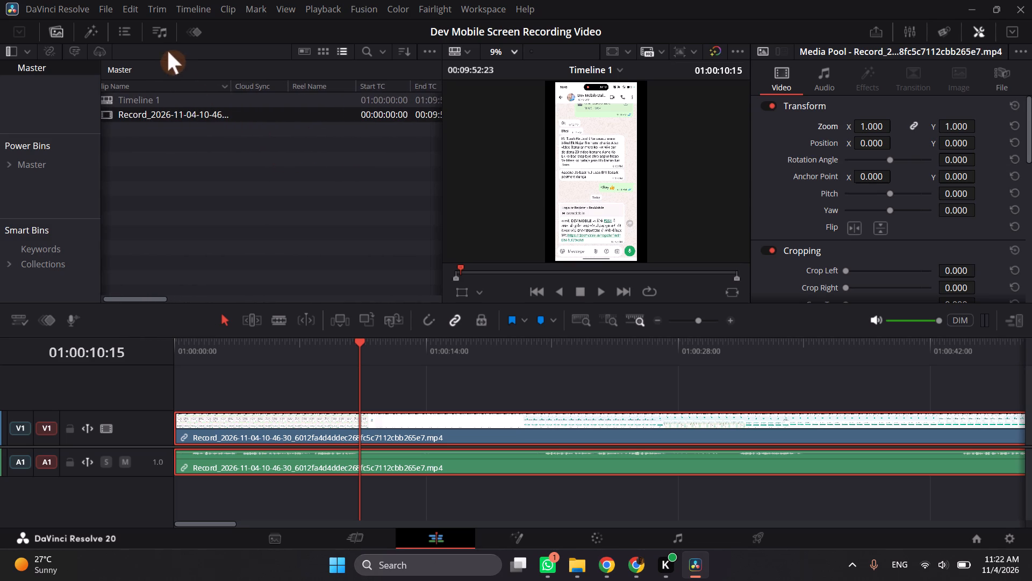
scroll(232, 143, "right", 1)
Close the open project and delete Dev Mobile Screen Recording Video from the Dev Mobile Dalouda Video folder.
left_click(108, 6)
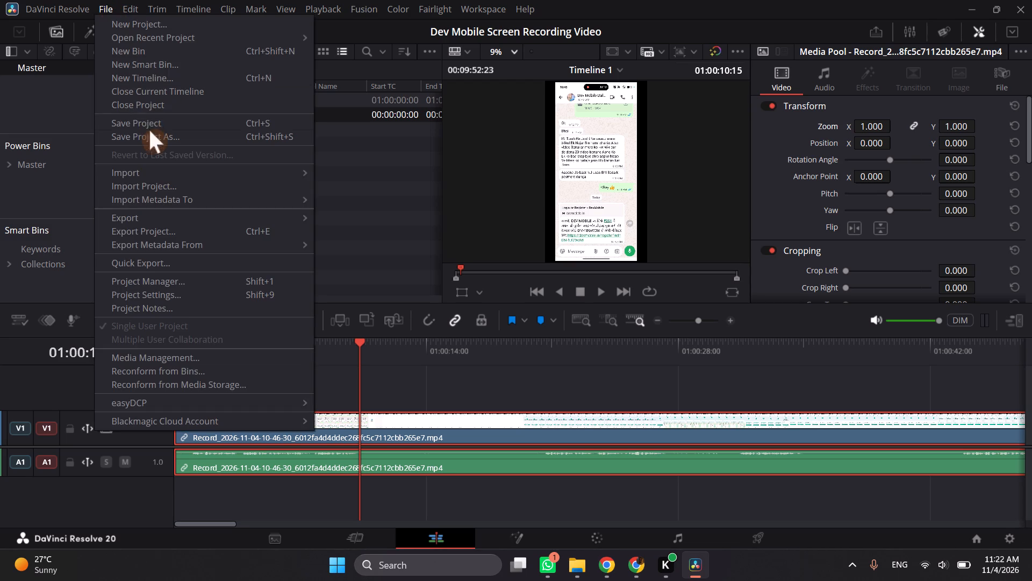
left_click(148, 105)
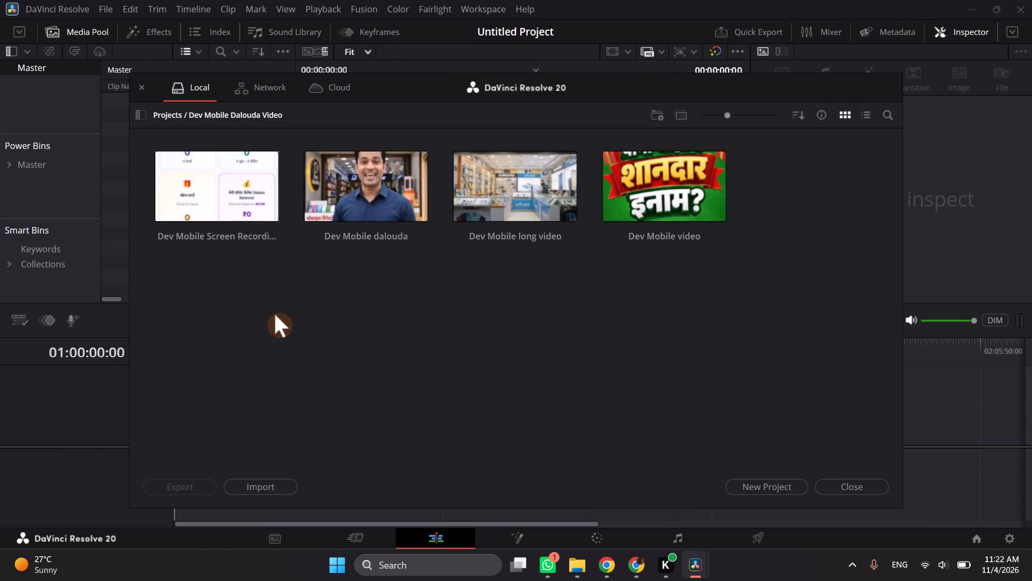
right_click(258, 194)
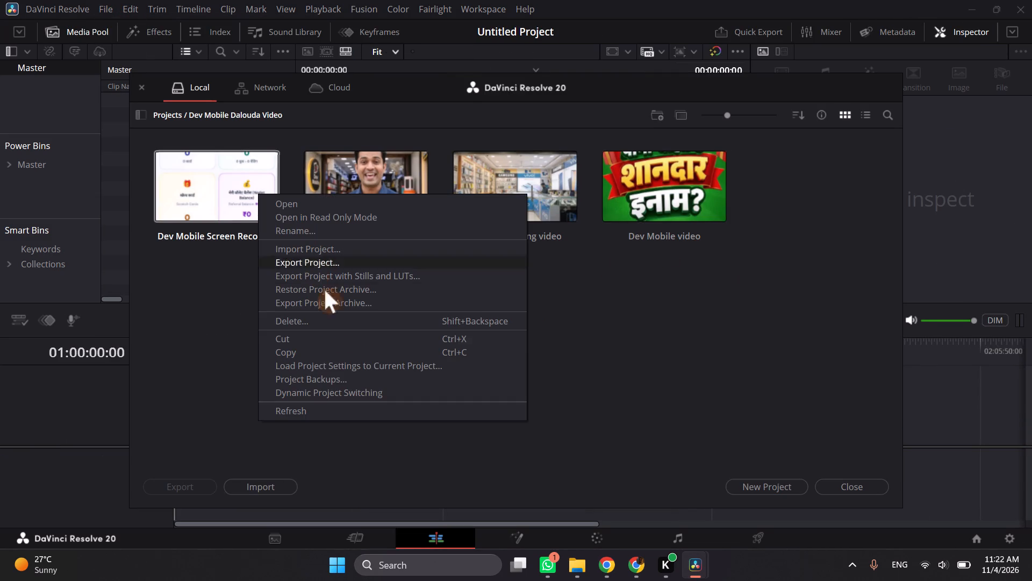
left_click(340, 314)
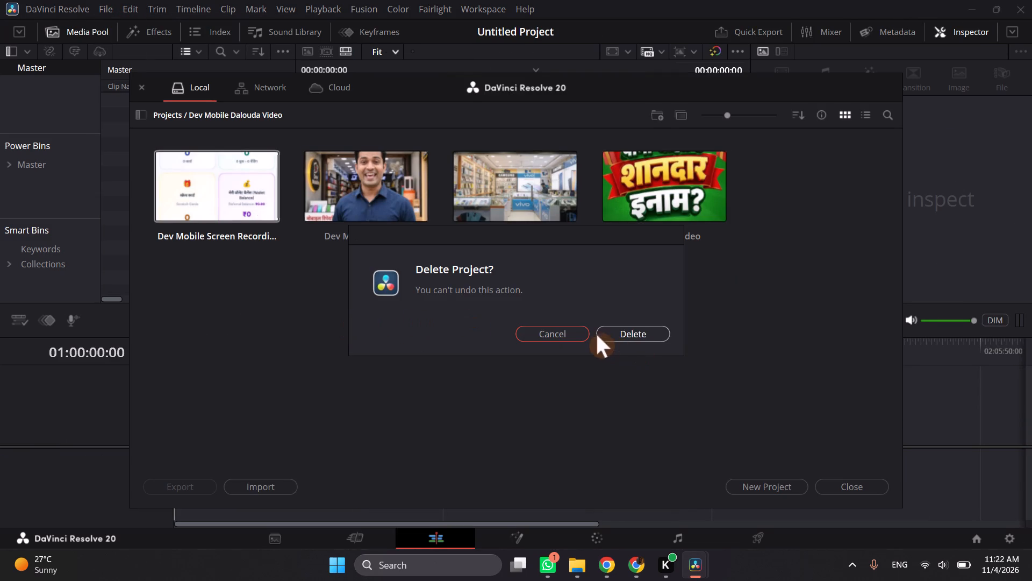
left_click(632, 336)
left_click(573, 347)
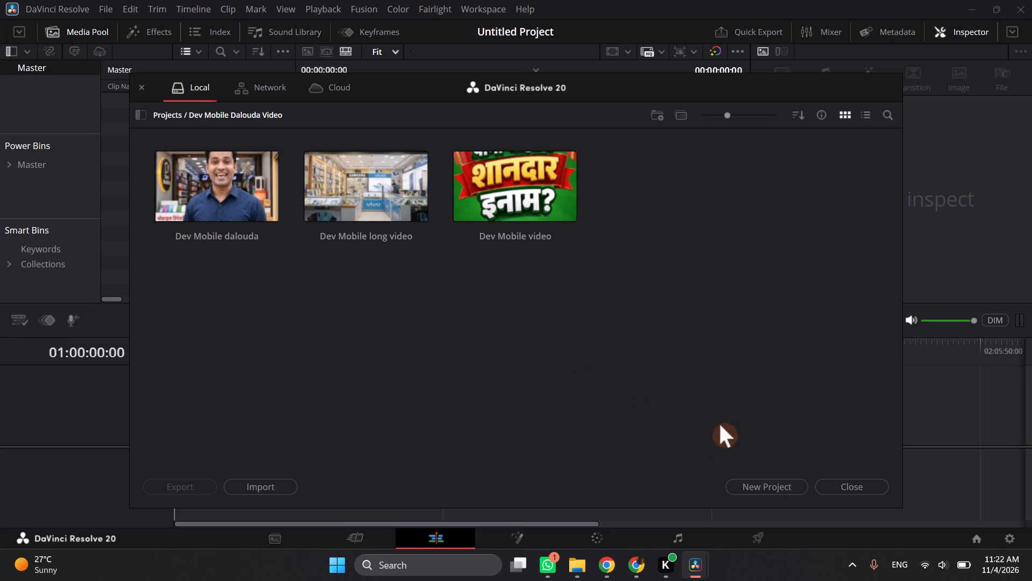
Create a project named Dev Mobile 251 prebooking video in the Dev Mobile Dalouda Video folder, copying the name before creating it.
left_click(759, 487)
type("De")
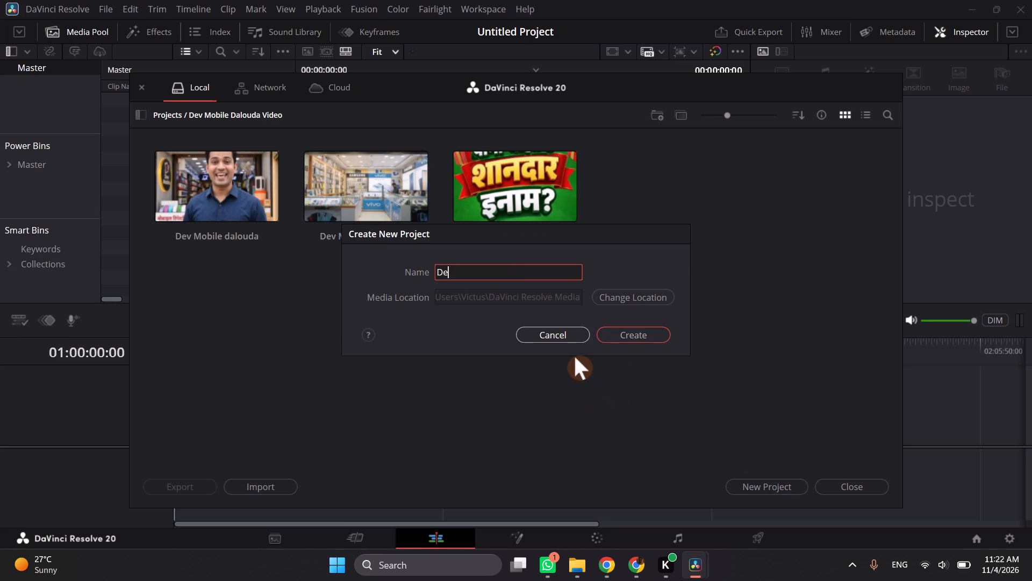
type("v Mobie")
key("BackSpace")
type("le")
key("space")
type("251")
key("space")
type("pe")
key("BackSpace")
type("re")
key("space")
key("BackSpace")
type("booking")
key("space")
type("video")
key("space")
key("ctrl+a")
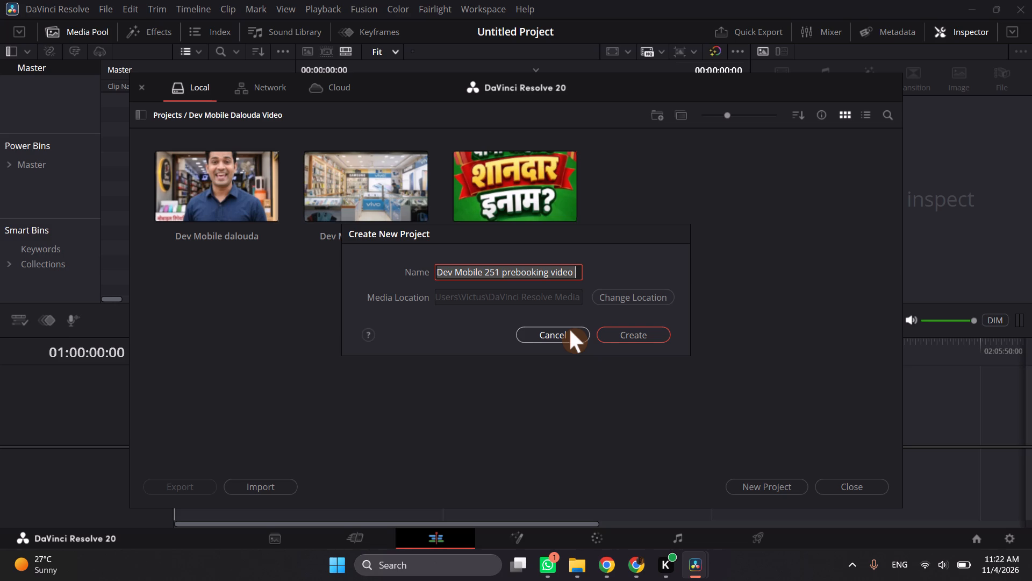
key("ctrl+c")
key("Return")
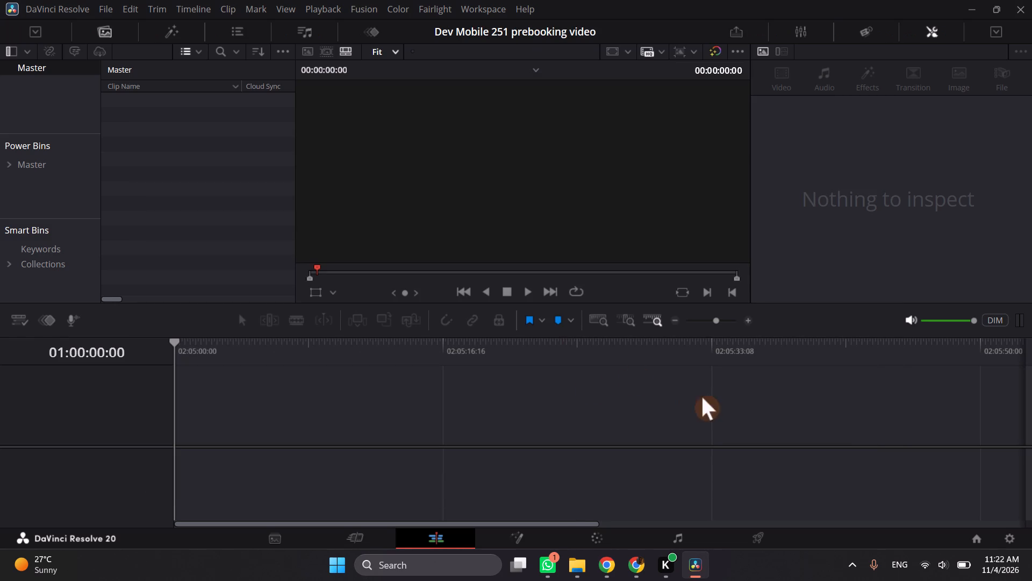
In the project settings, set a vertical 2160 x 3840 Ultra HD timeline resolution and a timeline frame rate of 30 fps.
left_click(1013, 539)
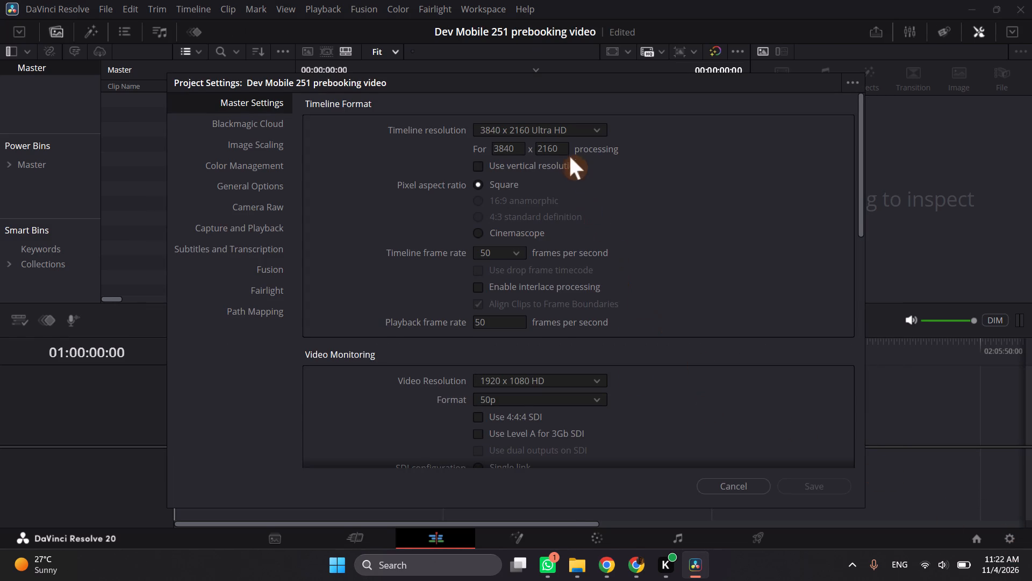
left_click(506, 166)
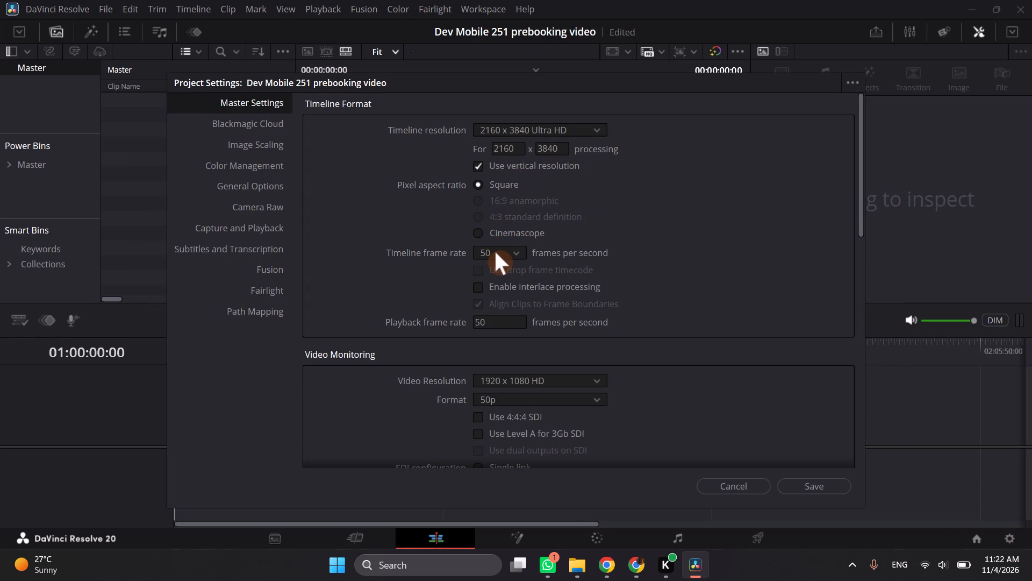
left_click(495, 252)
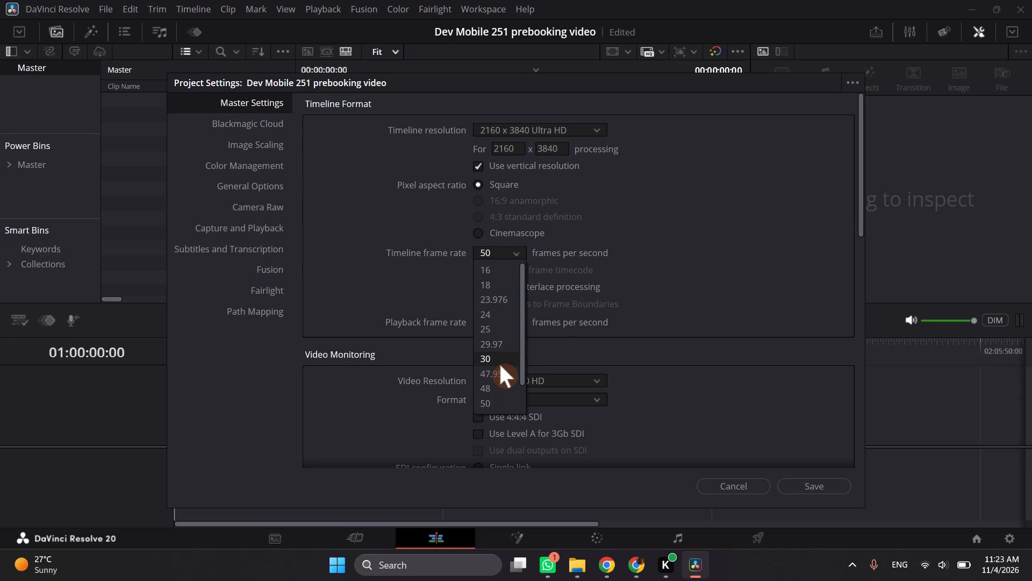
scroll(500, 365, "down", 1)
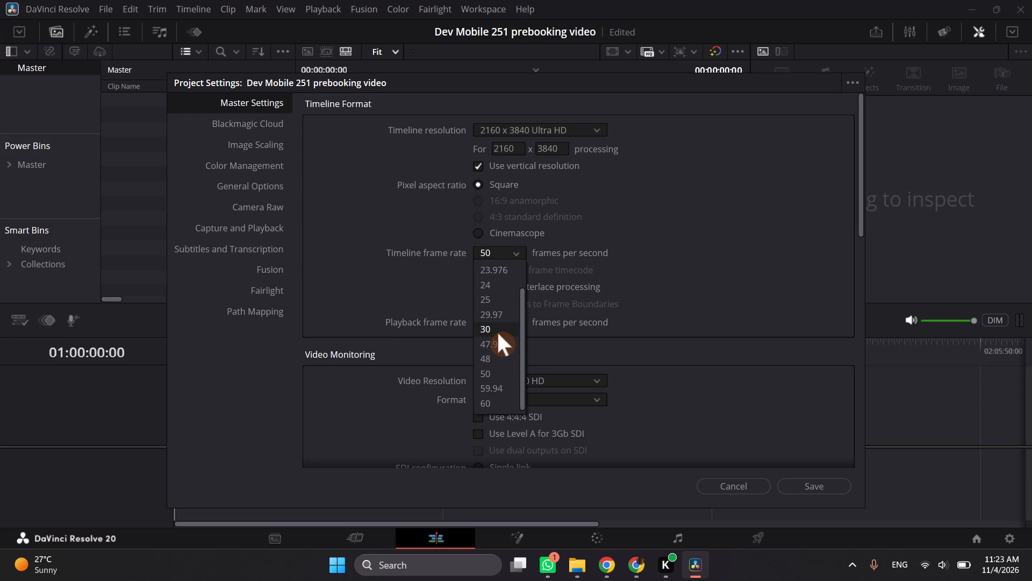
left_click(498, 333)
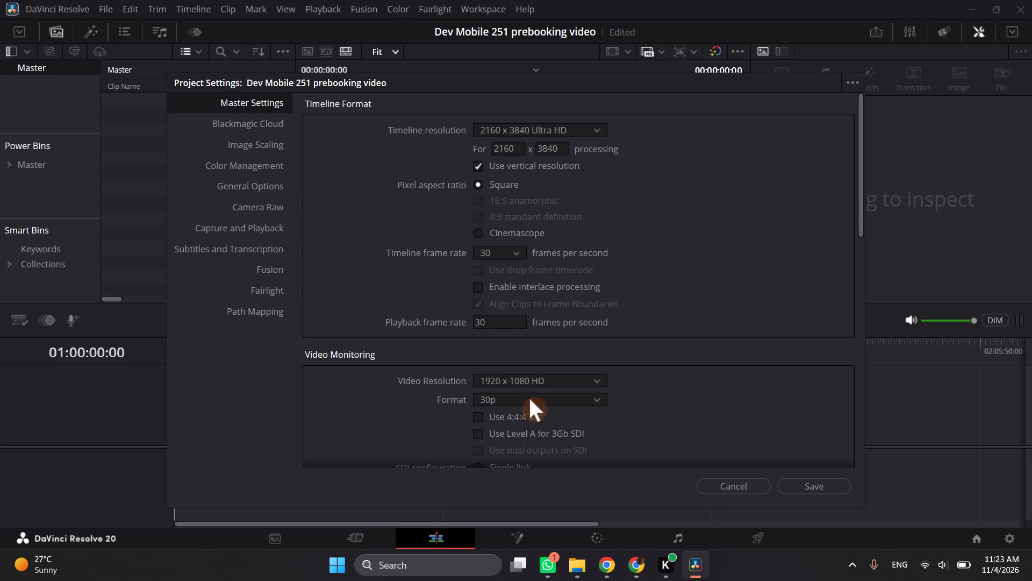
Check the Video Monitoring format and timeline format settings, and save the project settings.
scroll(532, 408, "down", 1)
left_click(529, 360)
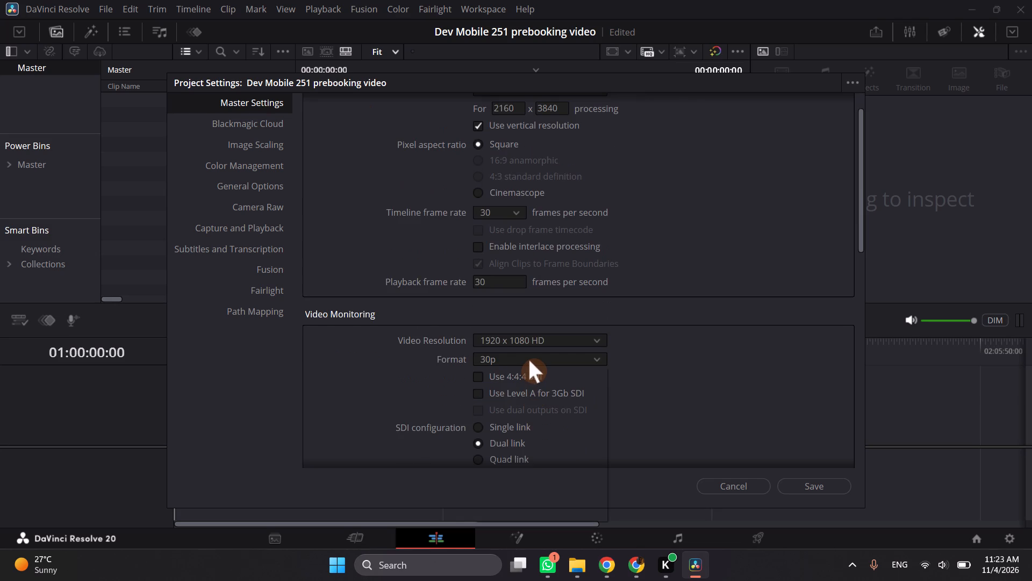
left_click(529, 360)
scroll(529, 360, "down", 1)
scroll(529, 360, "up", 3)
scroll(540, 254, "up", 3)
scroll(677, 377, "up", 5)
scroll(557, 253, "down", 4)
left_click(627, 224)
scroll(678, 332, "up", 4)
scroll(678, 332, "down", 4)
scroll(678, 332, "up", 3)
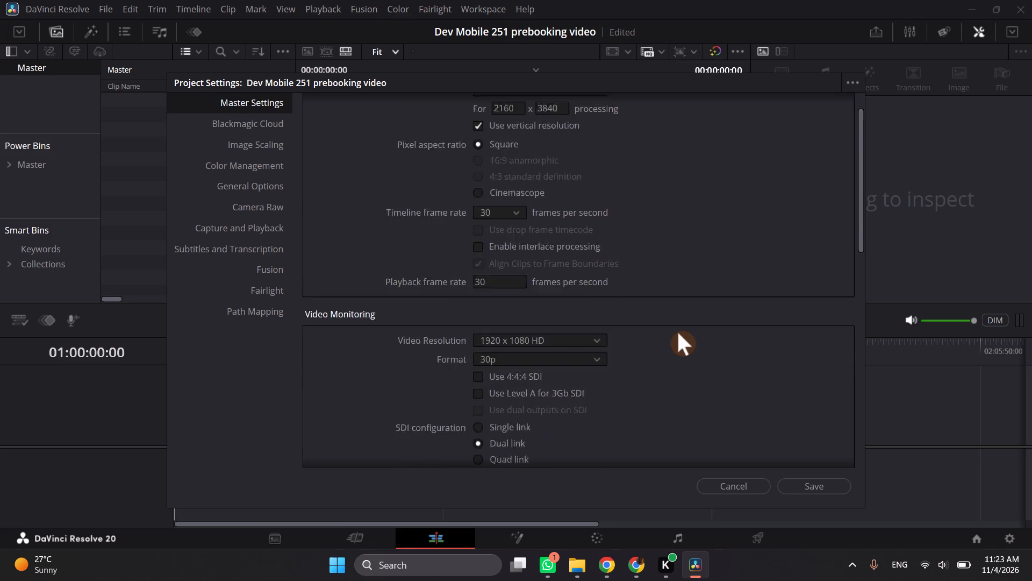
scroll(678, 332, "up", 4)
left_click(827, 493)
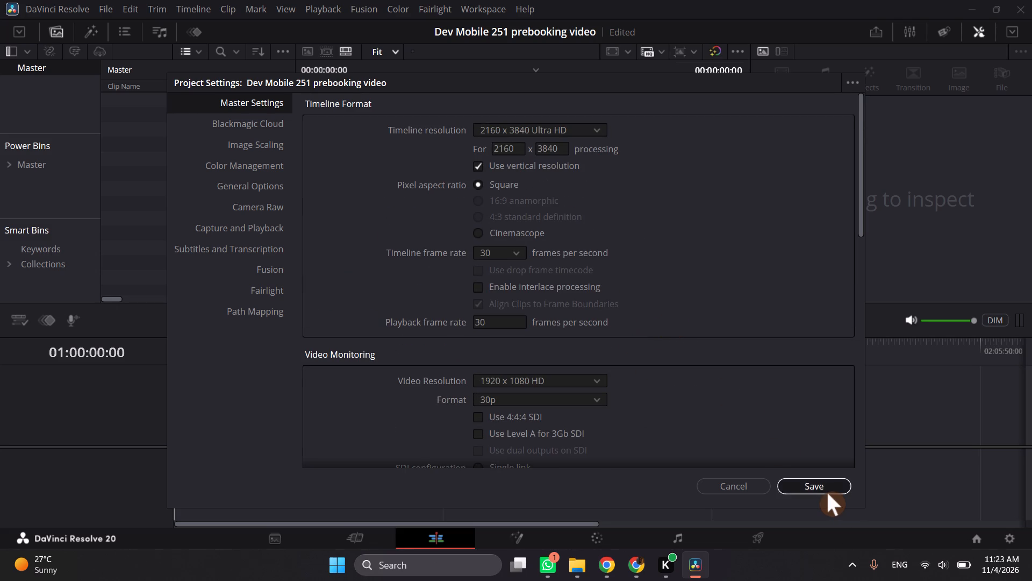
left_click(823, 490)
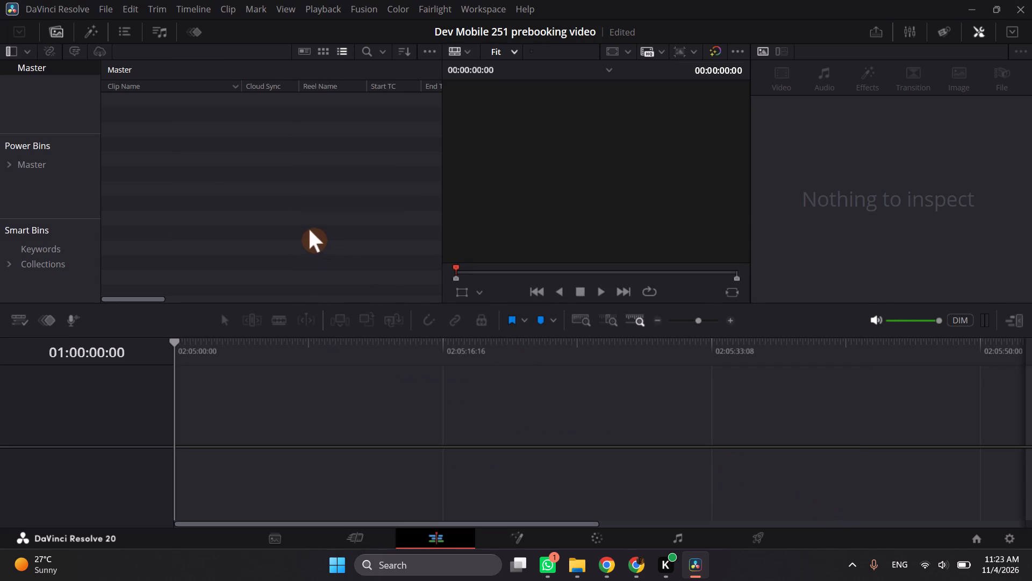
Import the screen recording from the Downloads folder into the media pool.
left_click(309, 229)
key("ctrl+i")
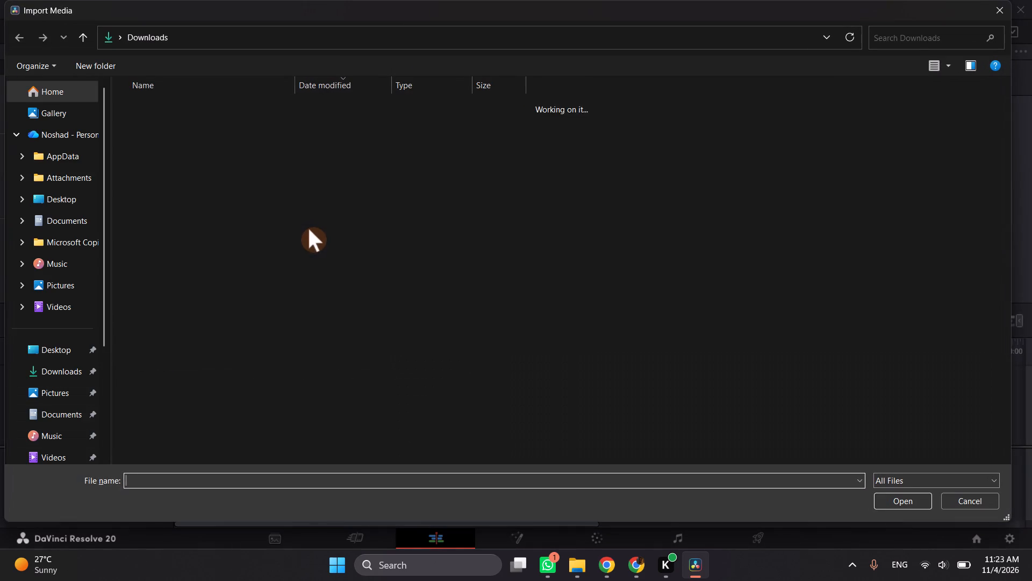
scroll(309, 229, "up", 3)
double_click(236, 121)
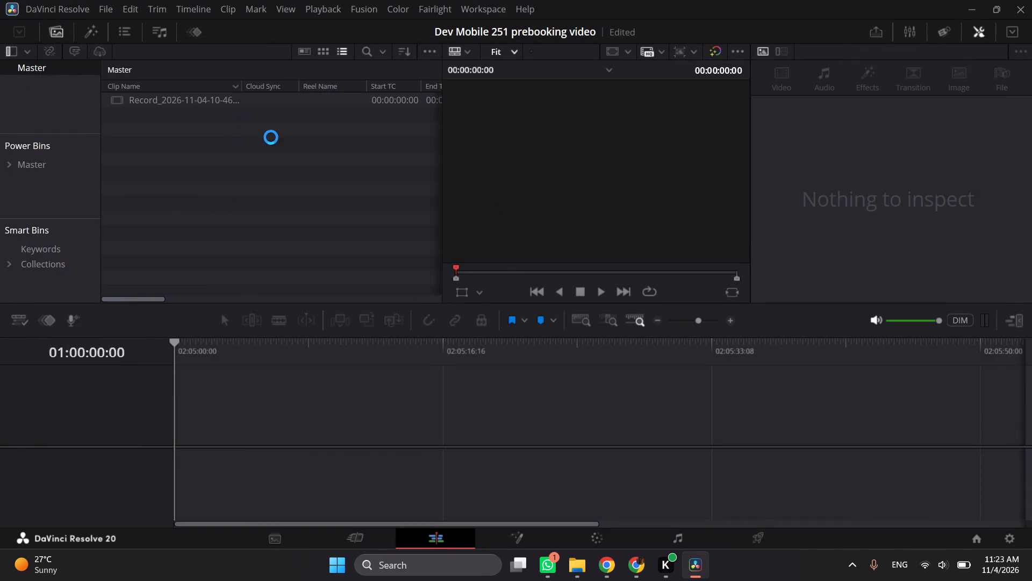
Show the media pool clips as thumbnails and place the screen recording at the start of a new timeline.
left_click(342, 51)
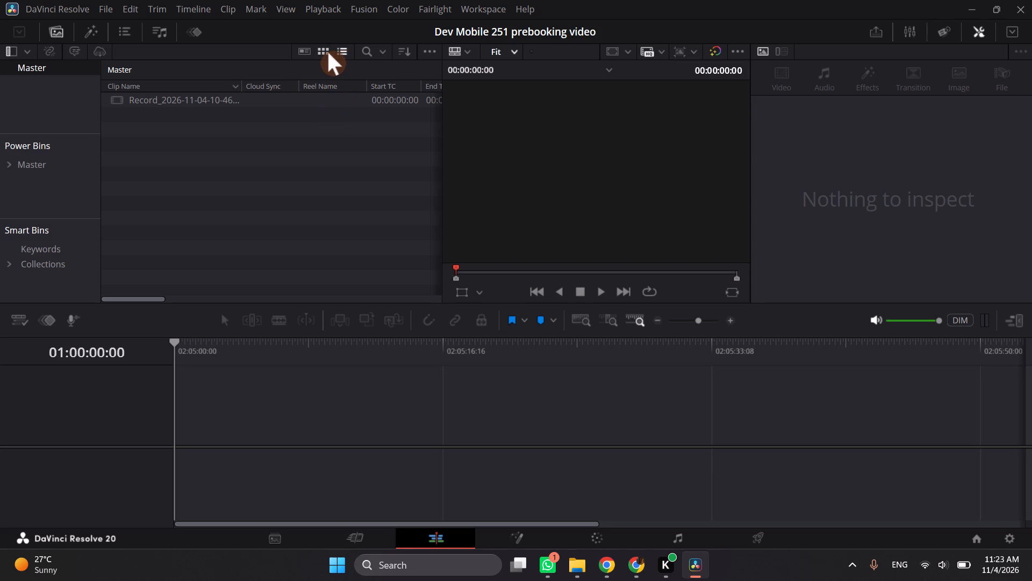
left_click(328, 52)
left_click_drag(173, 117, 246, 443)
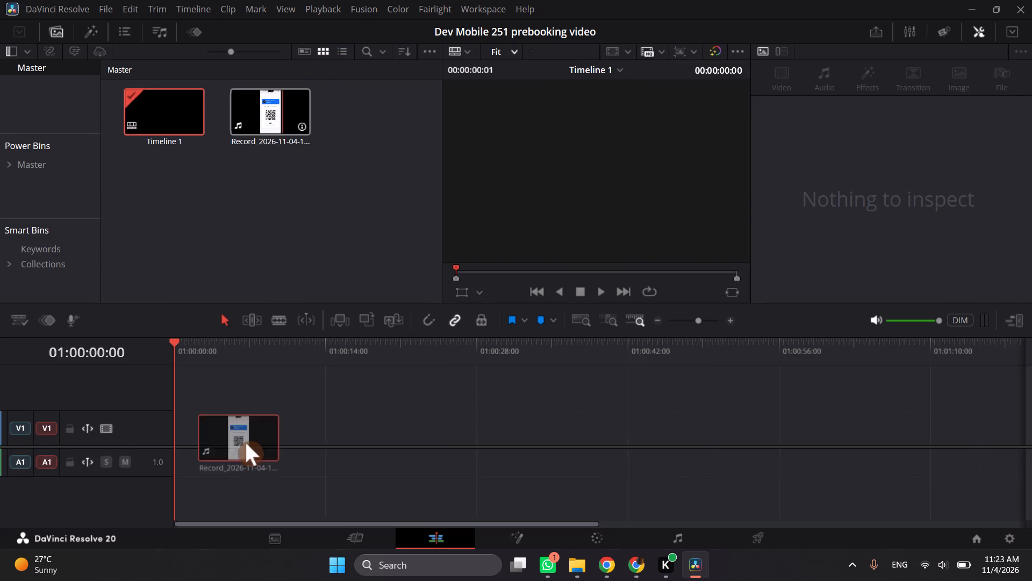
left_click(315, 428)
left_click_drag(415, 429, 281, 428)
Play the screen recording on the timeline and raise the system volume.
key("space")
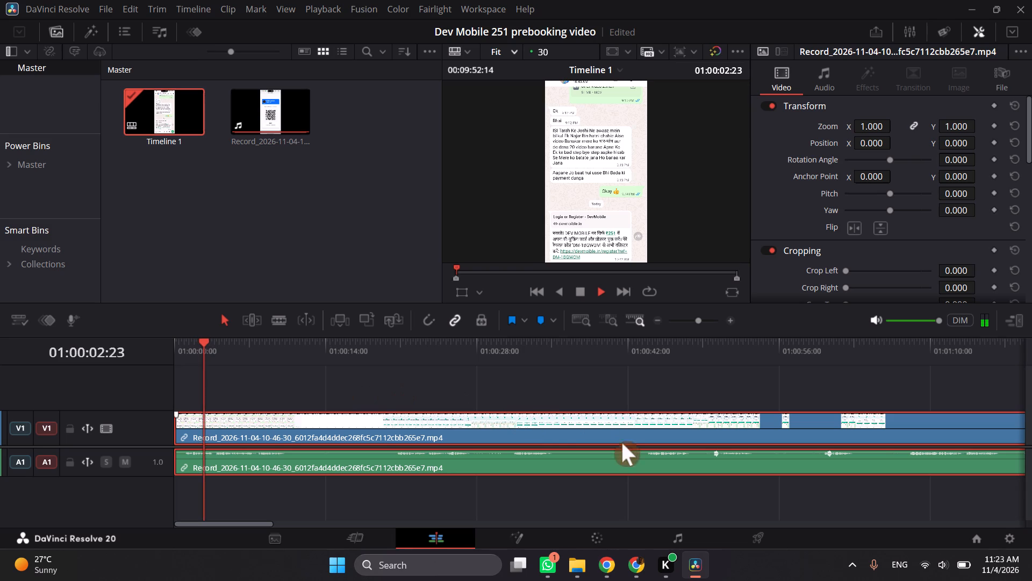
left_click(955, 577)
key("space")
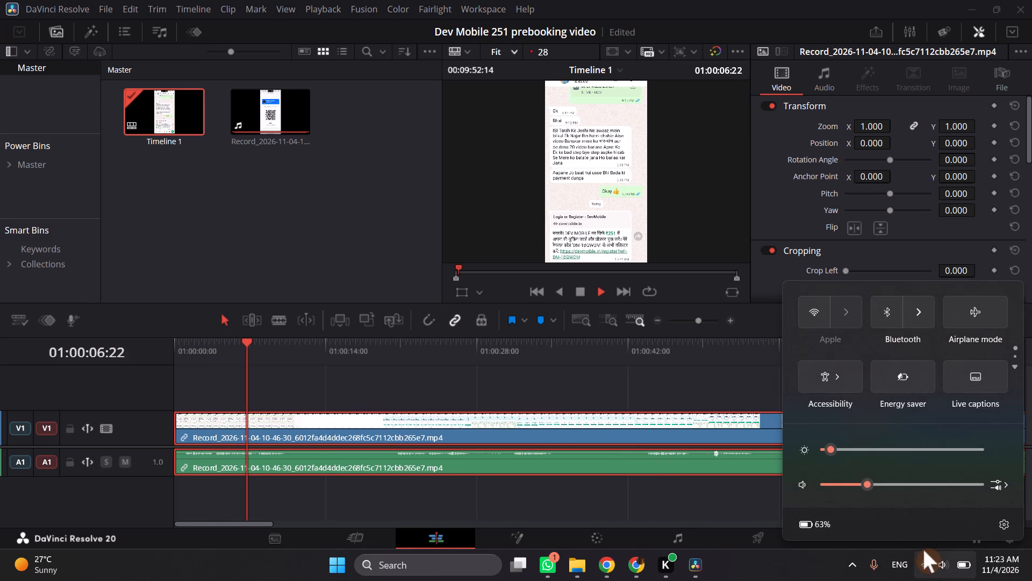
left_click(906, 485)
left_click(800, 577)
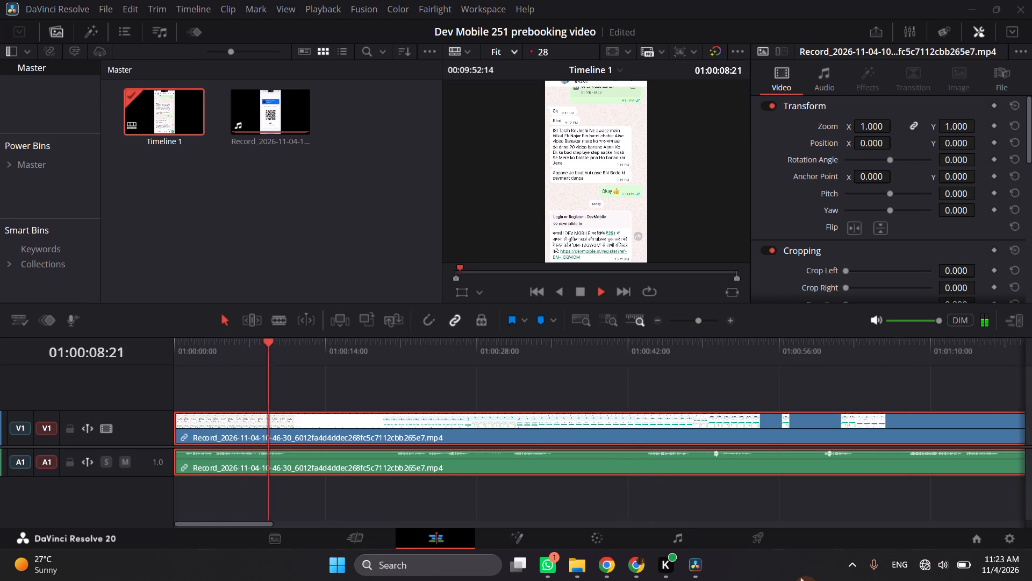
Review the recording's playback, move the playhead to about 20 seconds, and pause there.
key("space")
scroll(607, 211, "down", 3)
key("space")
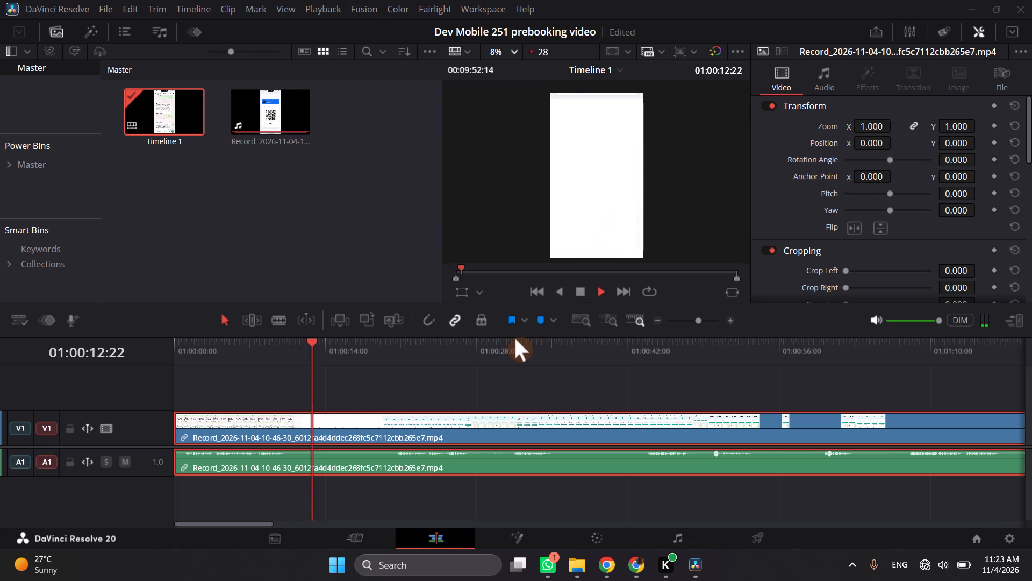
left_click(390, 359)
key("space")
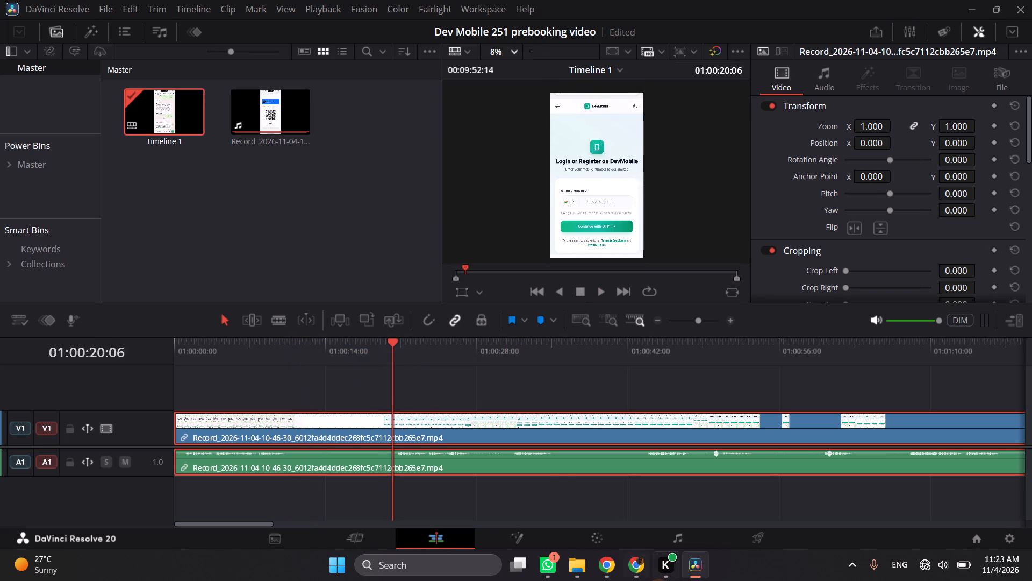
Switch to the Quotex demo trading page in Google Chrome and turn Wi-Fi back on.
left_click(641, 573)
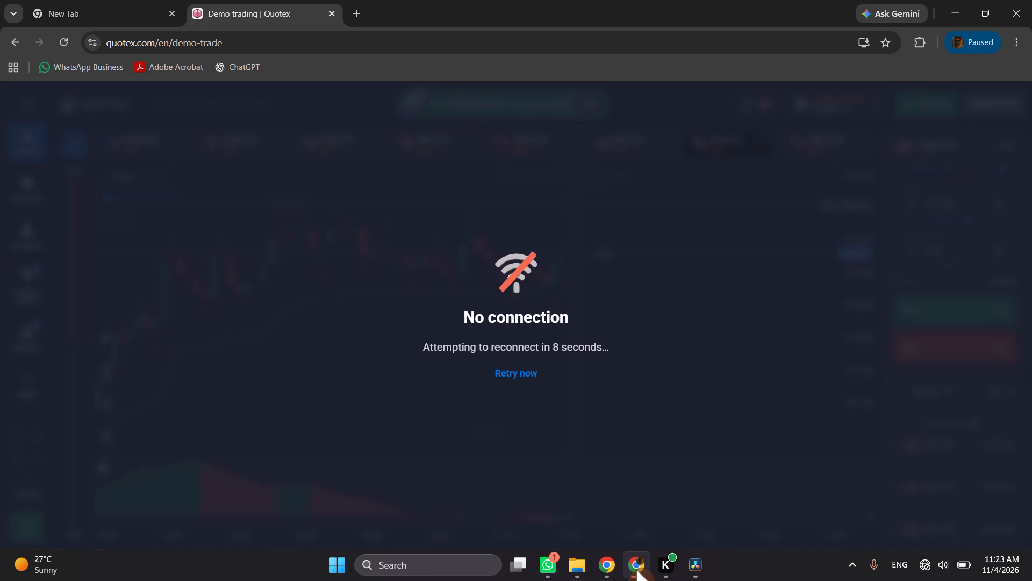
left_click(927, 571)
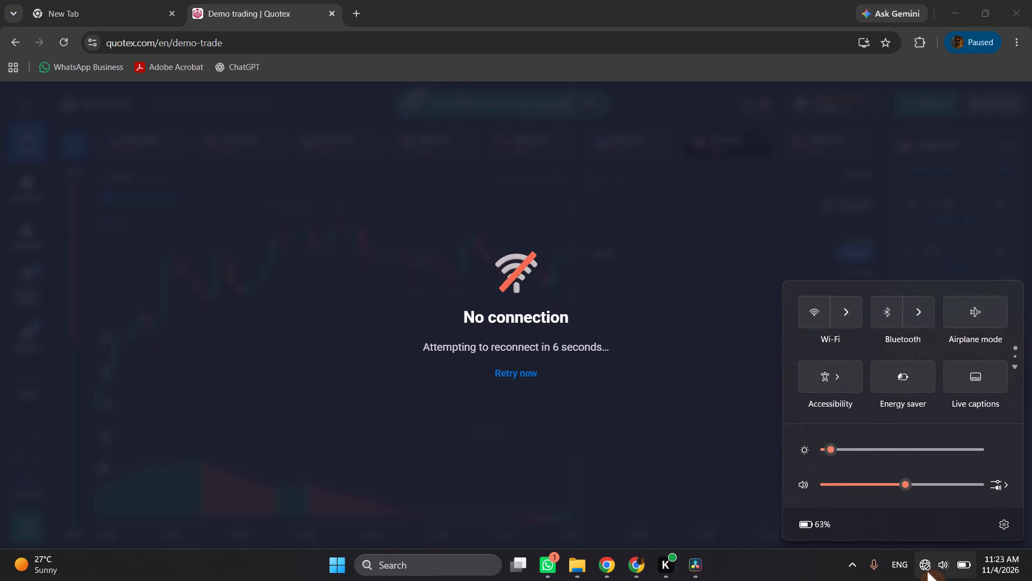
left_click(817, 298)
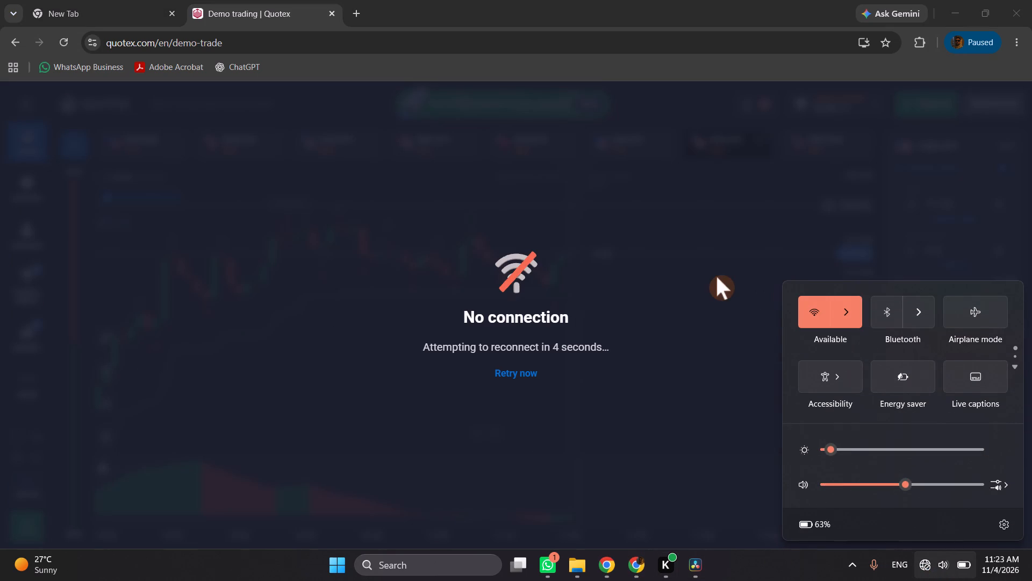
left_click(716, 277)
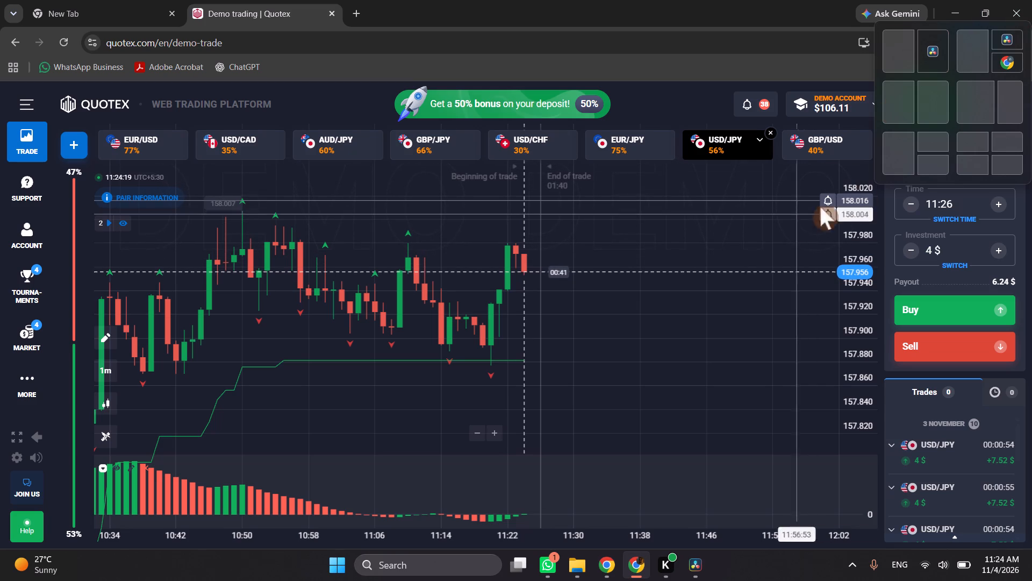
Look through the GBP/USD and EUR/JPY charts on the Quotex demo trading page.
left_click(804, 146)
left_click(617, 142)
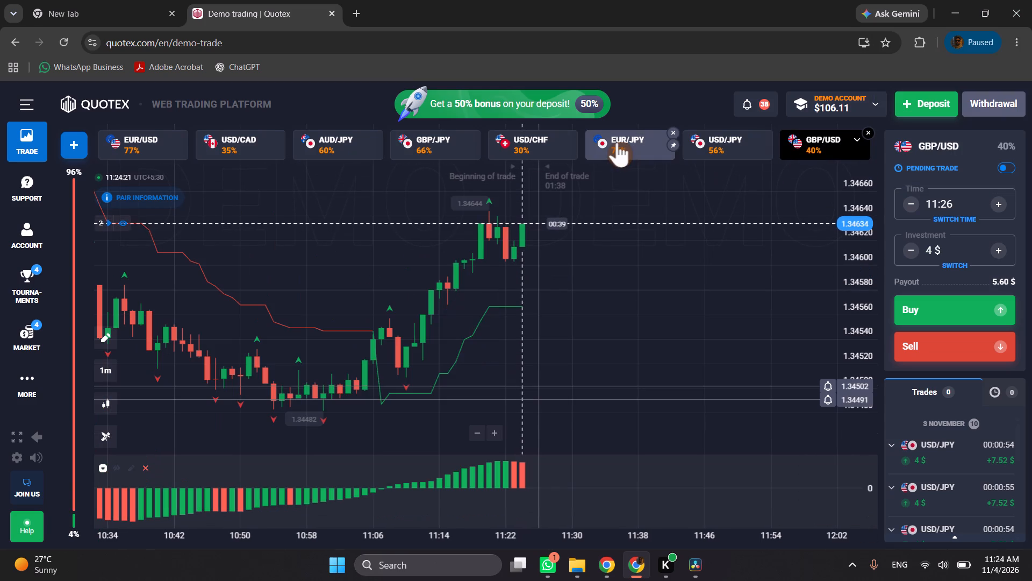
In Chrome, look through the Quotex demo charts for USD/CHF, GBP/JPY, AUD/JPY, USD/CAD and EUR/USD.
left_click(540, 149)
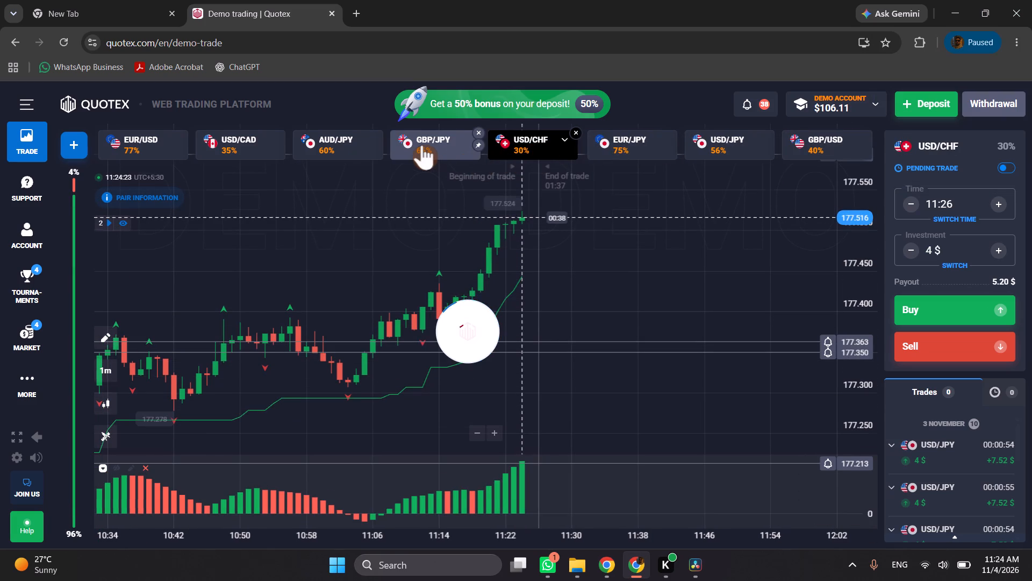
left_click(422, 145)
left_click(350, 143)
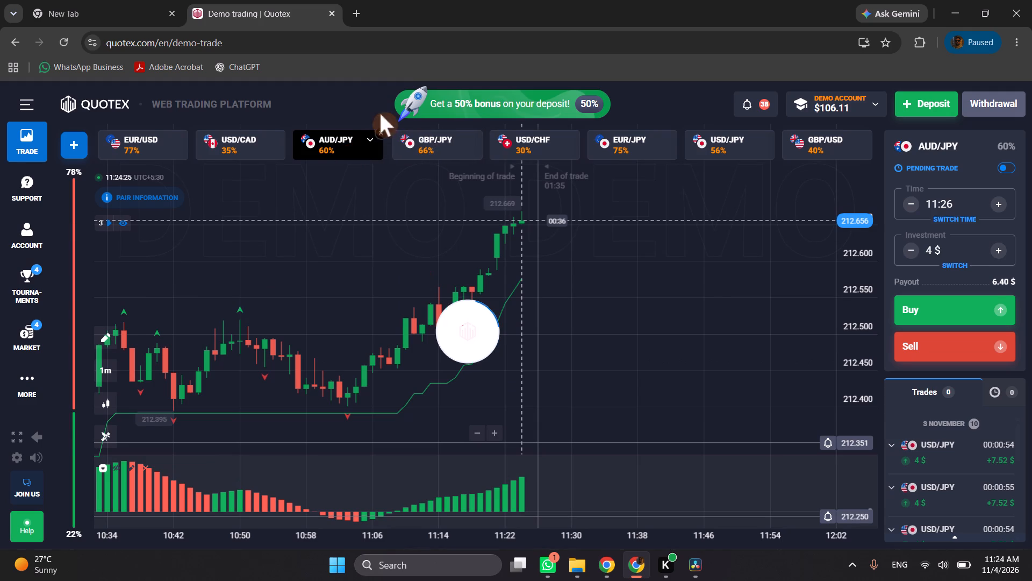
left_click(243, 145)
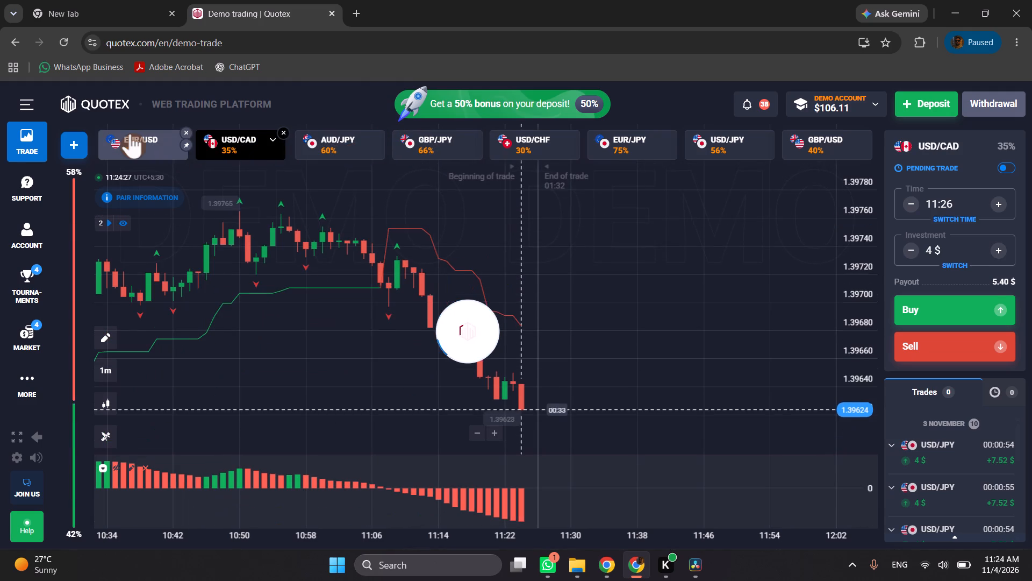
left_click(130, 133)
scroll(550, 290, "down", 2)
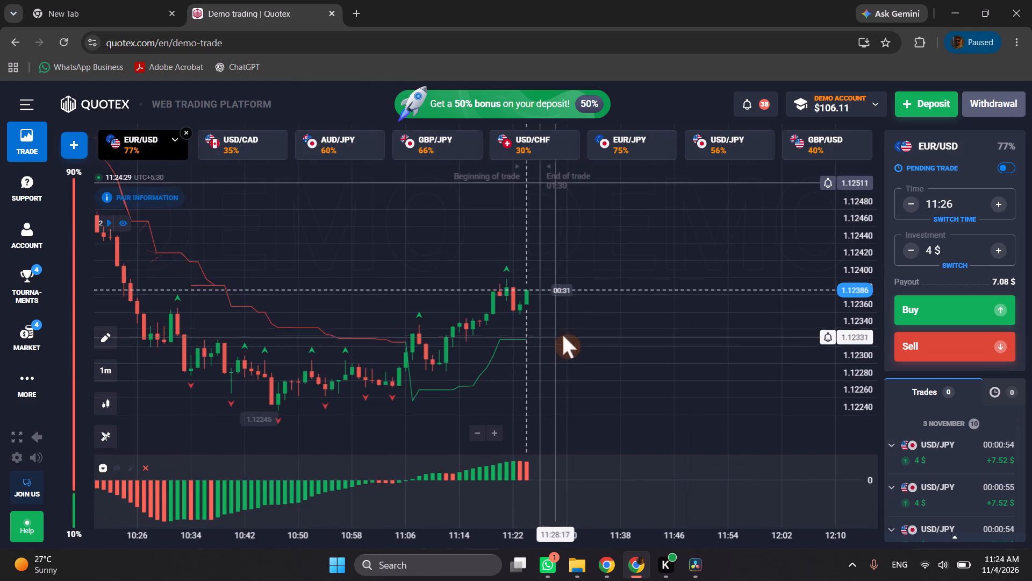
Back in DaVinci Resolve, trim a little off the start of the recording and align it with the timeline's beginning.
left_click(692, 571)
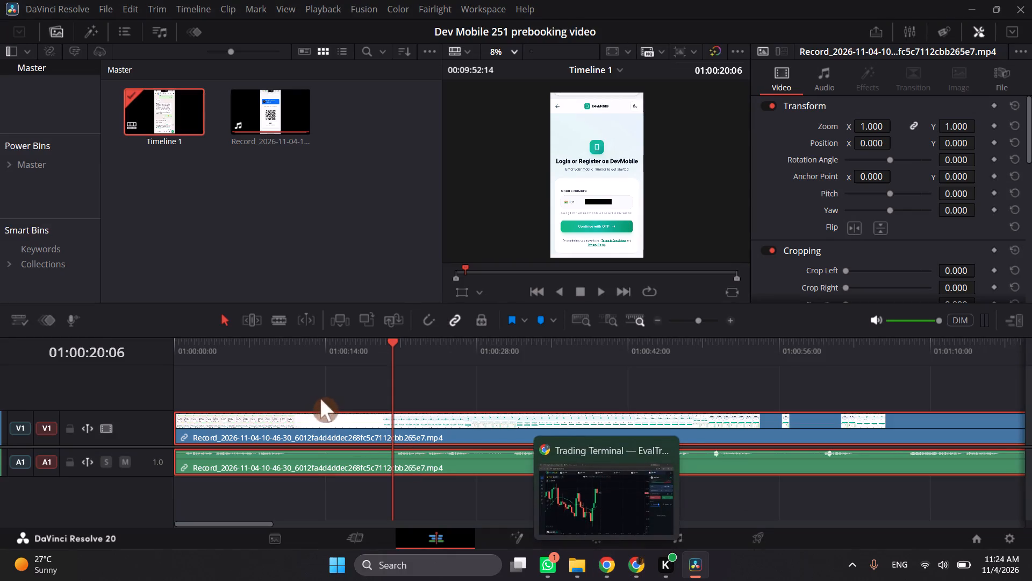
left_click_drag(269, 339, 163, 339)
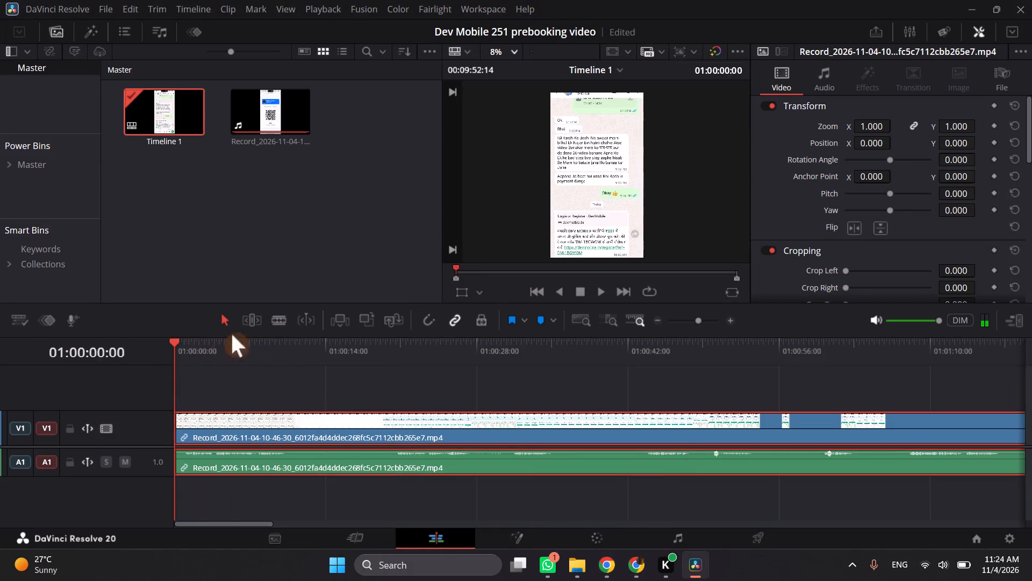
left_click(729, 319)
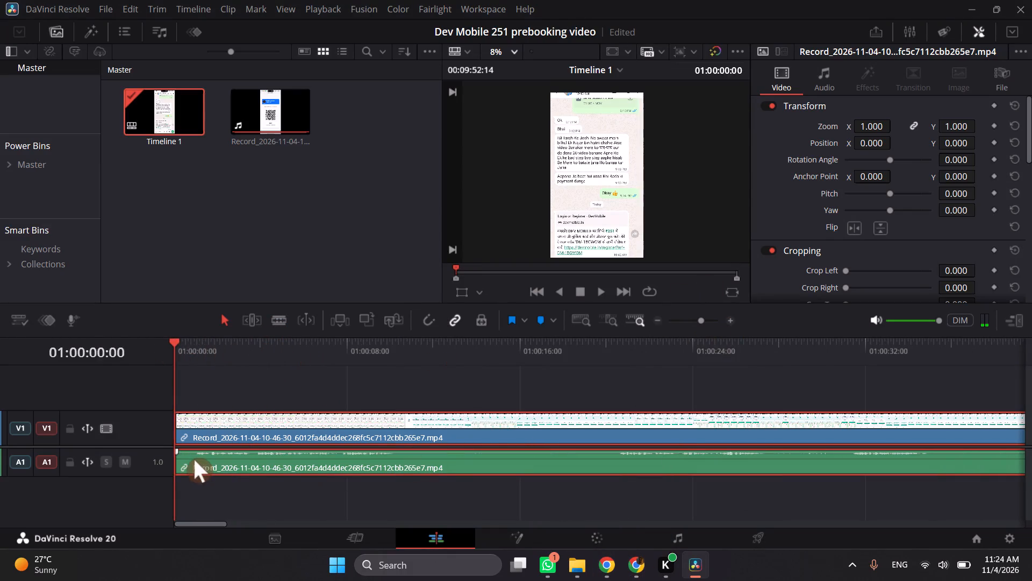
left_click_drag(181, 462, 195, 468)
left_click_drag(211, 433, 171, 436)
left_click_drag(205, 433, 172, 438)
Play the recording from the beginning up to 01:00:11:00 and scale the clip to a Zoom of 0.870 in X and Y.
key("space")
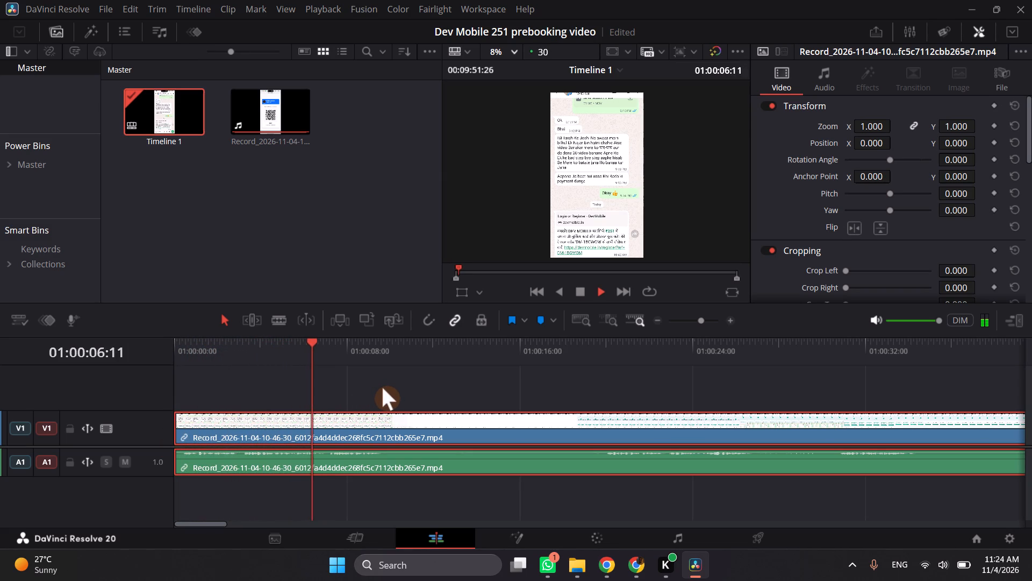
scroll(579, 212, "down", 3)
key("space")
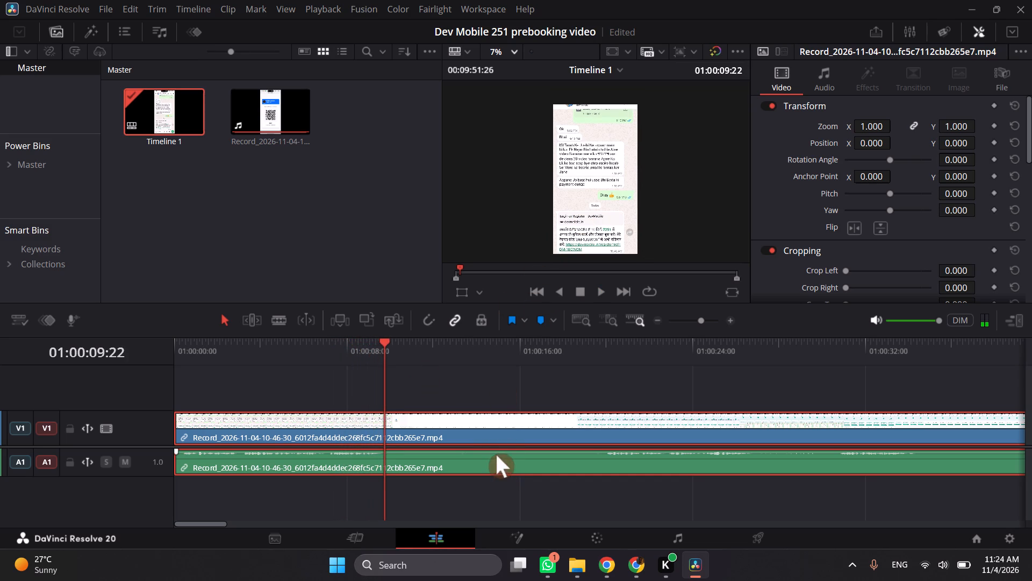
key("space")
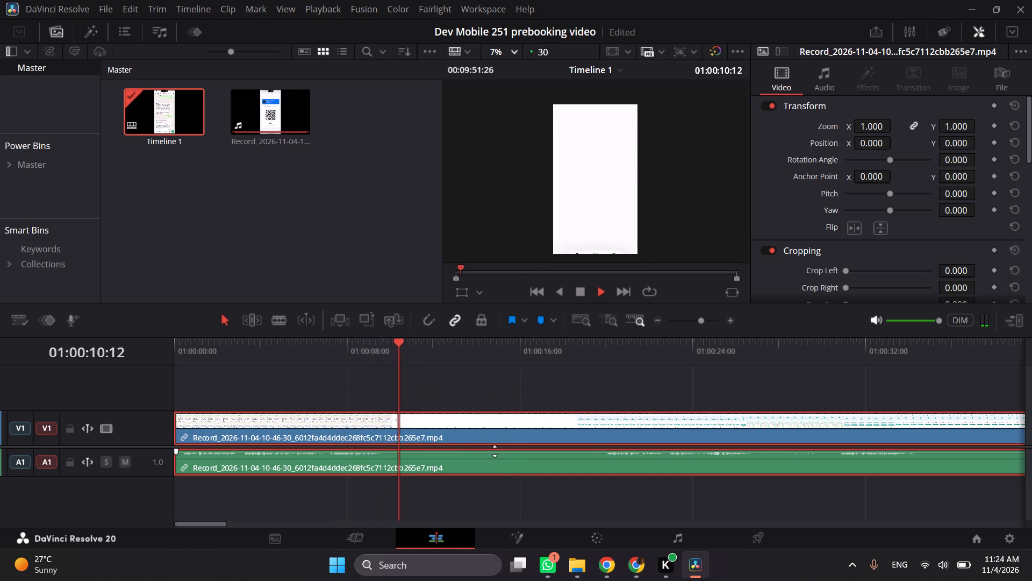
key("space")
scroll(586, 222, "down", 4)
scroll(589, 217, "up", 3)
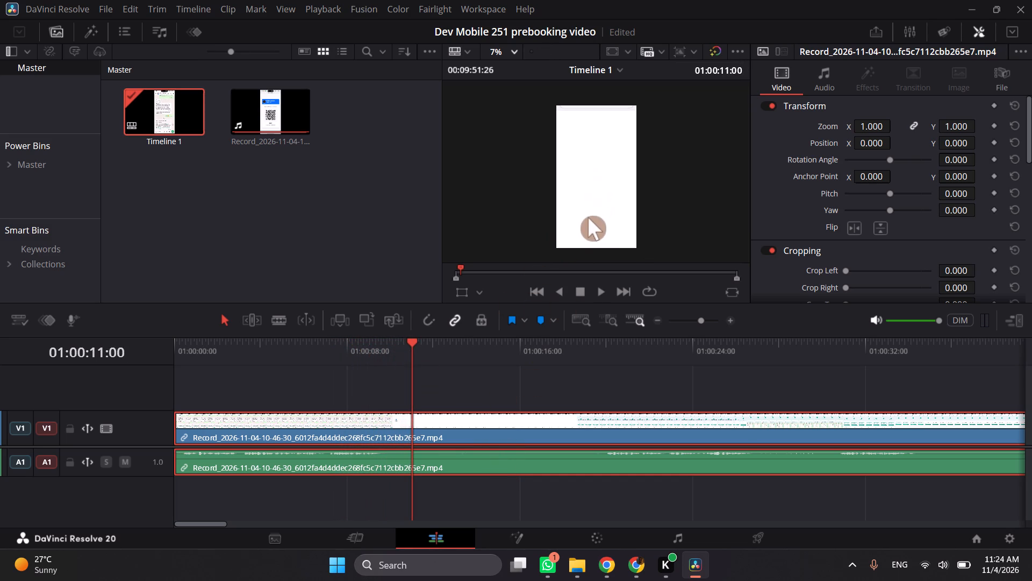
left_click_drag(872, 122, 864, 122)
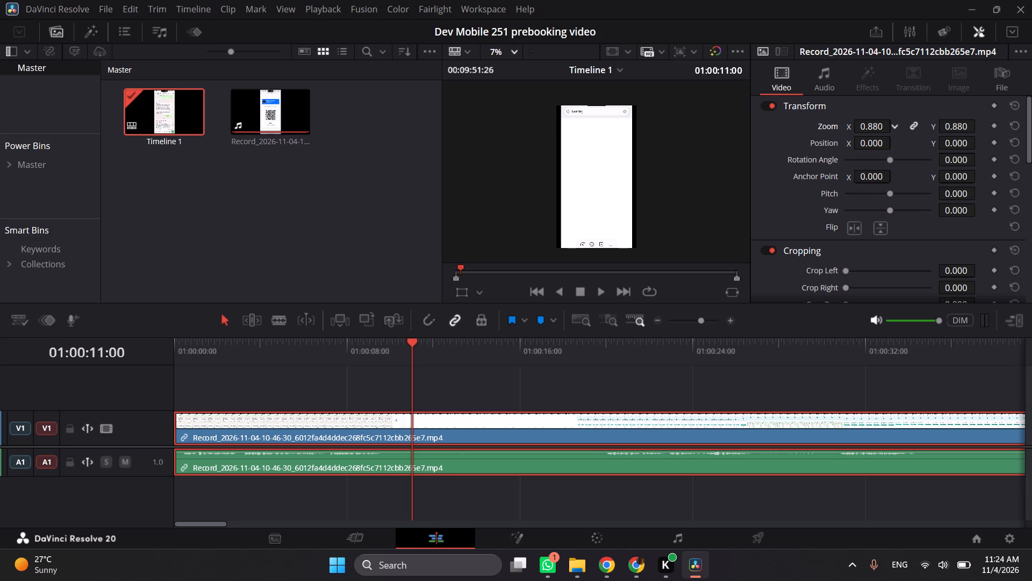
left_click_drag(864, 122, 863, 124)
scroll(609, 182, "up", 2)
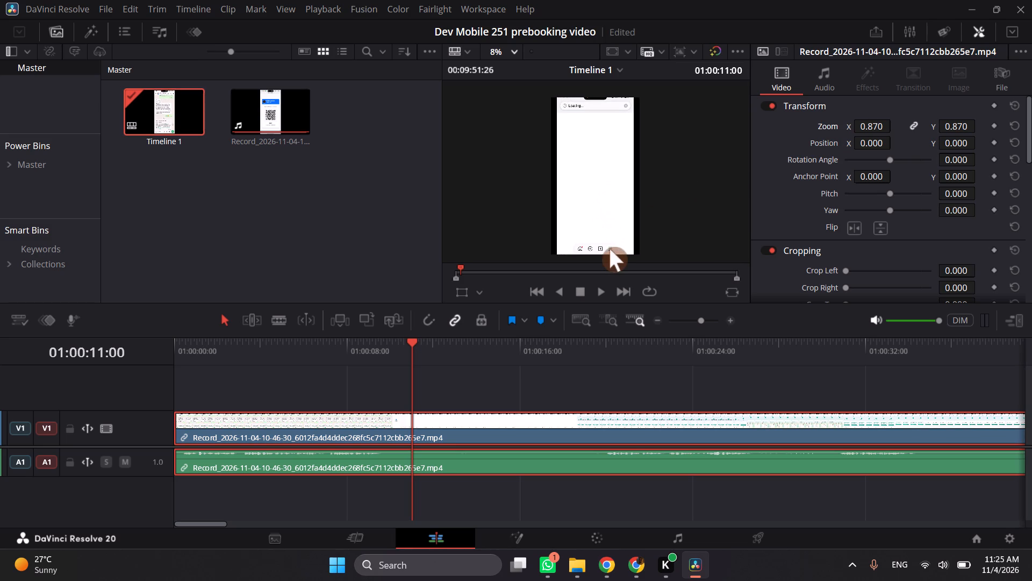
Split the recording at 01:00:11:00, trim the page-loading pause off the second part's start, and move it against the first part.
key("ctrl+b")
left_click(471, 437)
left_click_drag(419, 426, 562, 426)
left_click_drag(557, 424, 571, 424)
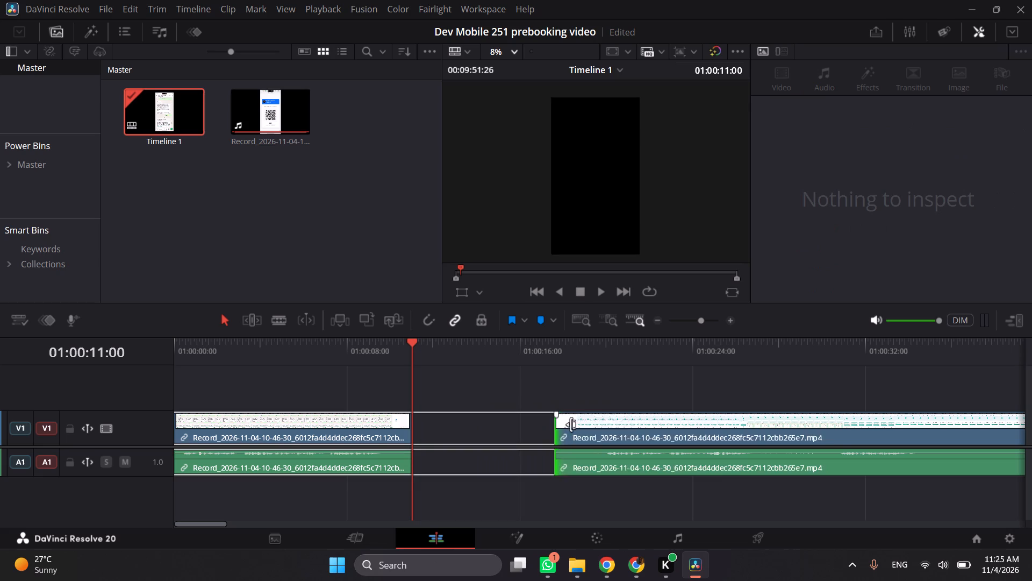
left_click_drag(571, 424, 587, 424)
left_click_drag(627, 414, 504, 421)
left_click_drag(504, 421, 539, 433)
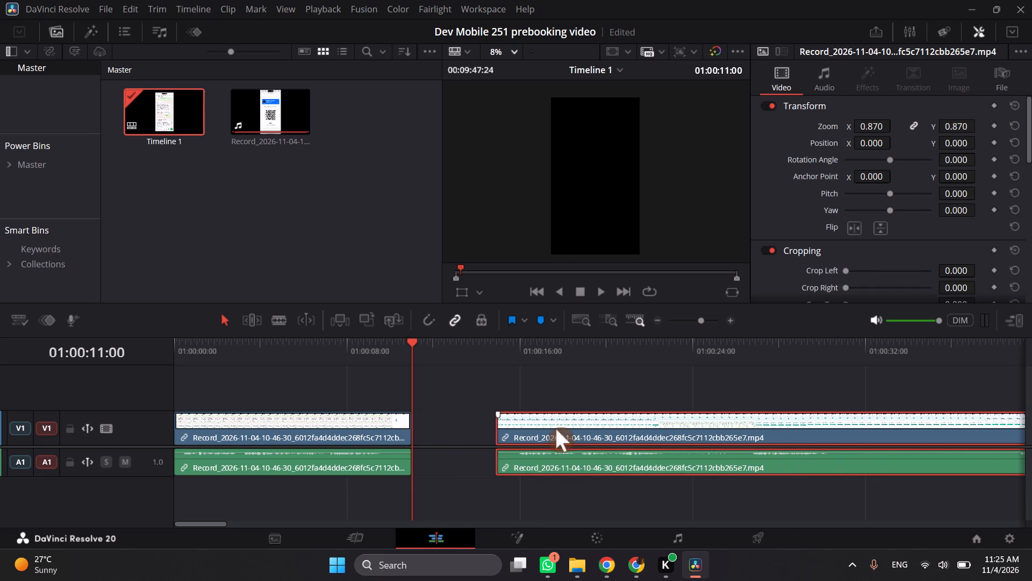
left_click_drag(564, 428, 522, 429)
left_click_drag(458, 428, 475, 431)
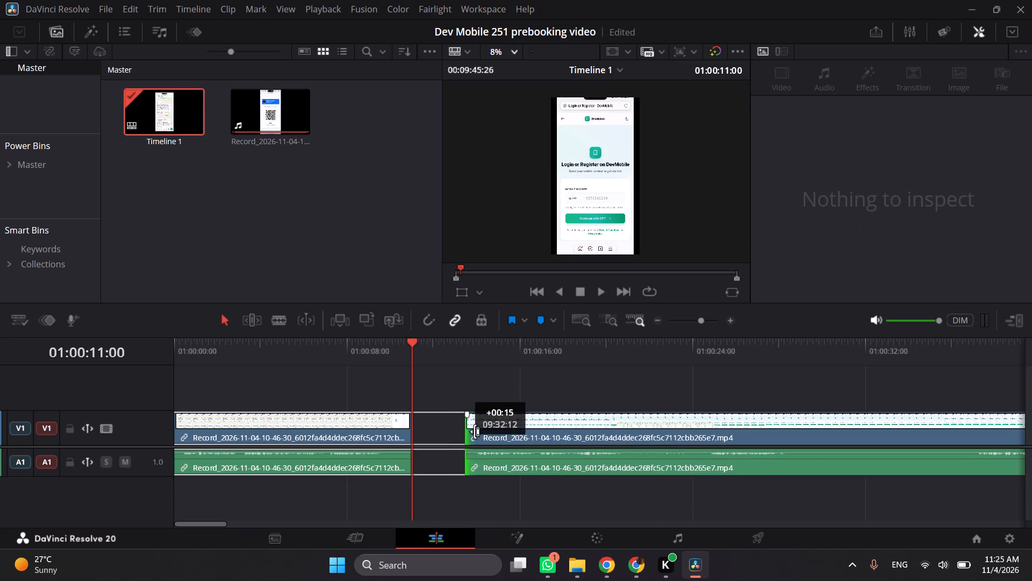
left_click_drag(475, 431, 477, 434)
left_click_drag(513, 432, 493, 433)
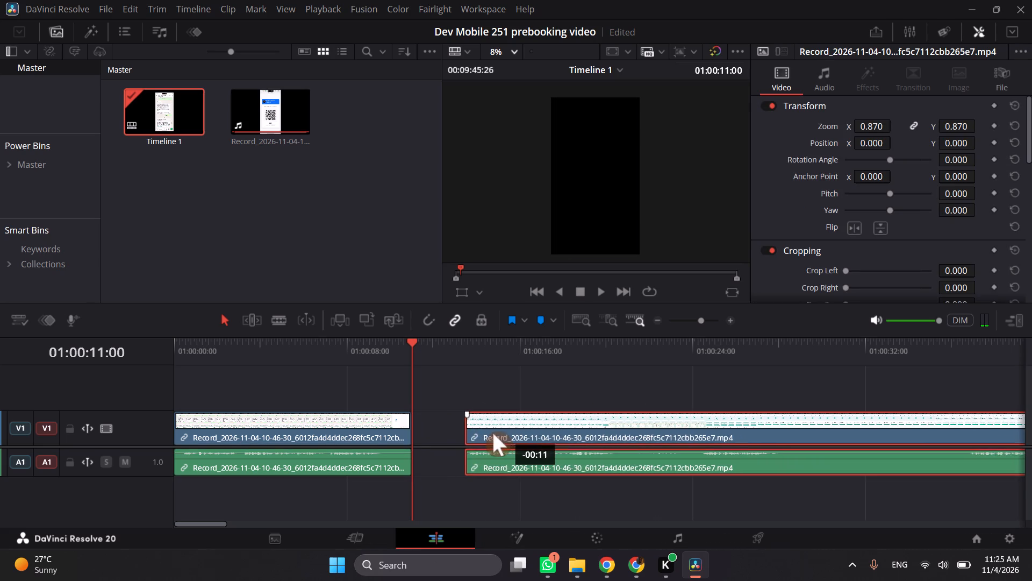
left_click_drag(493, 433, 440, 437)
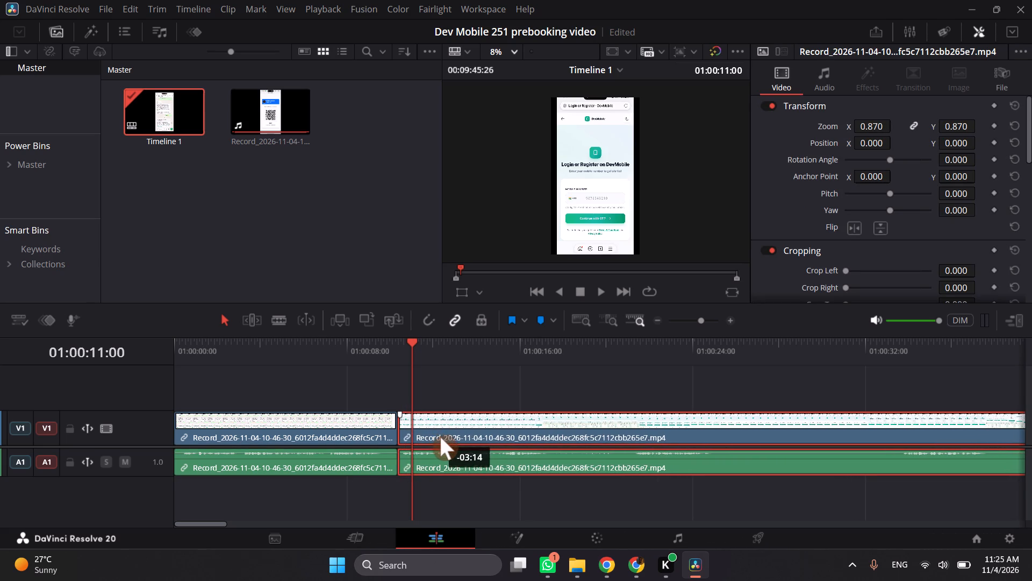
left_click_drag(440, 437, 442, 438)
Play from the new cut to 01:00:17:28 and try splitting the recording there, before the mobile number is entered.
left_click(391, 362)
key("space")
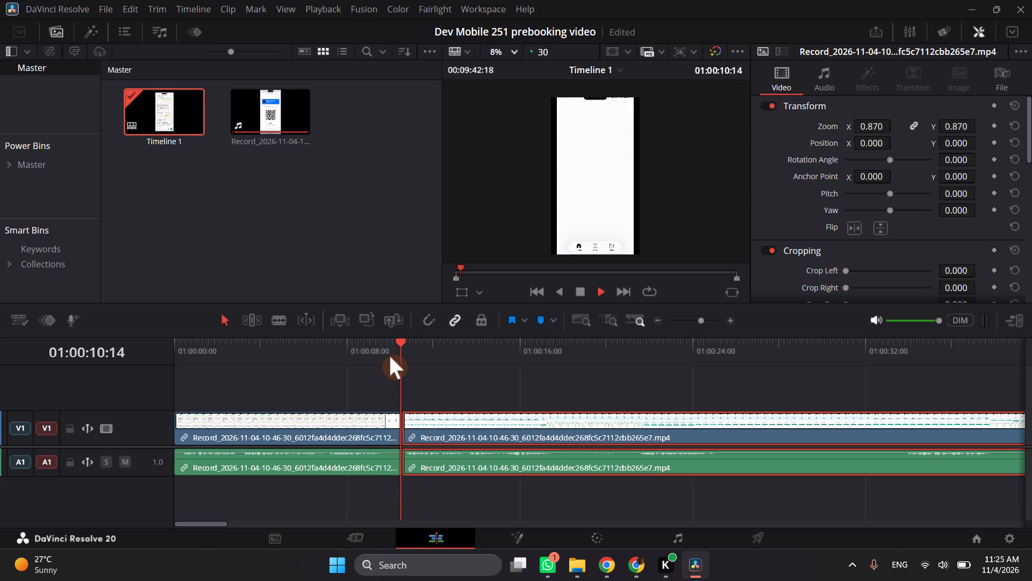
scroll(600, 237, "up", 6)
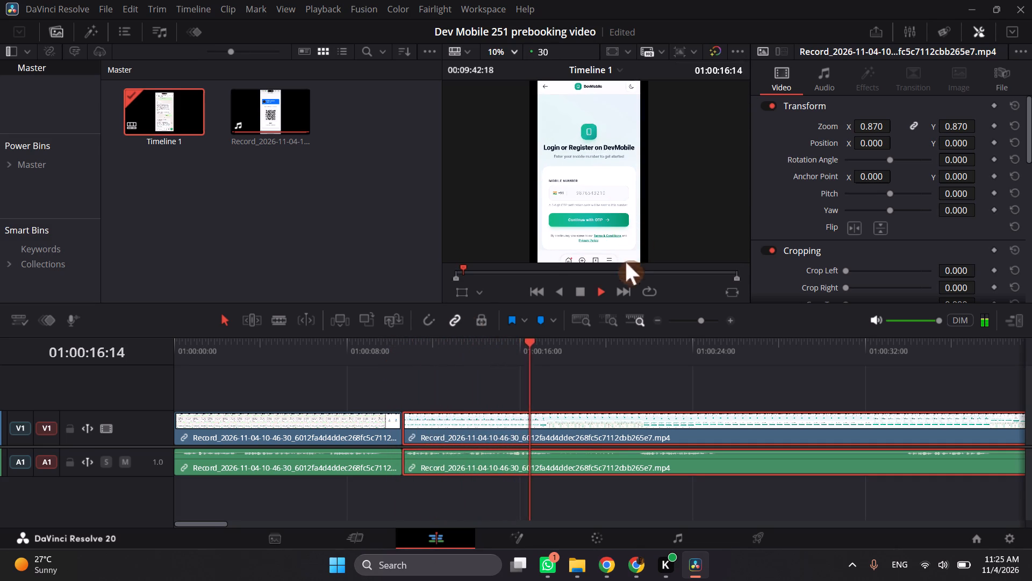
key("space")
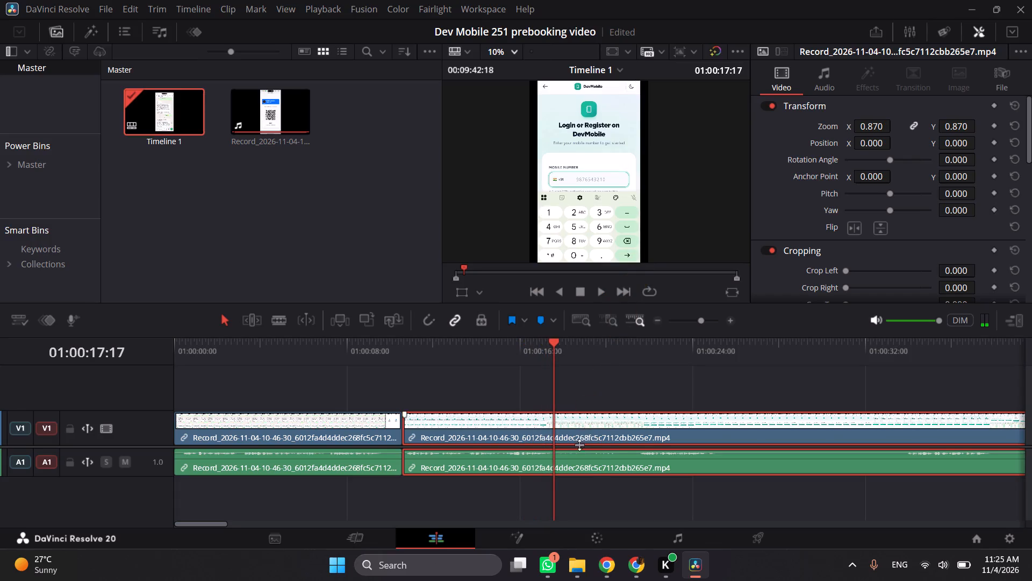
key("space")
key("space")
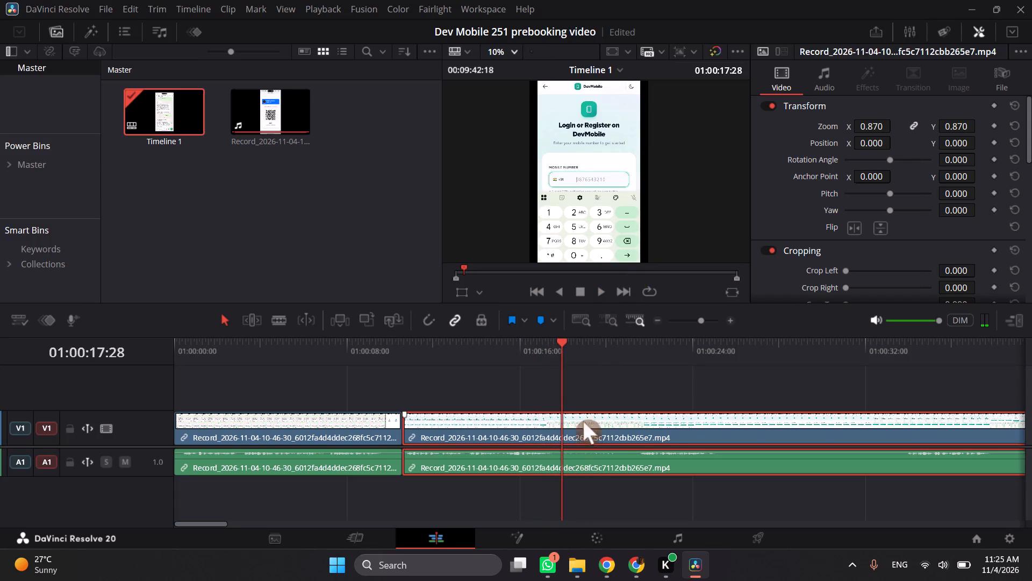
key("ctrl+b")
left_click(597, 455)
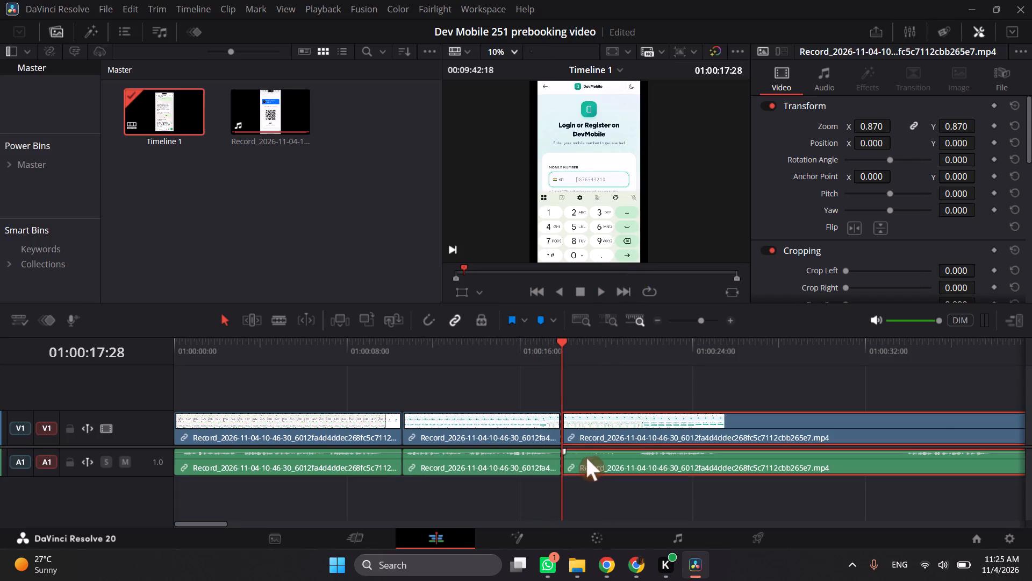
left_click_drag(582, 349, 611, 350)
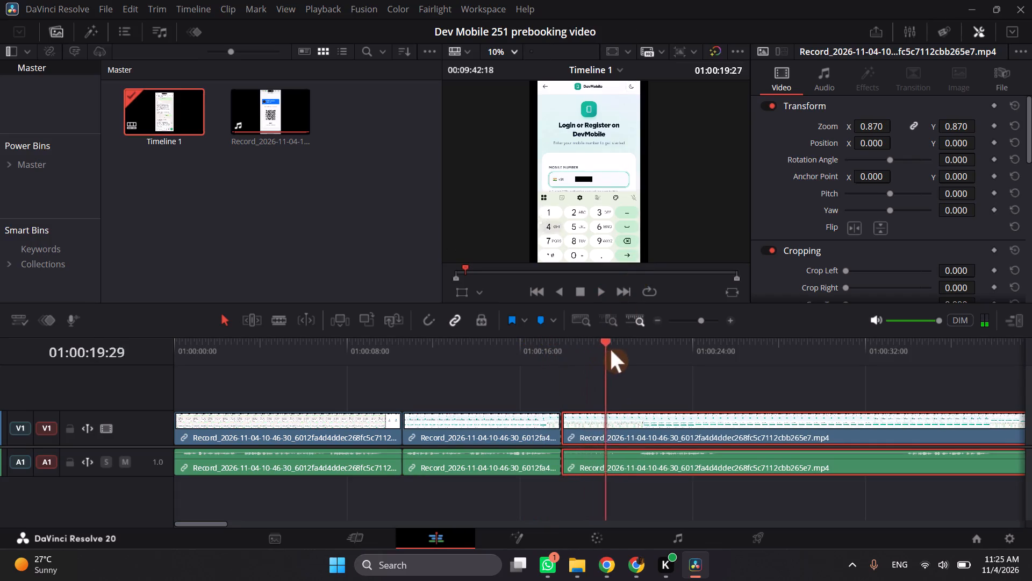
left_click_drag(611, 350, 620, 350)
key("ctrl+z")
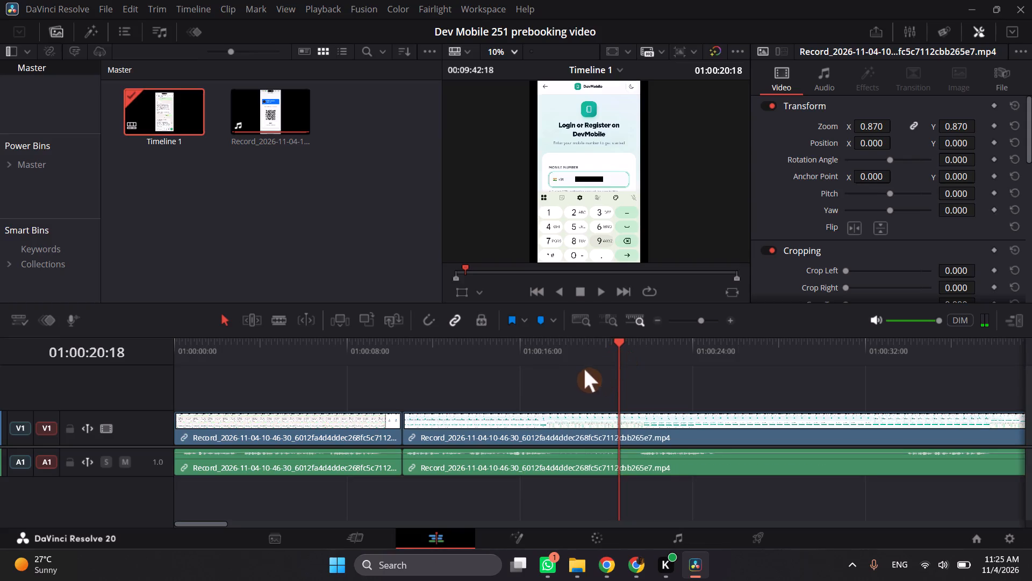
Play through the mobile number entry and split the recording at 01:00:25:28, on the page with Continue with OTP.
left_click(572, 355)
key("space")
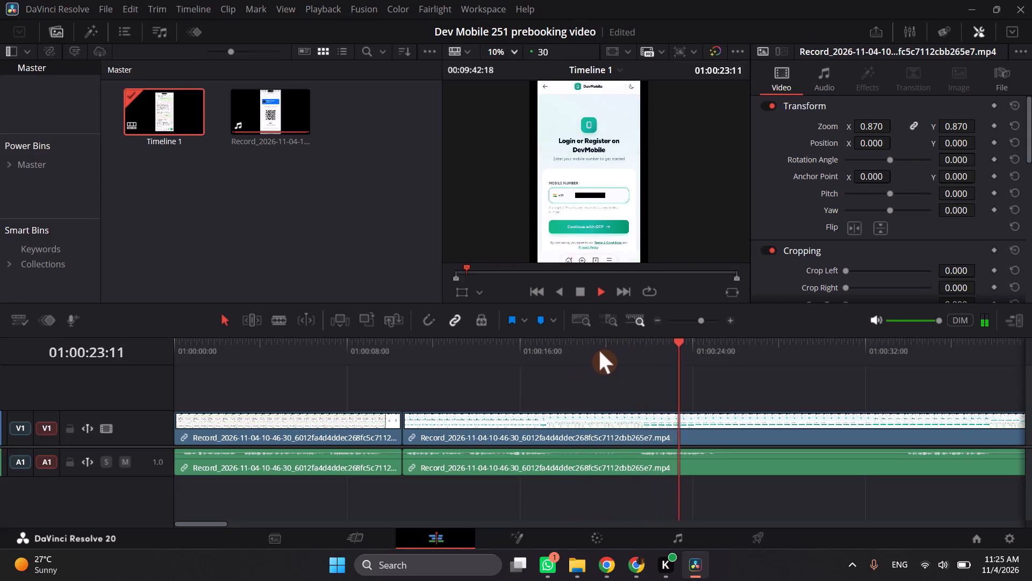
key("space")
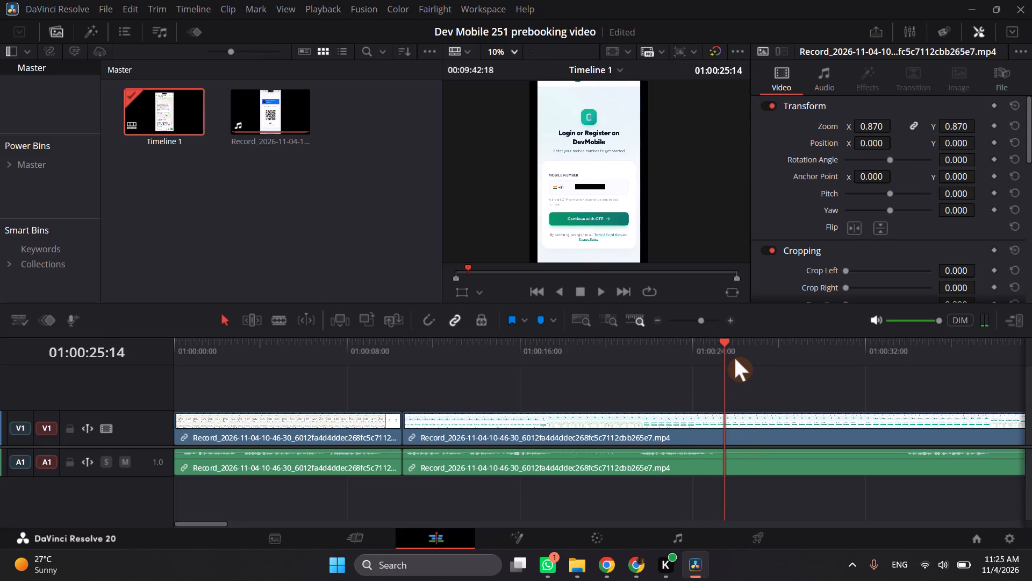
key("space")
key("space")
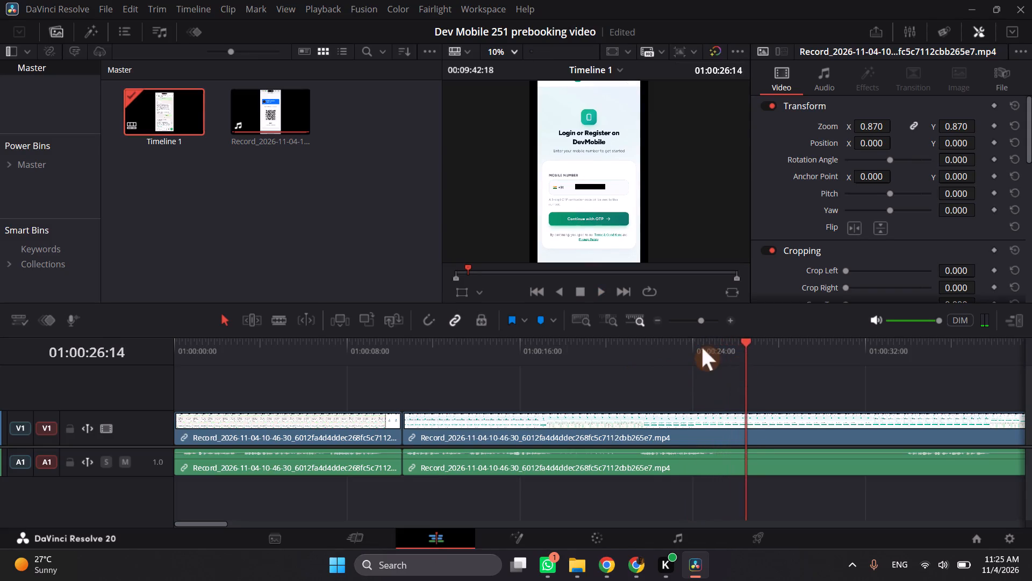
left_click_drag(706, 345, 735, 355)
left_click(751, 469)
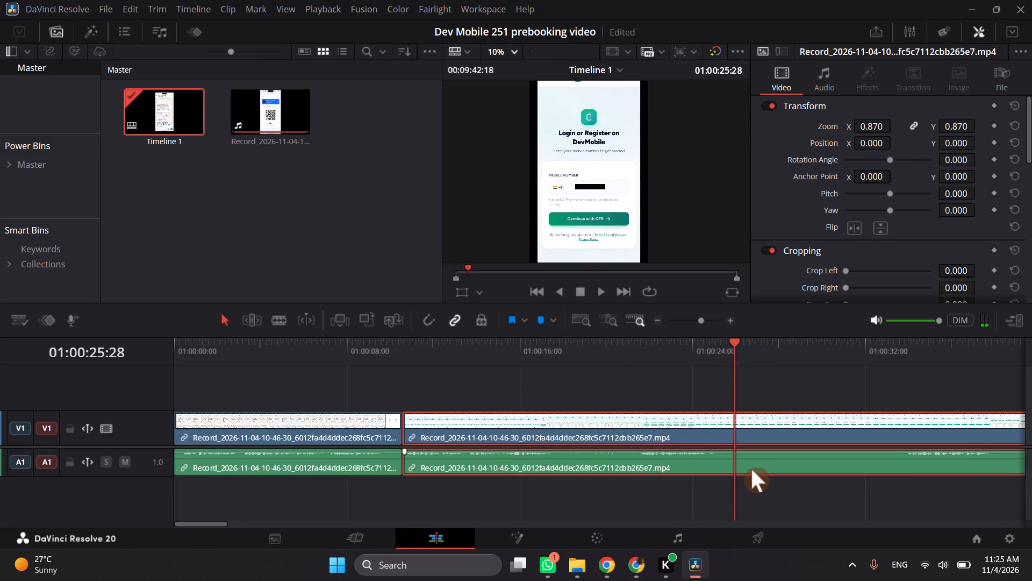
key("ctrl+b")
left_click(770, 459)
Trim the wait before the Verify Mobile OTP page off the last part's start and close the gap to the previous clip.
scroll(756, 462, "left", 1)
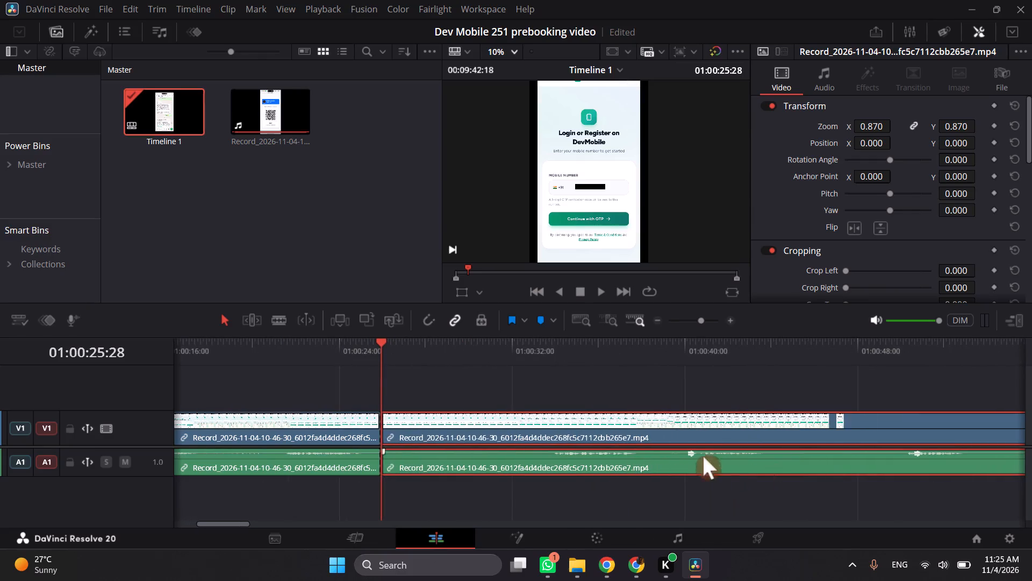
key("space")
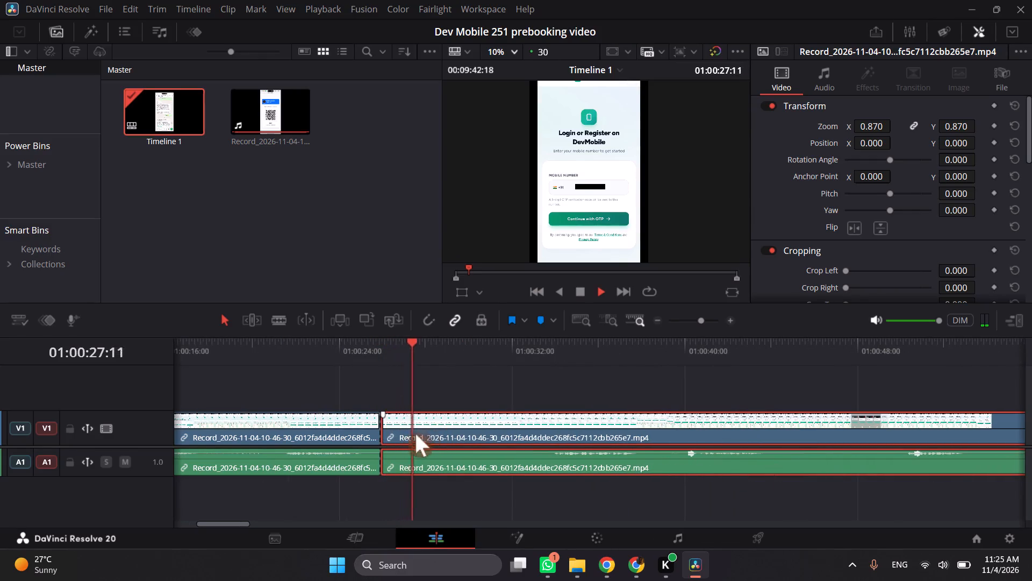
key("space")
left_click_drag(464, 342, 484, 345)
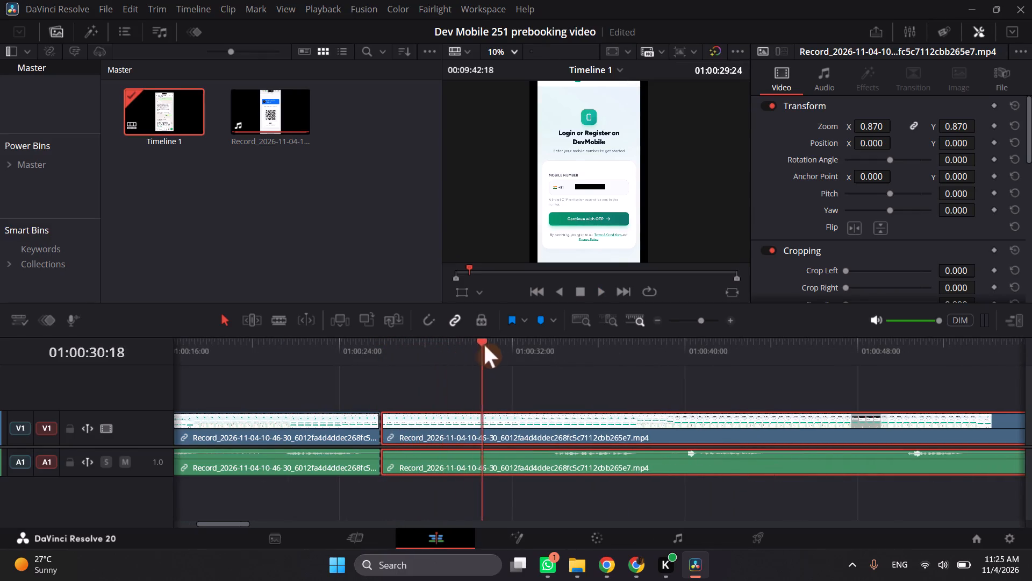
left_click_drag(484, 345, 539, 353)
left_click_drag(539, 353, 524, 356)
left_click(418, 424)
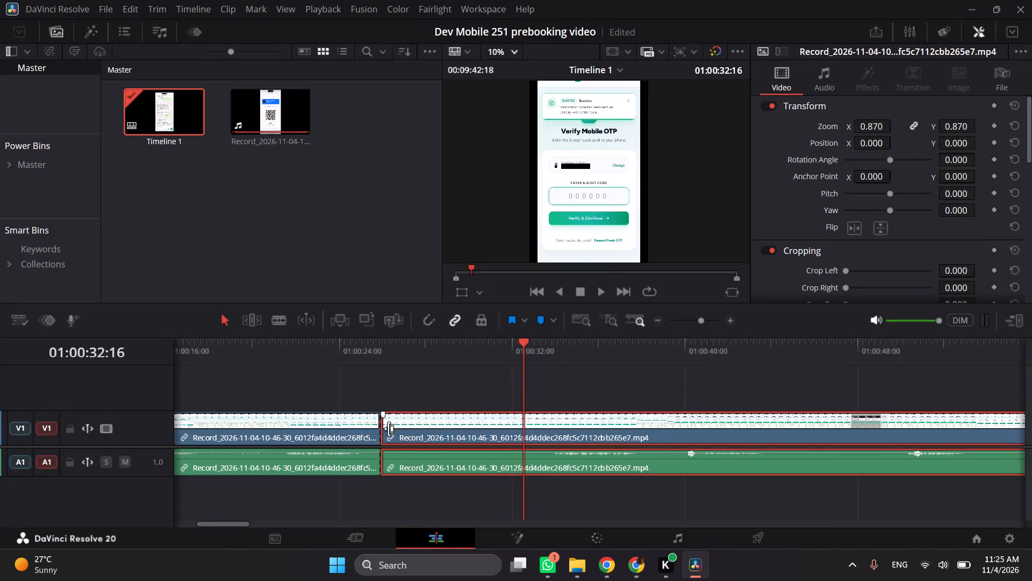
left_click_drag(388, 428, 554, 427)
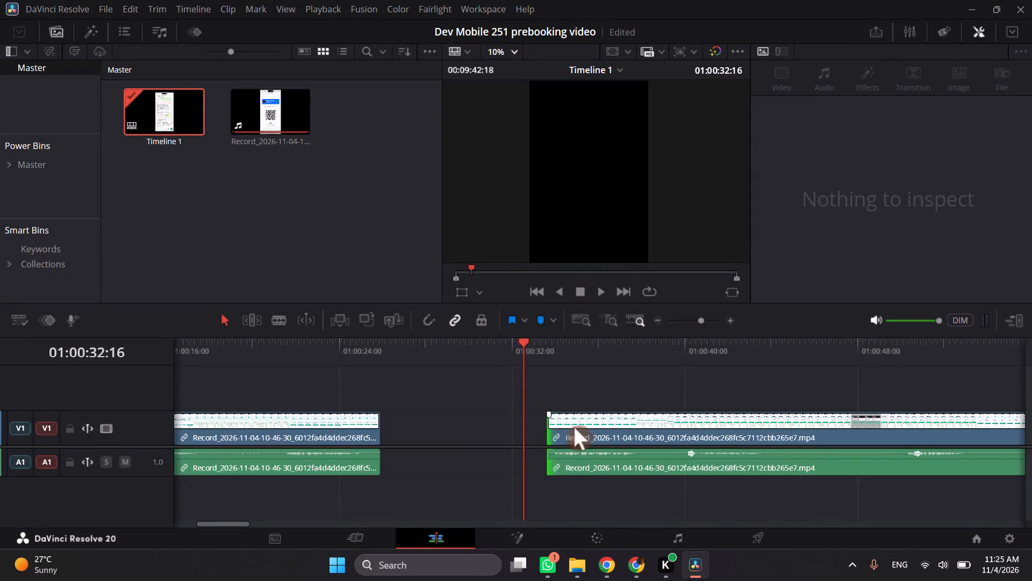
left_click_drag(578, 427, 407, 435)
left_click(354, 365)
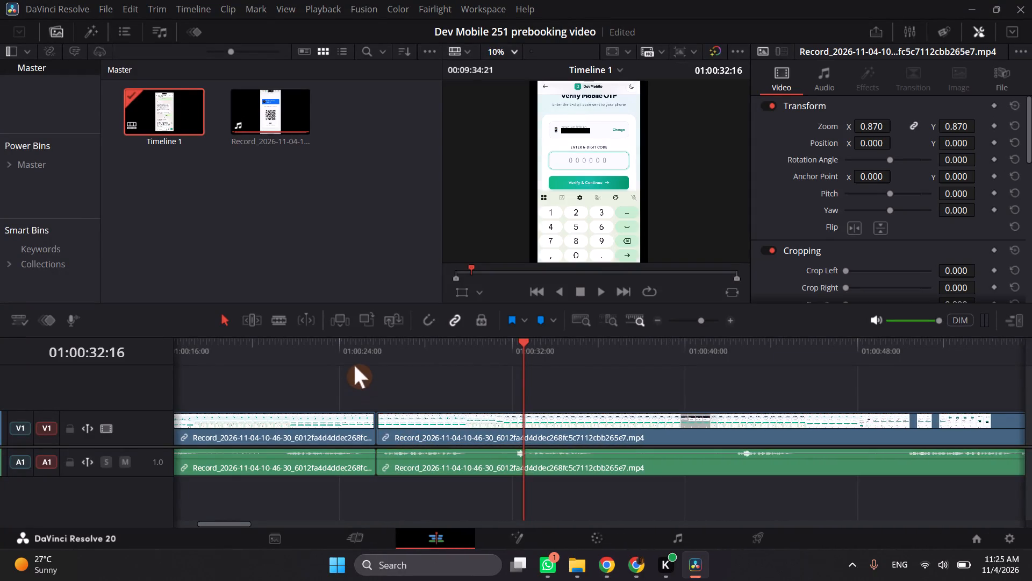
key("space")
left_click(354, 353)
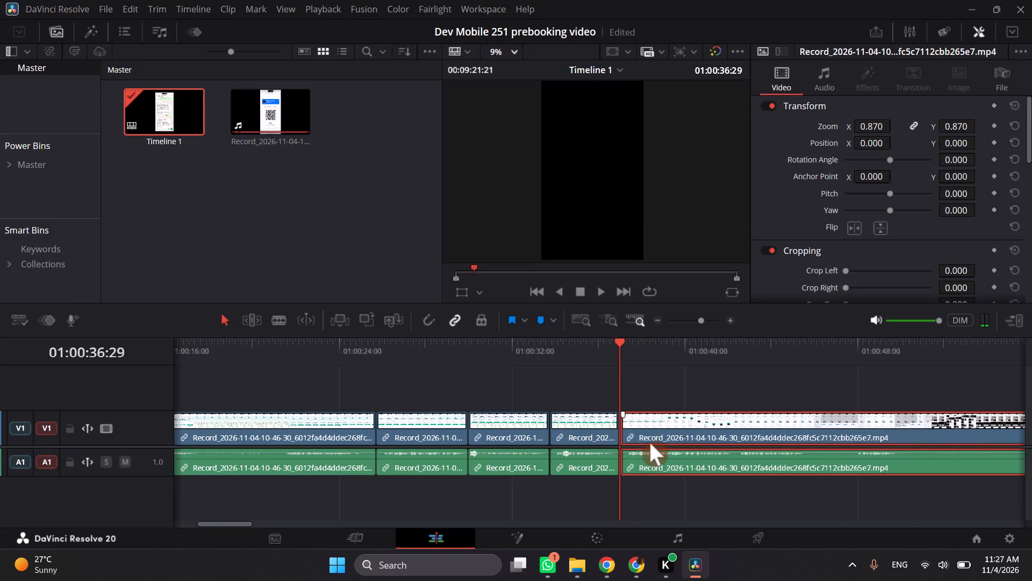
Play through the Complete Registration page and split the recording at 01:00:45:29, just as the photo source chooser starts to open.
key("space")
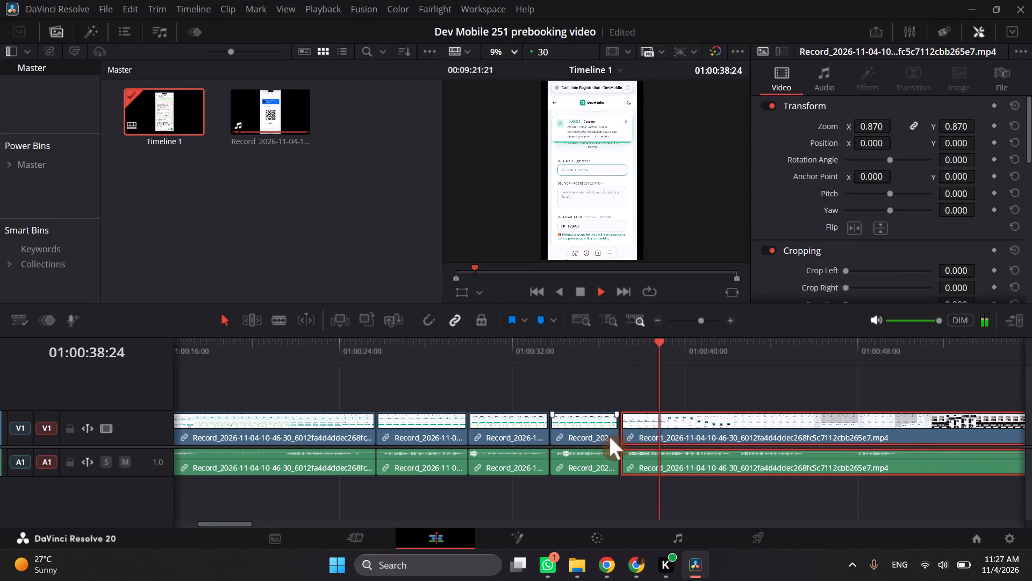
scroll(590, 160, "up", 3)
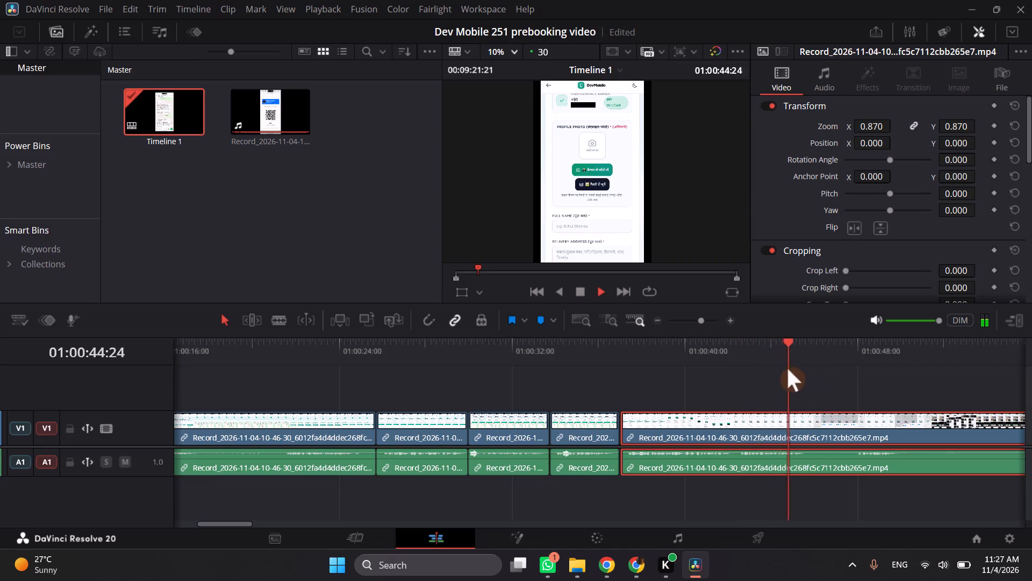
key("space")
left_click(732, 355)
key("space")
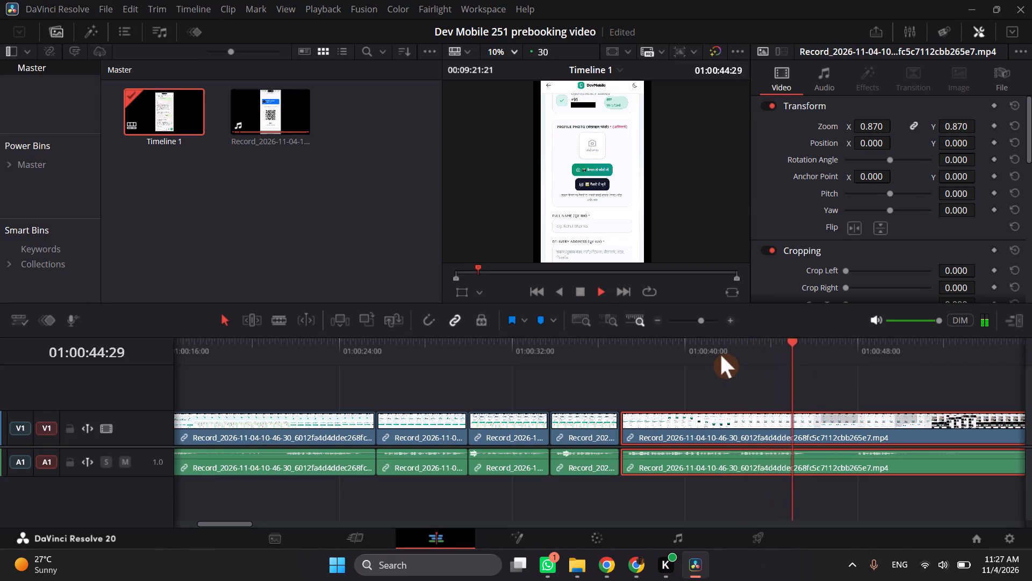
key("space")
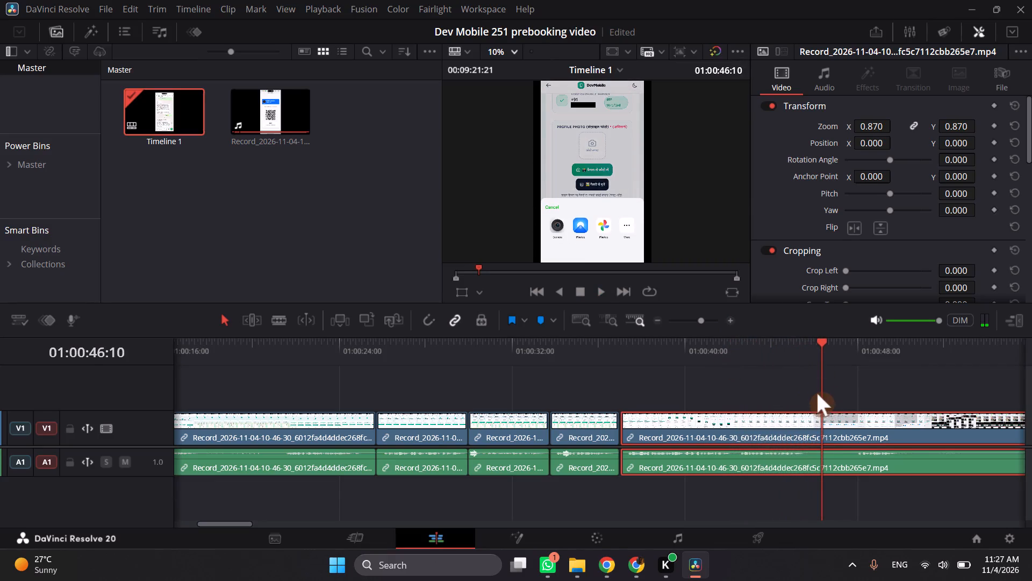
left_click(814, 366)
left_click(814, 349)
left_click(837, 459)
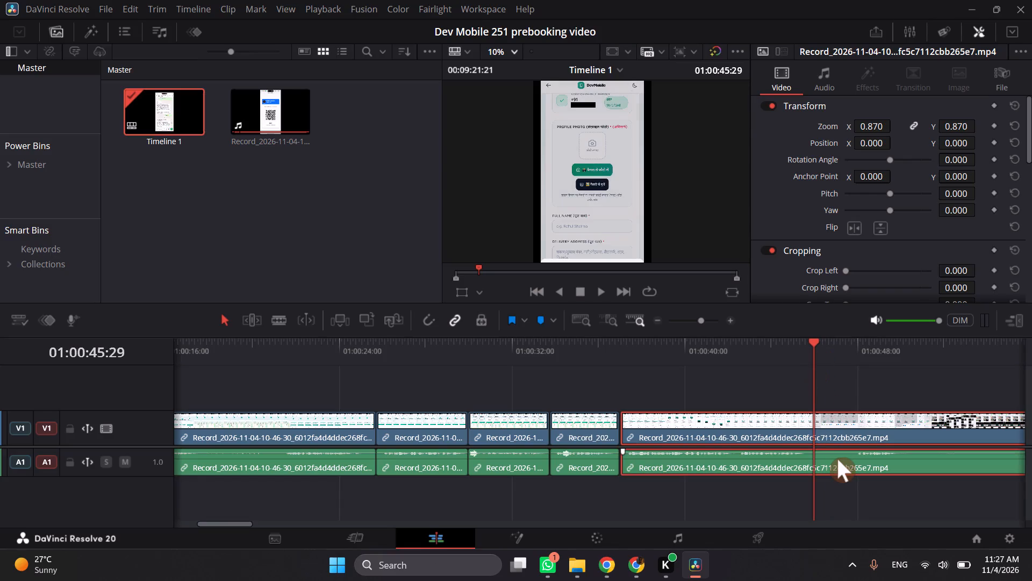
key("ctrl+b")
Trim about 14 seconds of photo choosing and gallery browsing off the last part's start, and close the gap to the previous clip.
left_click(843, 465)
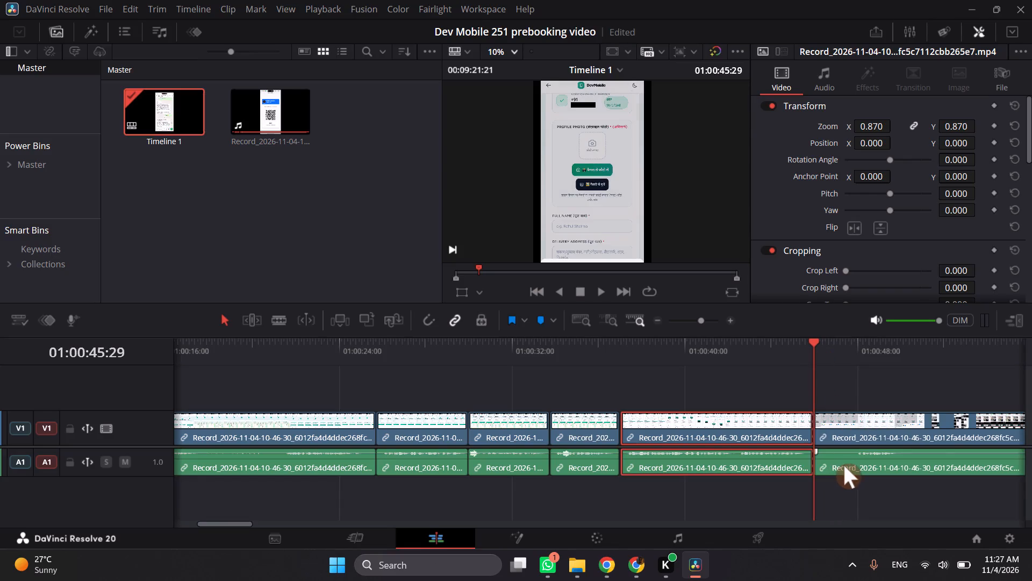
left_click(862, 365)
key("space")
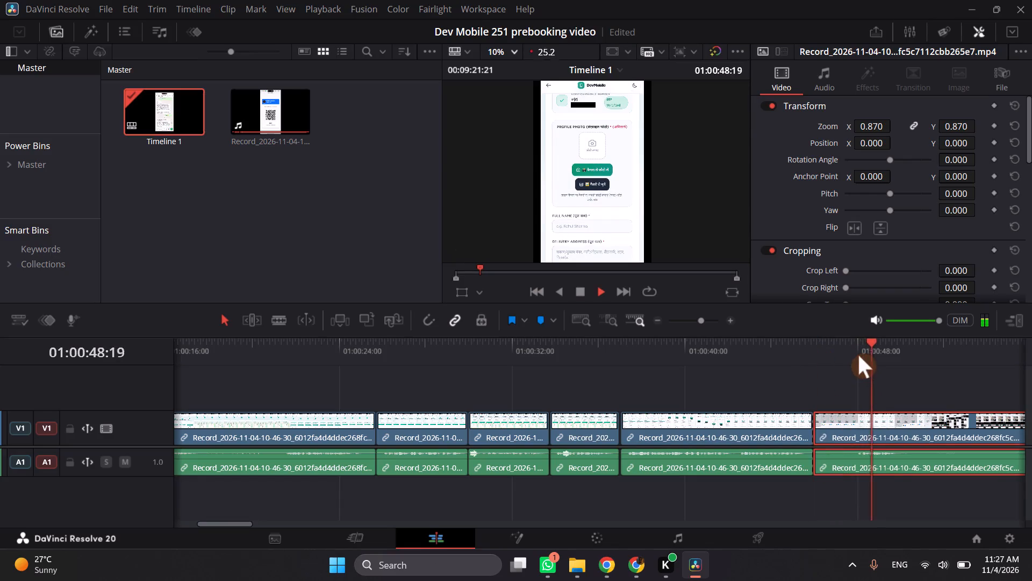
key("space")
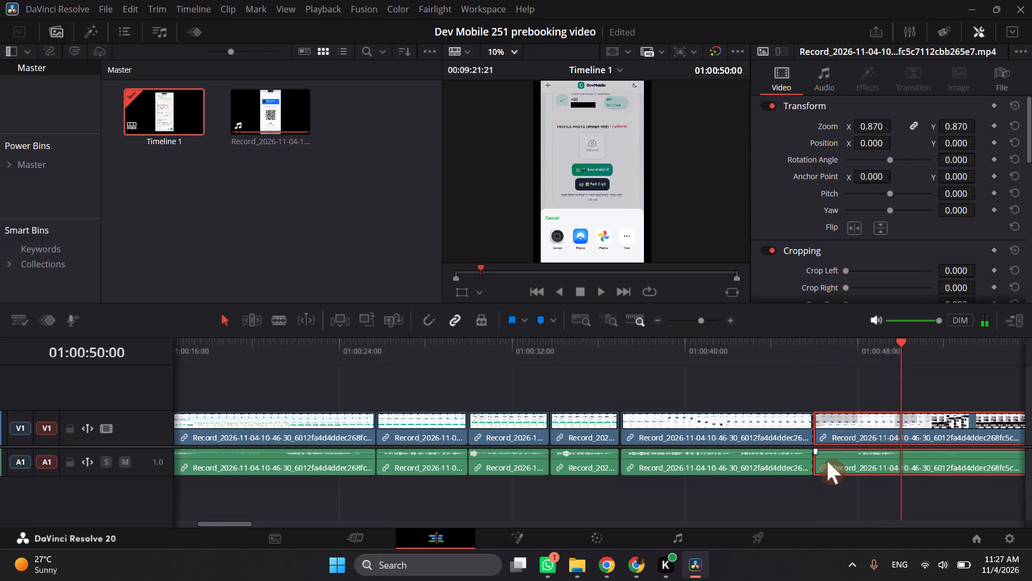
left_click_drag(821, 460, 917, 455)
left_click_drag(963, 427, 904, 430)
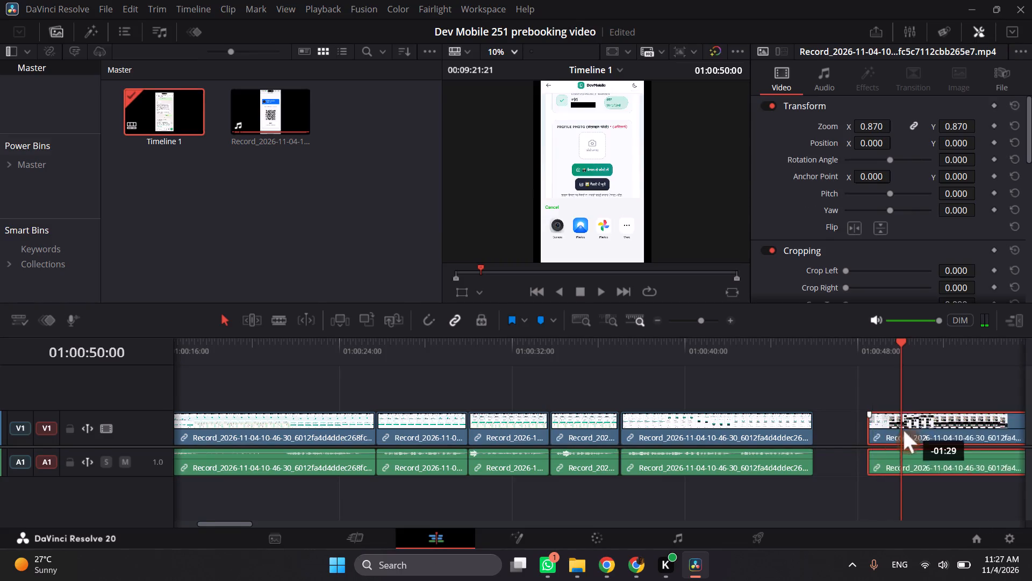
left_click_drag(904, 430, 903, 430)
scroll(900, 431, "left", 1)
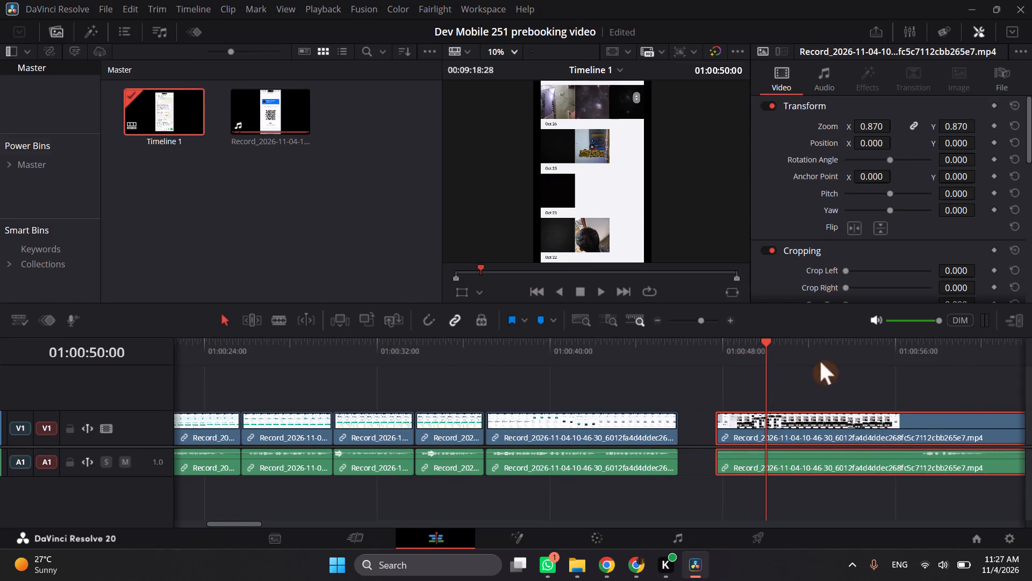
scroll(850, 473, "left", 1)
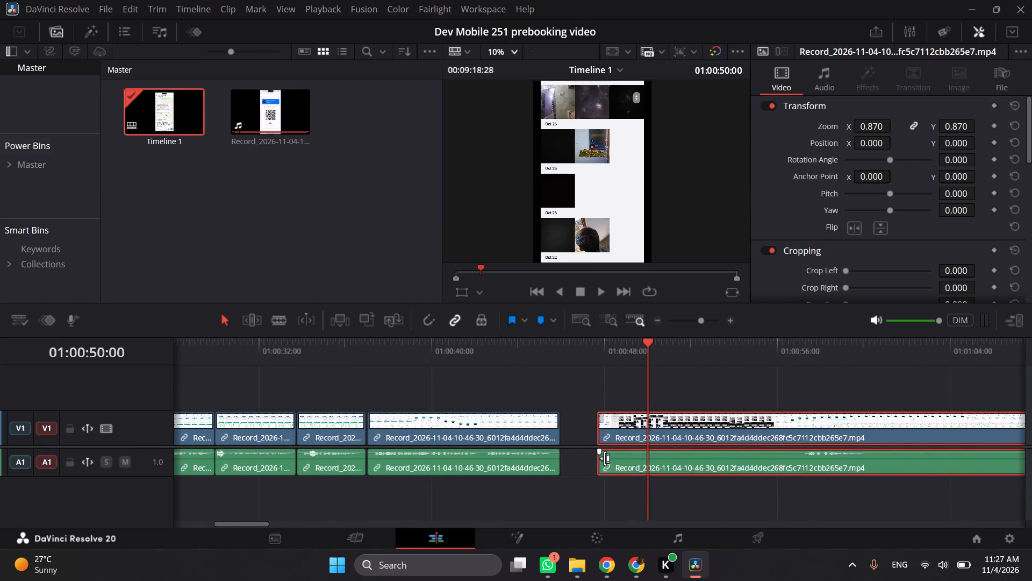
left_click_drag(604, 458, 804, 471)
left_click_drag(842, 431, 716, 434)
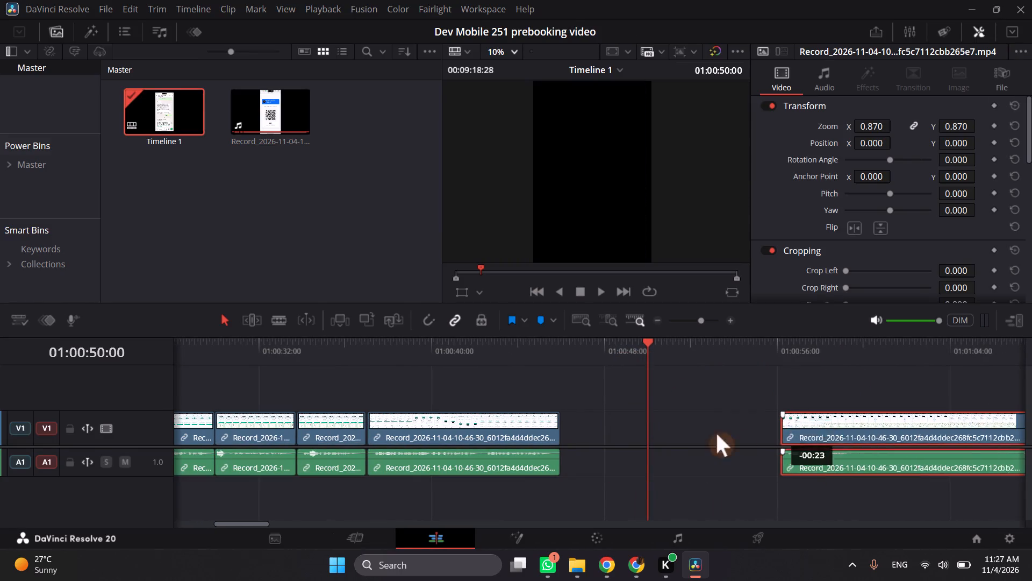
left_click_drag(716, 434, 602, 438)
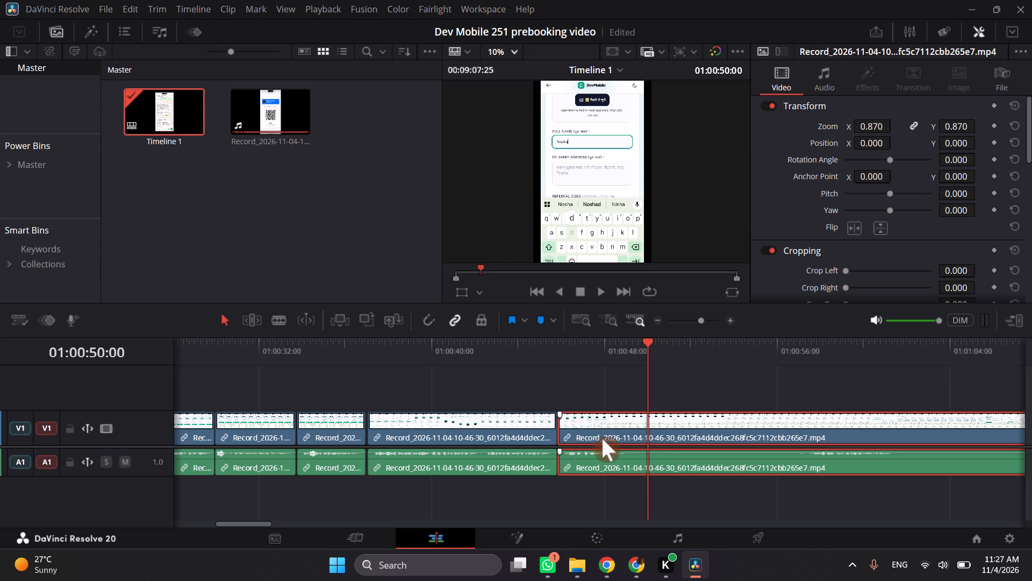
Play across the new cut and split the recording at 01:00:49:22, just after typing begins in the full name field.
left_click(561, 362)
key("space")
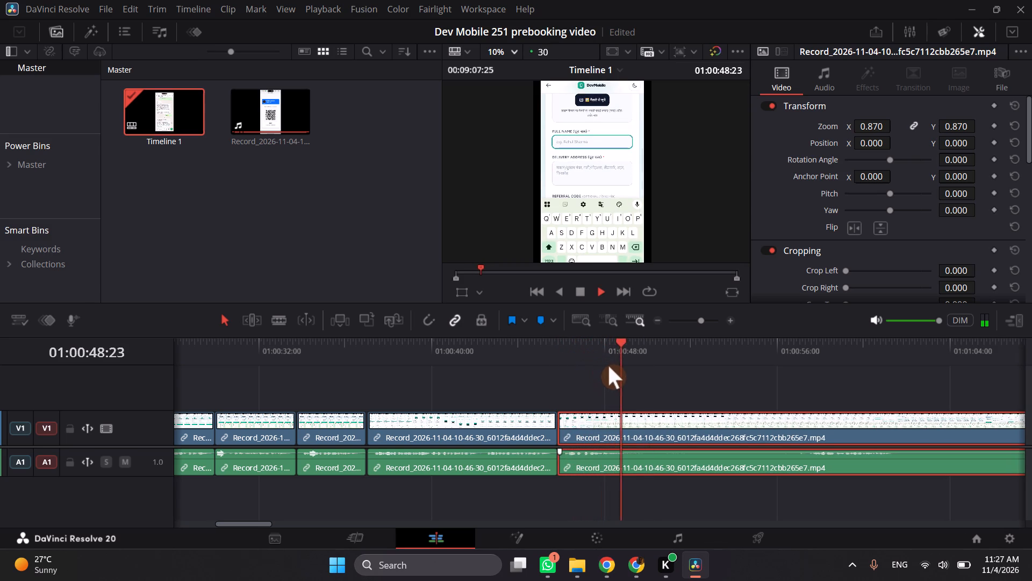
key("space")
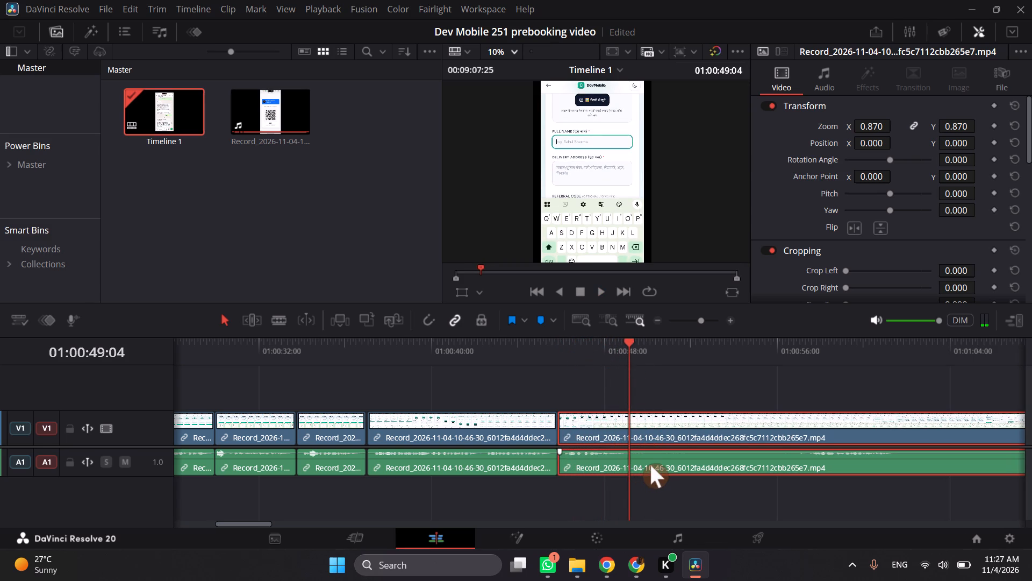
left_click(650, 465)
key("space")
key("space")
key("space")
key("space")
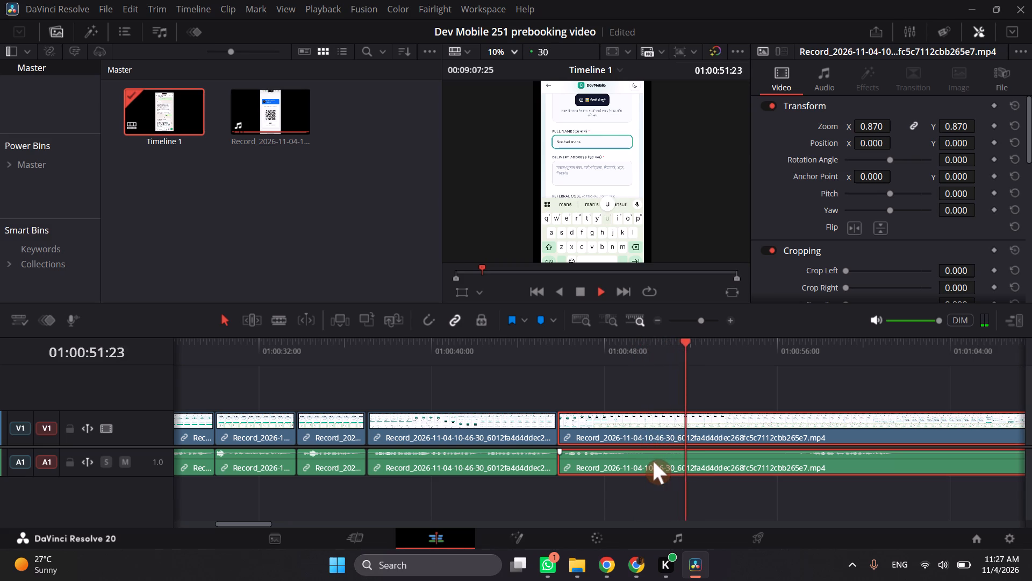
key("space")
left_click(560, 353)
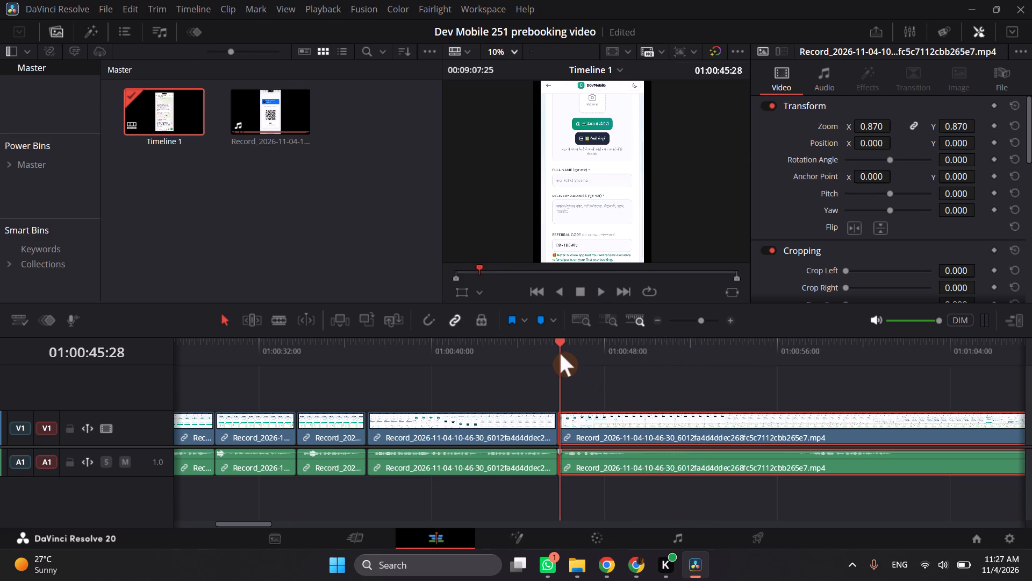
key("space")
left_click(665, 456)
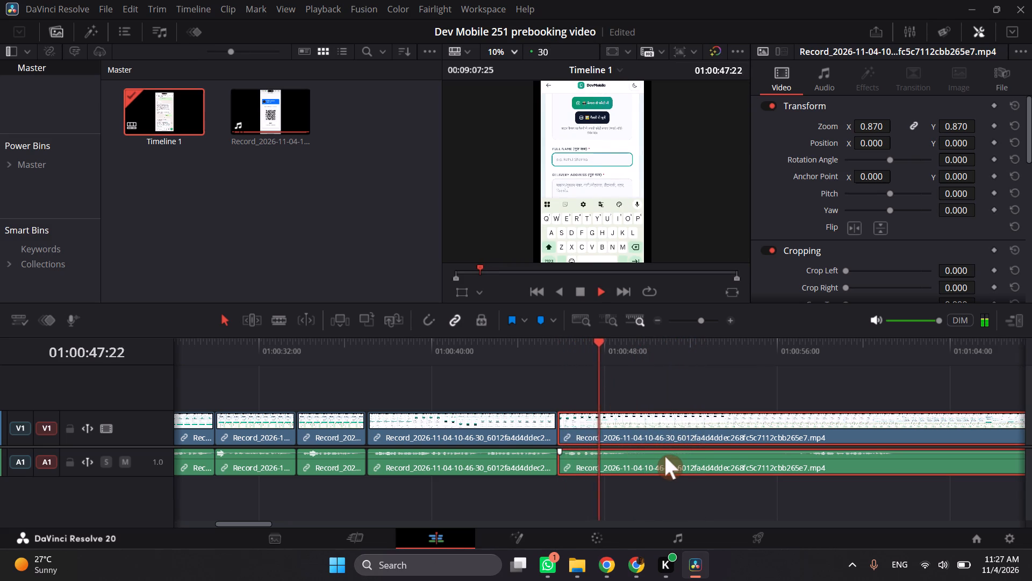
key("space")
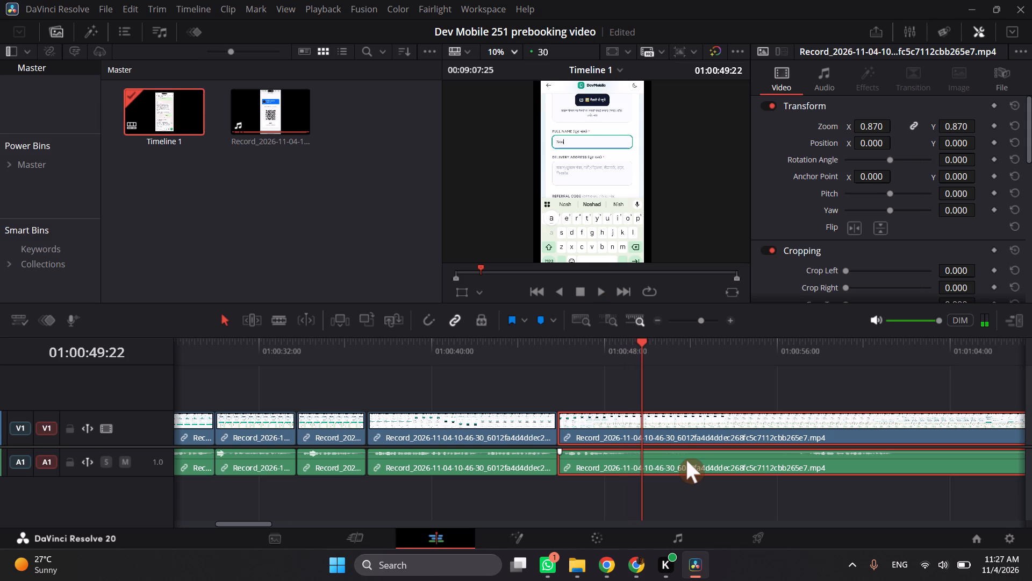
left_click(686, 460)
key("ctrl+b")
Trim about 7 seconds of name typing off the last part's start and close the gap to the previous clip.
left_click(686, 460)
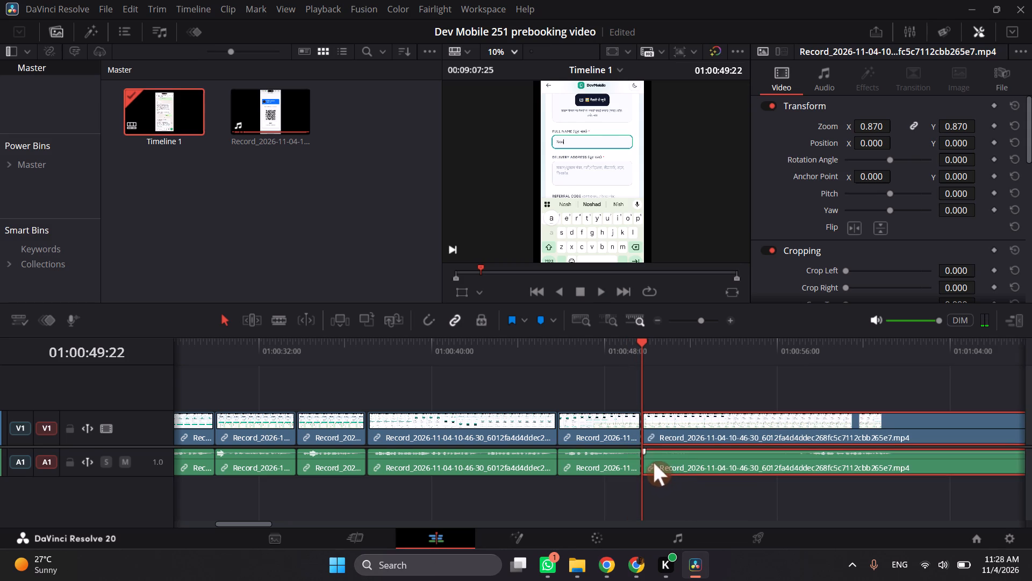
left_click_drag(650, 461, 806, 464)
left_click_drag(852, 435, 670, 504)
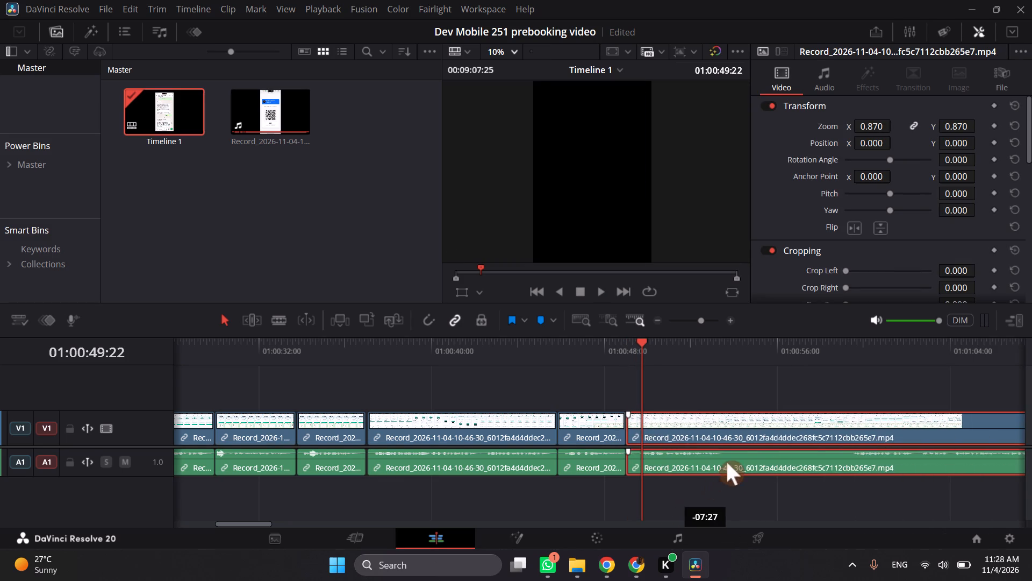
key("ctrl+z")
left_click_drag(850, 430, 836, 435)
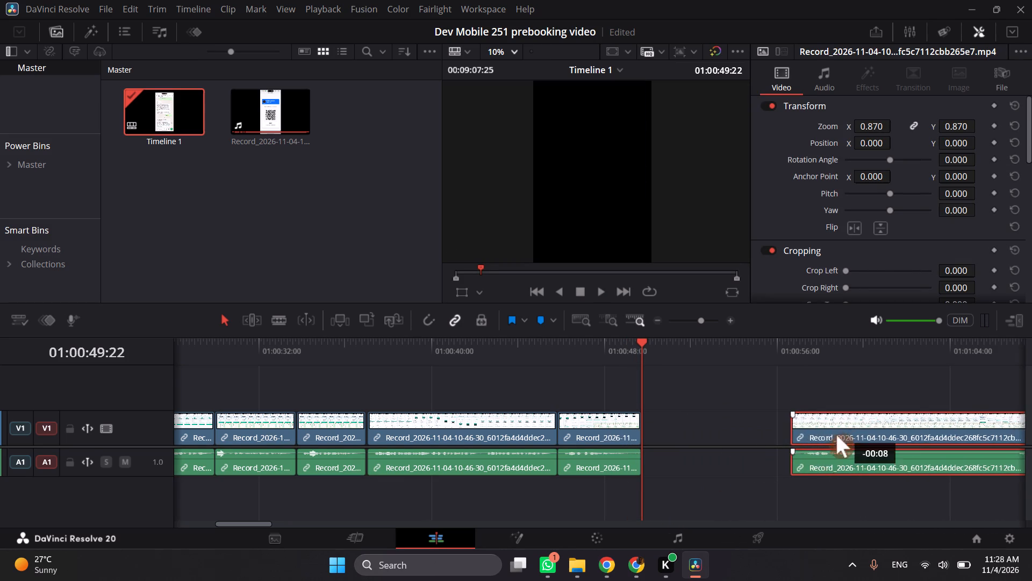
left_click_drag(836, 435, 694, 440)
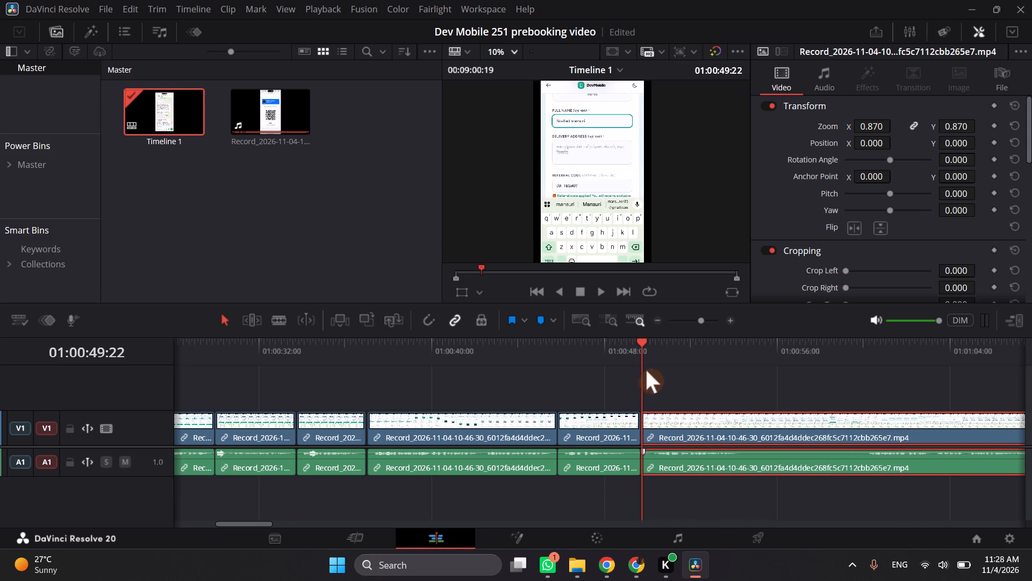
Play across the new cut and split the recording at 01:00:54:23, where the form is scrolled down past the empty delivery address.
left_click(633, 353)
key("space")
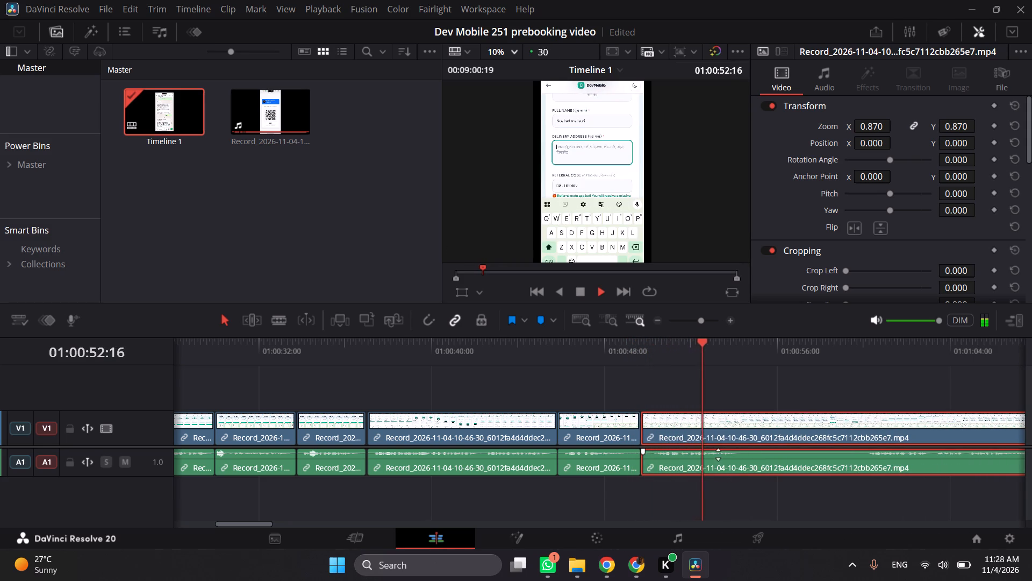
key("space")
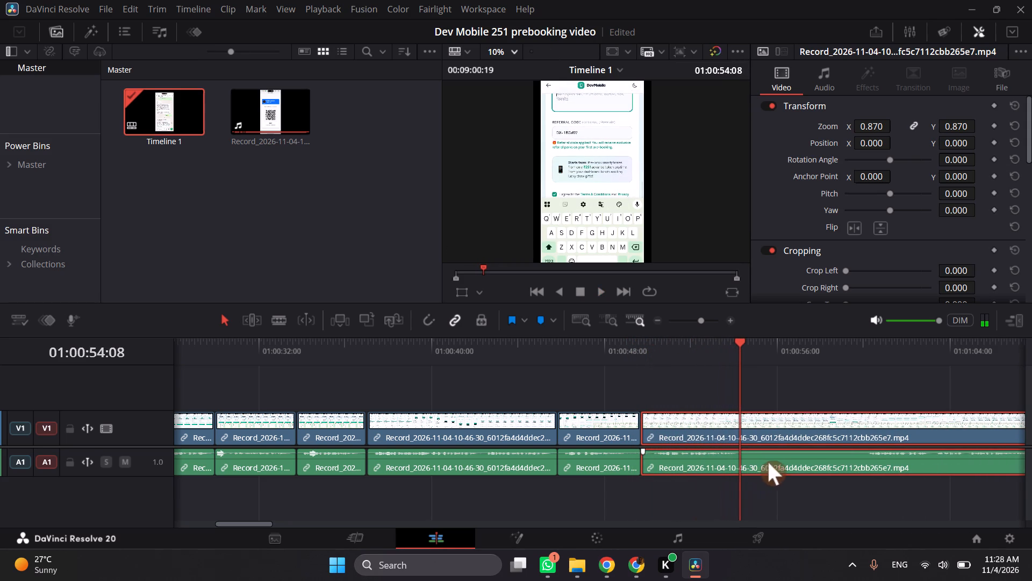
left_click(743, 357)
left_click(748, 367)
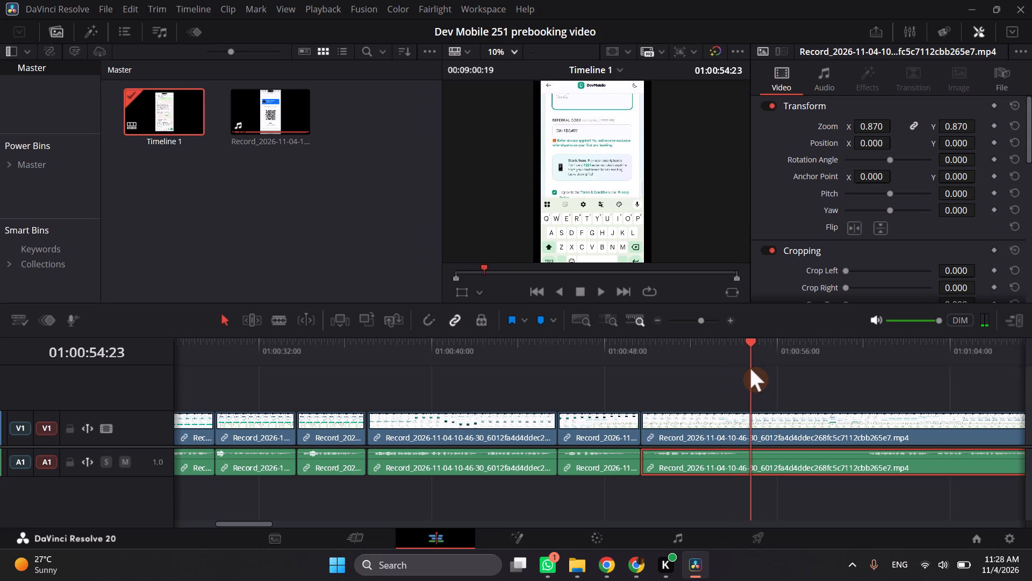
left_click(750, 455, "ctrl")
left_click(762, 459, "ctrl")
key("ctrl+b")
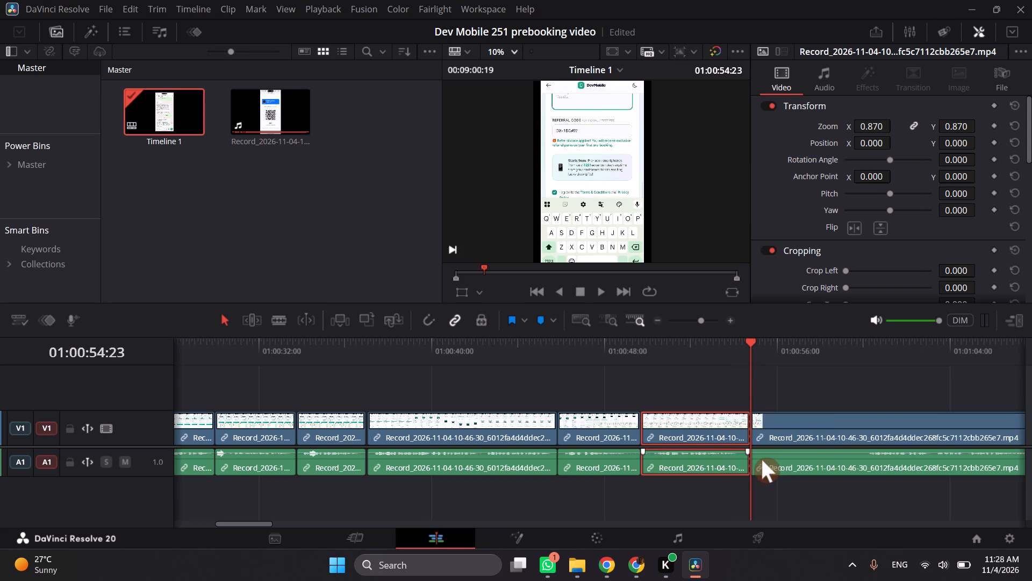
Trim about 5 seconds of form scrolling off the last part's start and close the gap to the previous clip.
left_click(770, 458)
scroll(770, 458, "left", 1)
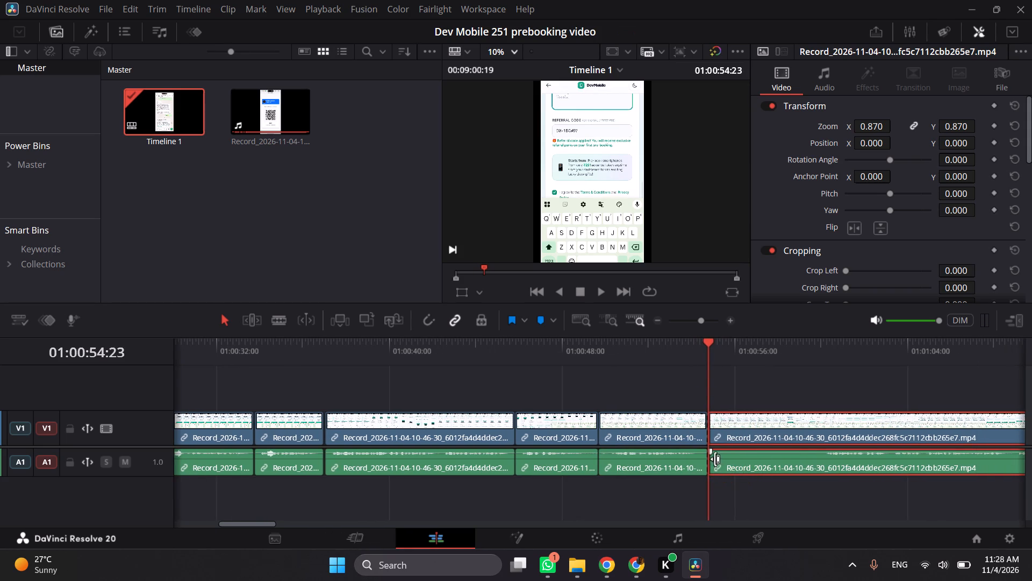
left_click_drag(715, 459, 822, 458)
left_click_drag(859, 429, 759, 433)
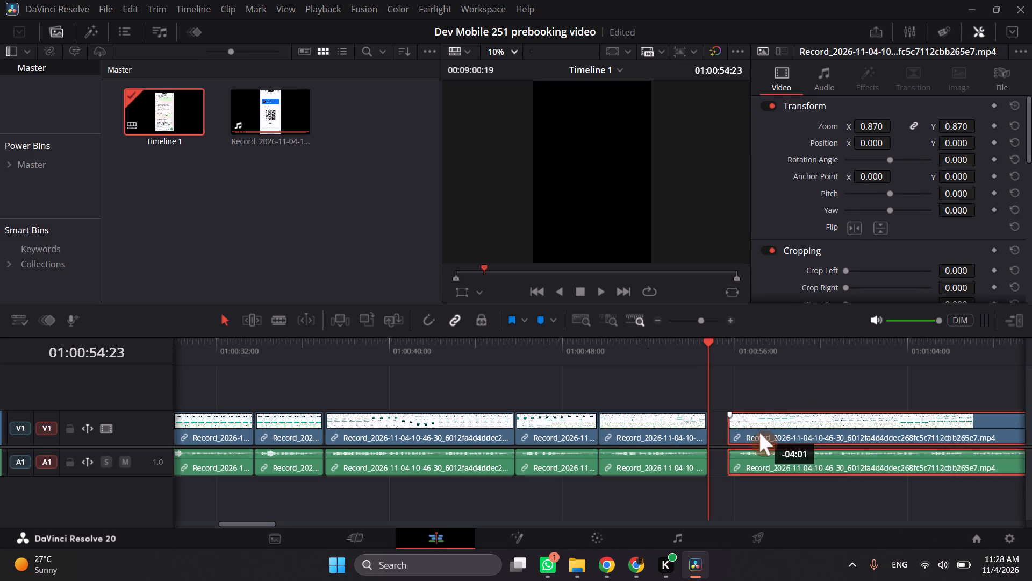
left_click_drag(759, 433, 749, 435)
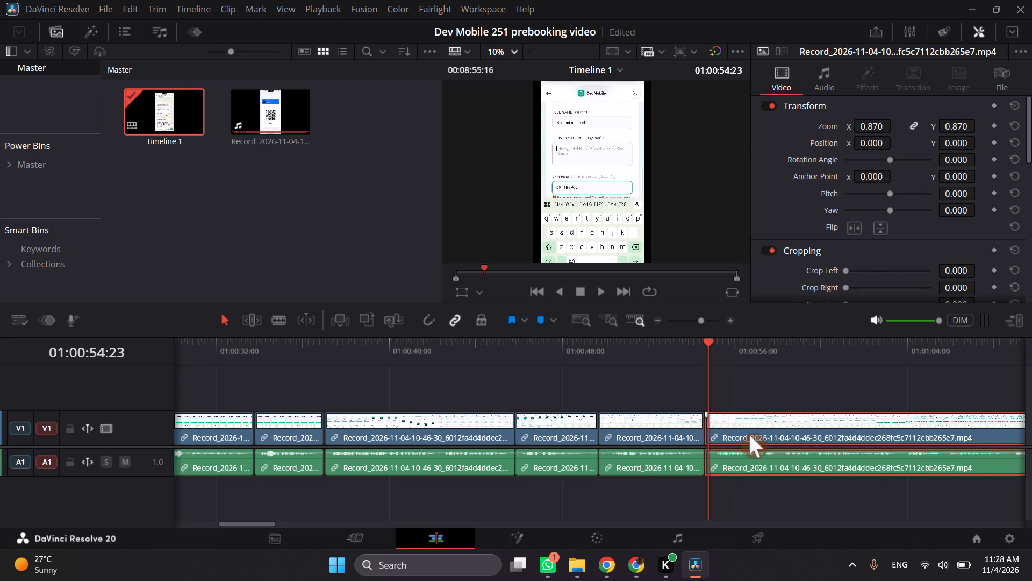
Play back the delivery address and referral code footage after the new cut to judge which stretch can be removed.
key("space")
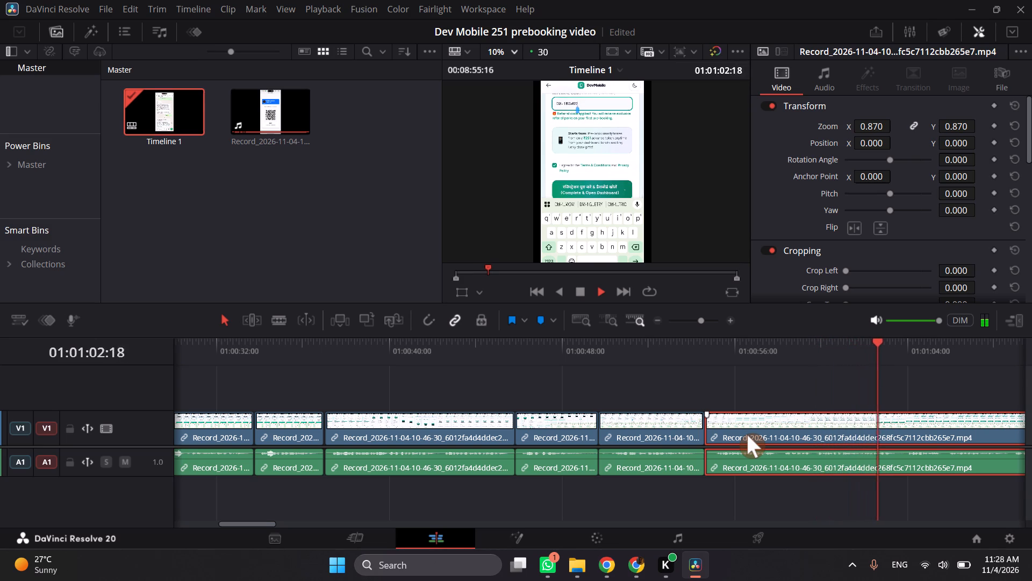
key("space")
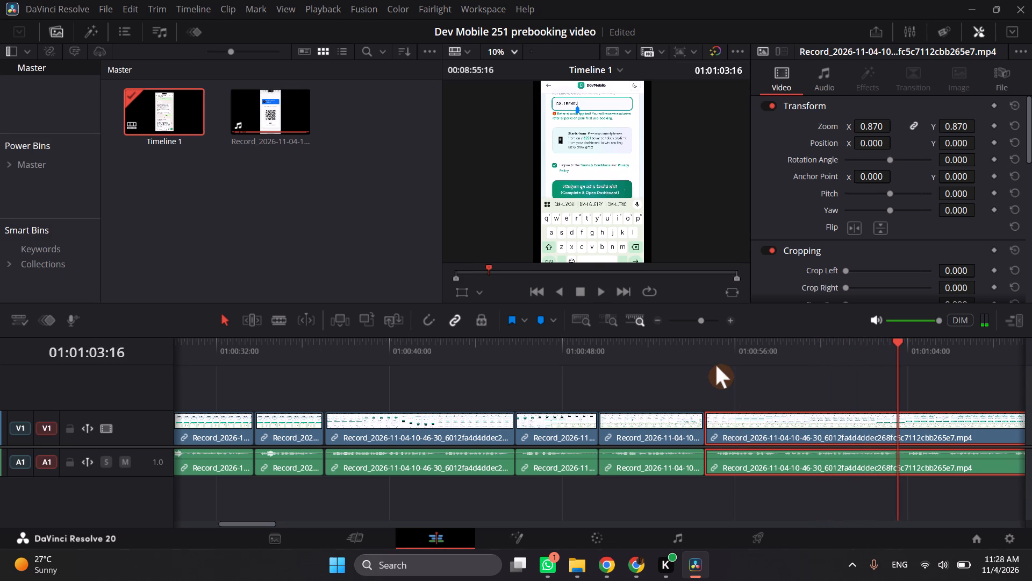
left_click(716, 365)
key("space")
left_click(705, 351)
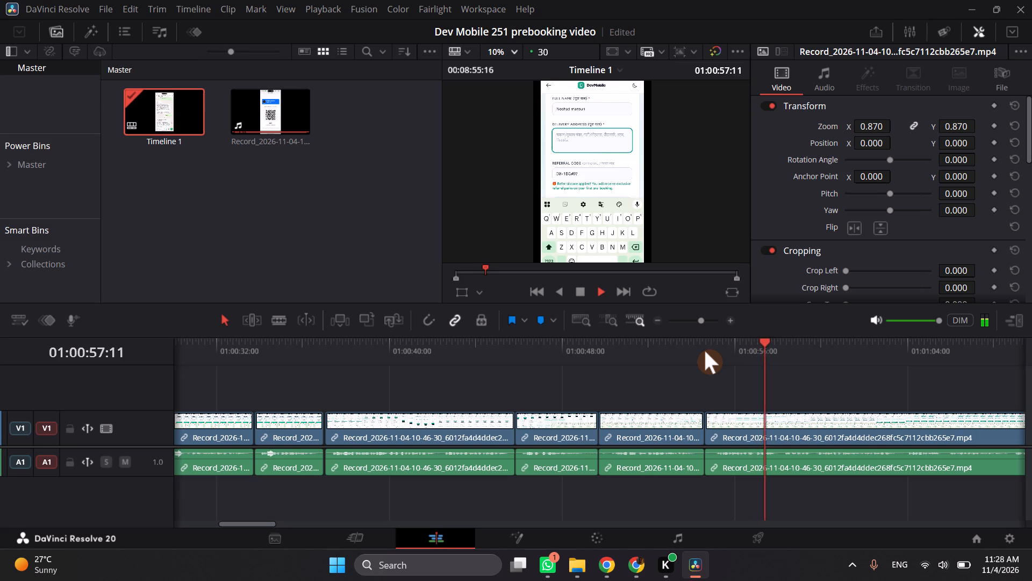
key("space")
left_click_drag(774, 362, 792, 366)
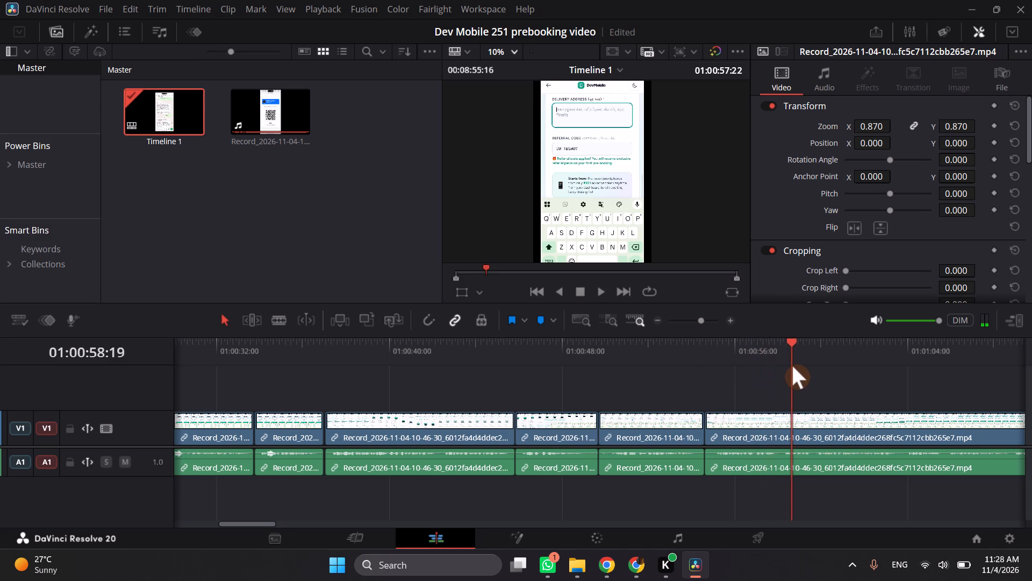
key("space")
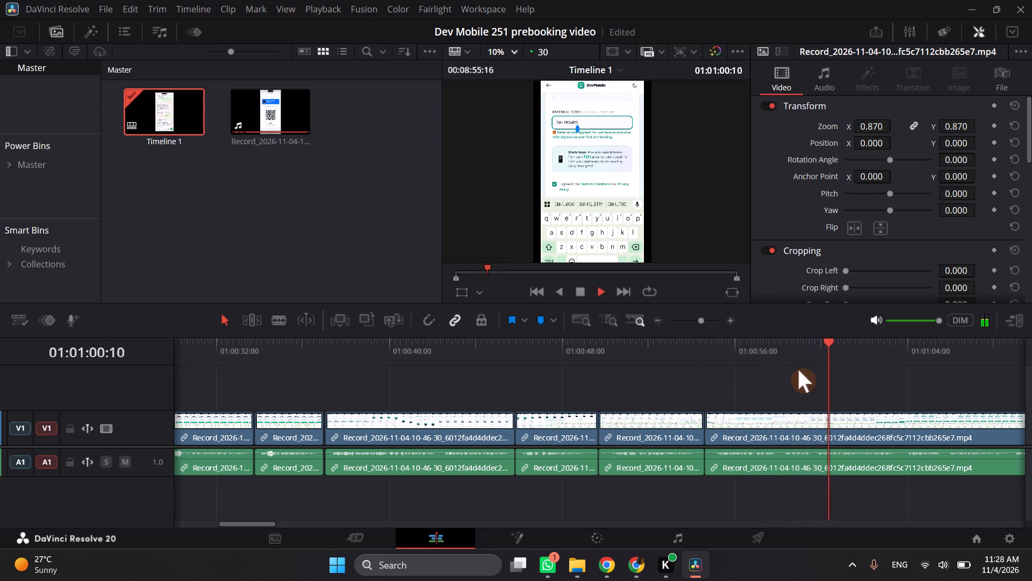
key("space")
left_click(821, 466)
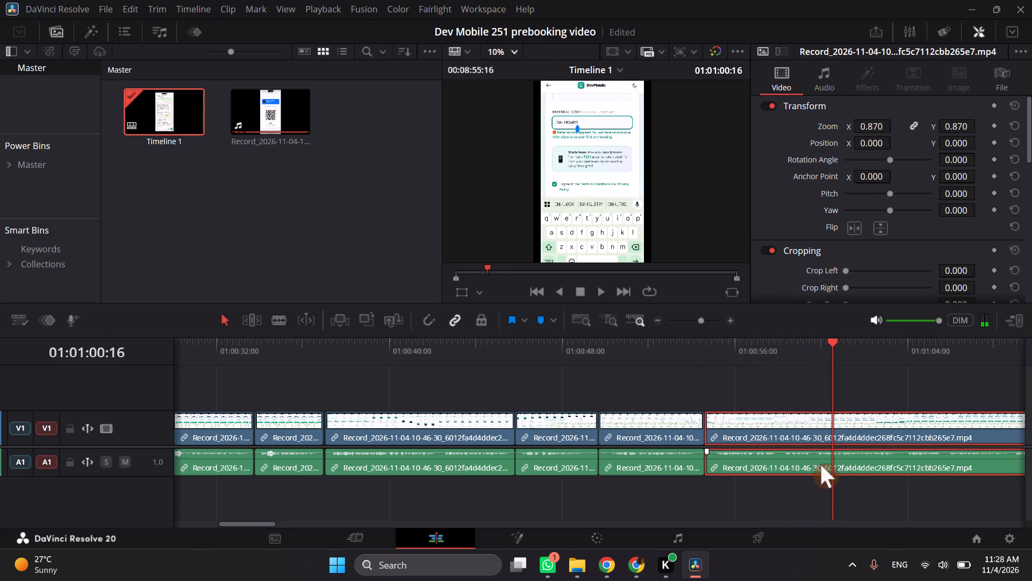
left_click(722, 358)
key("space")
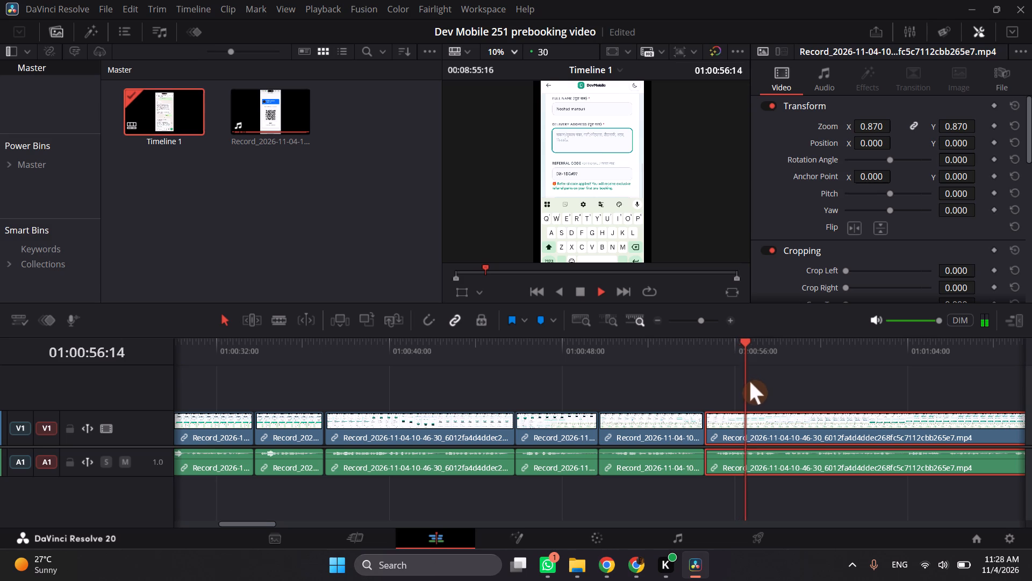
key("space")
key("space")
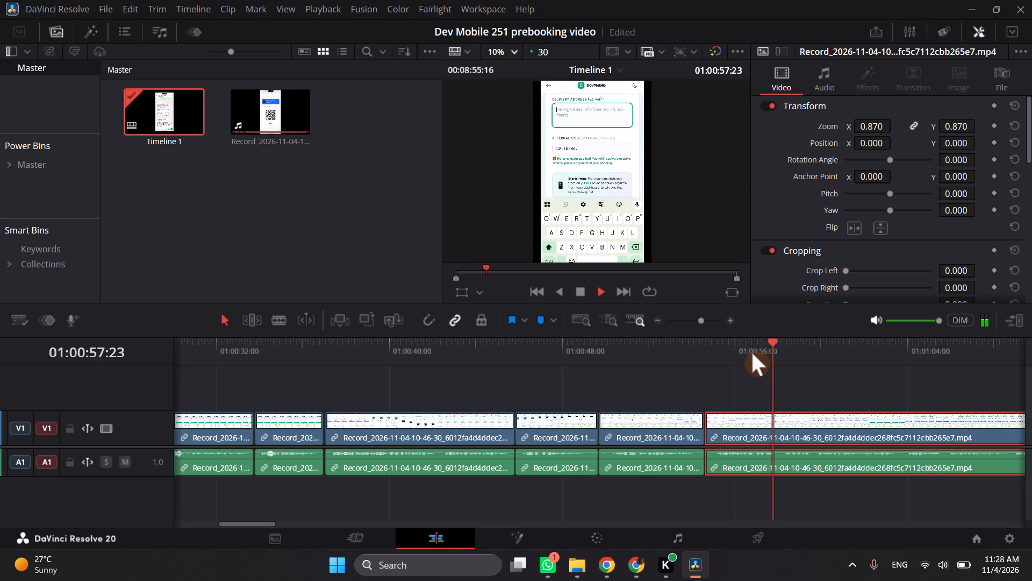
key("space")
Split the recording at 01:01:03:22, where the form scrolls from the referral code toward the Complete & Open Dashboard button.
scroll(822, 394, "left", 1)
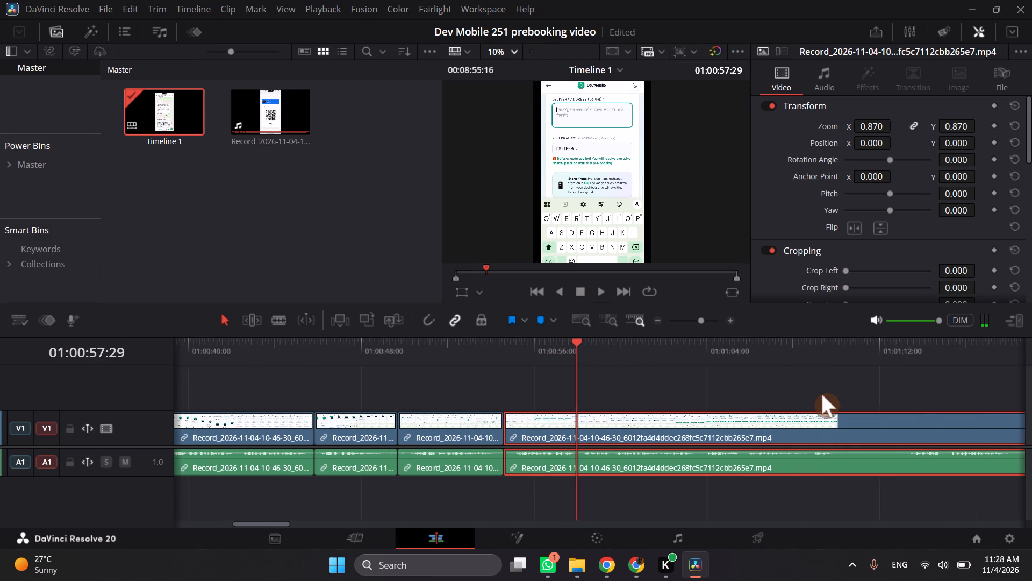
scroll(822, 394, "left", 1)
key("space")
key("space")
left_click_drag(683, 364, 696, 365)
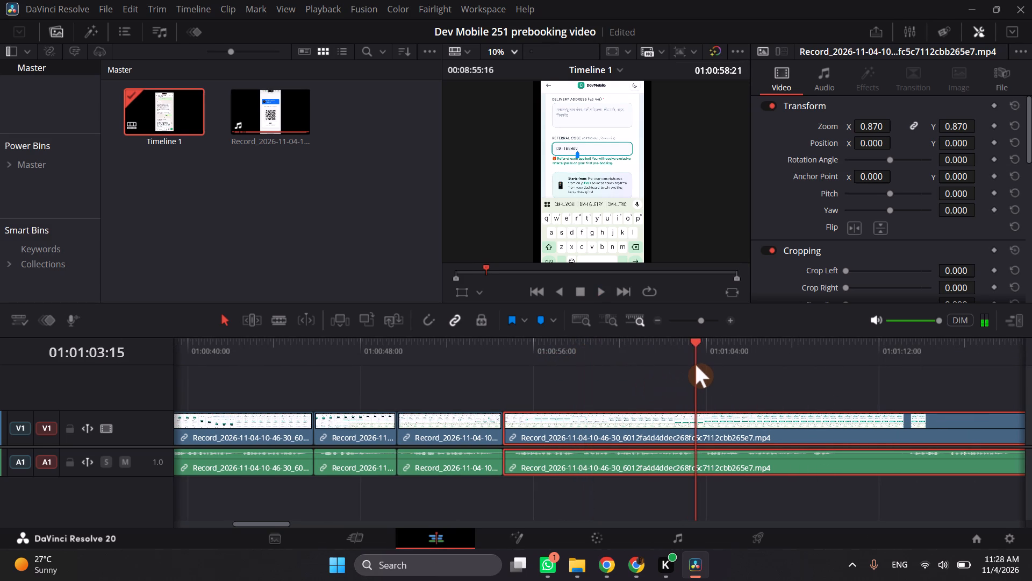
key("space")
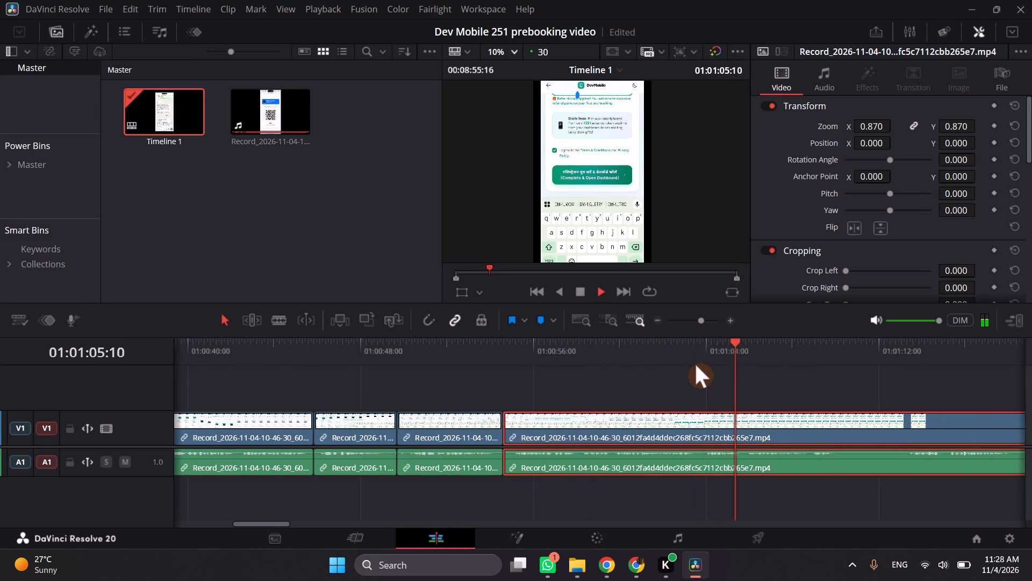
key("space")
left_click(702, 364)
left_click(701, 367)
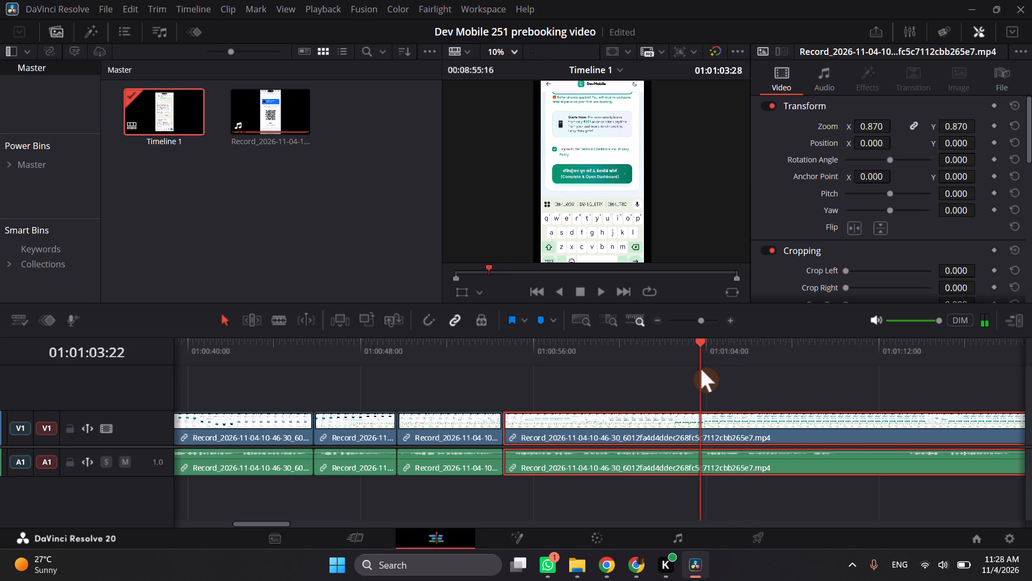
key("ctrl+v")
left_click(720, 461)
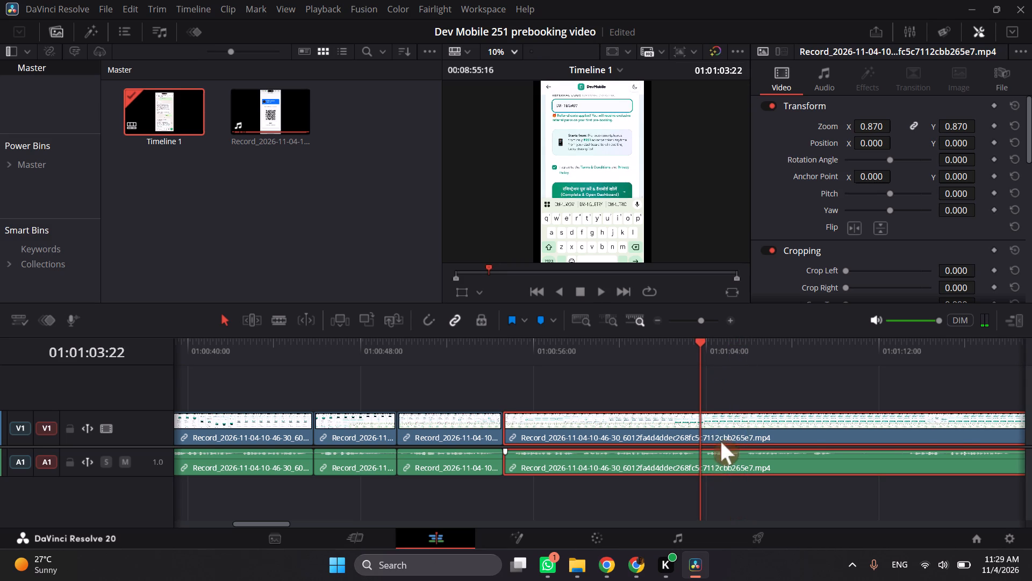
key("ctrl+b")
Delete the roughly 9-second address and referral section before the split, and remove the gap it leaves.
key("BackSpace")
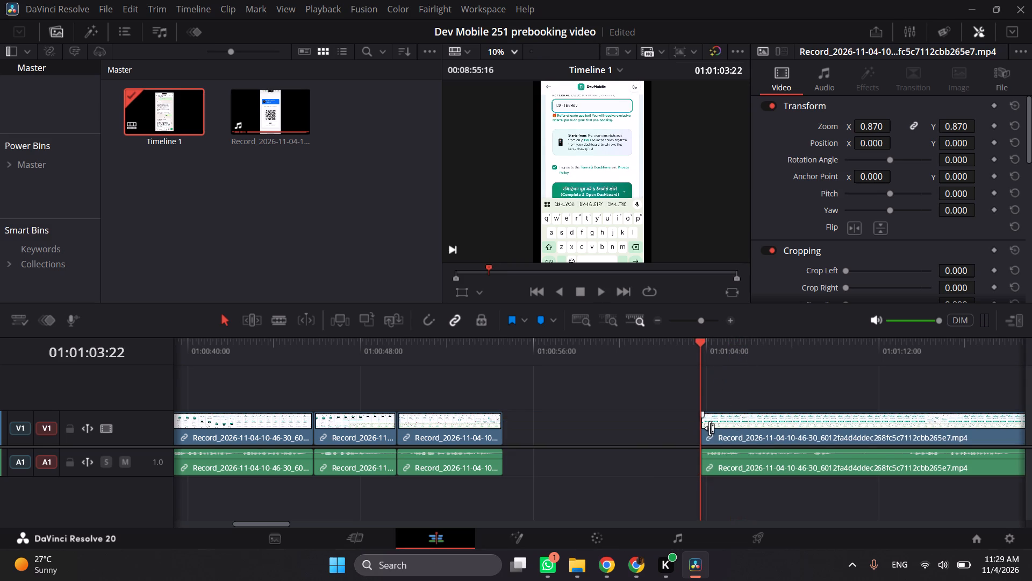
left_click(643, 435)
key("BackSpace")
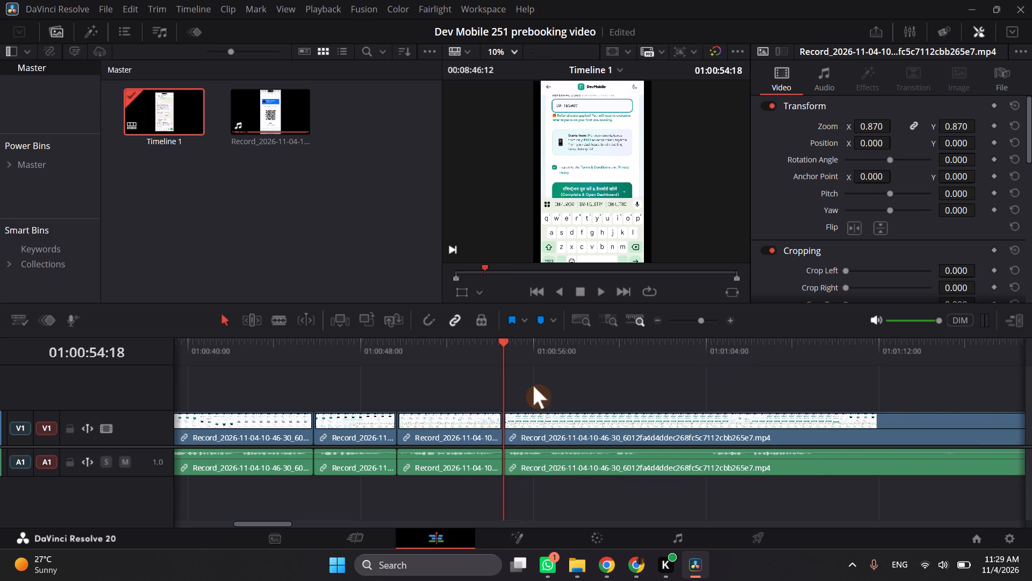
Play back the join at 01:00:54:18 and split the last part of the recording at 01:01:03:22.
left_click(488, 352)
key("space")
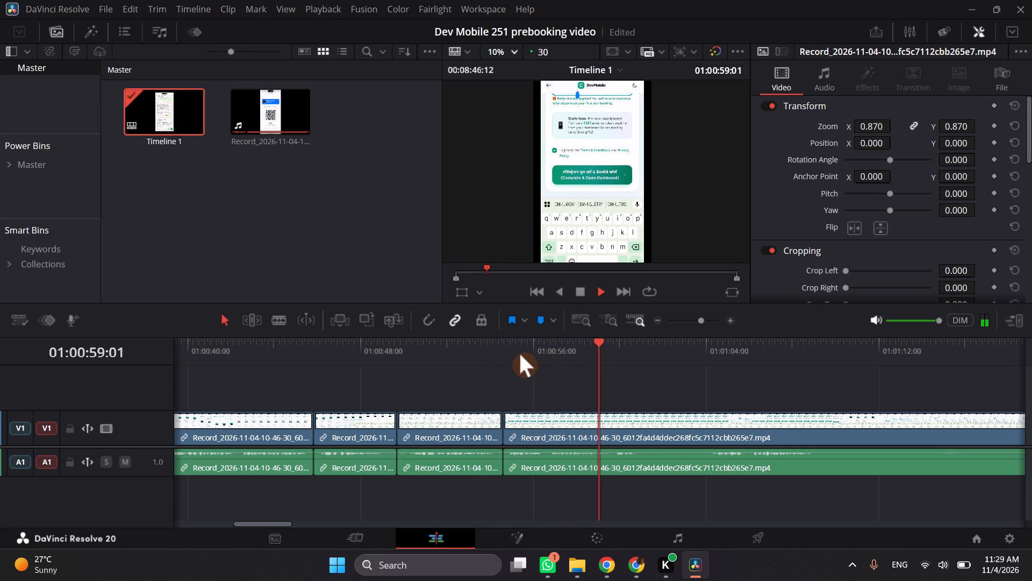
key("space")
key("space")
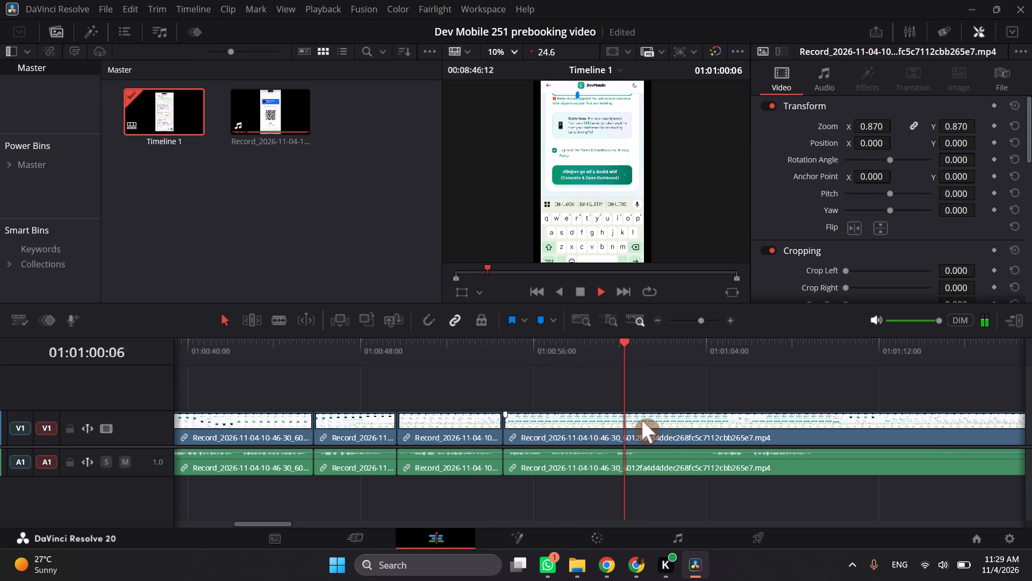
key("space")
left_click(707, 356)
key("space")
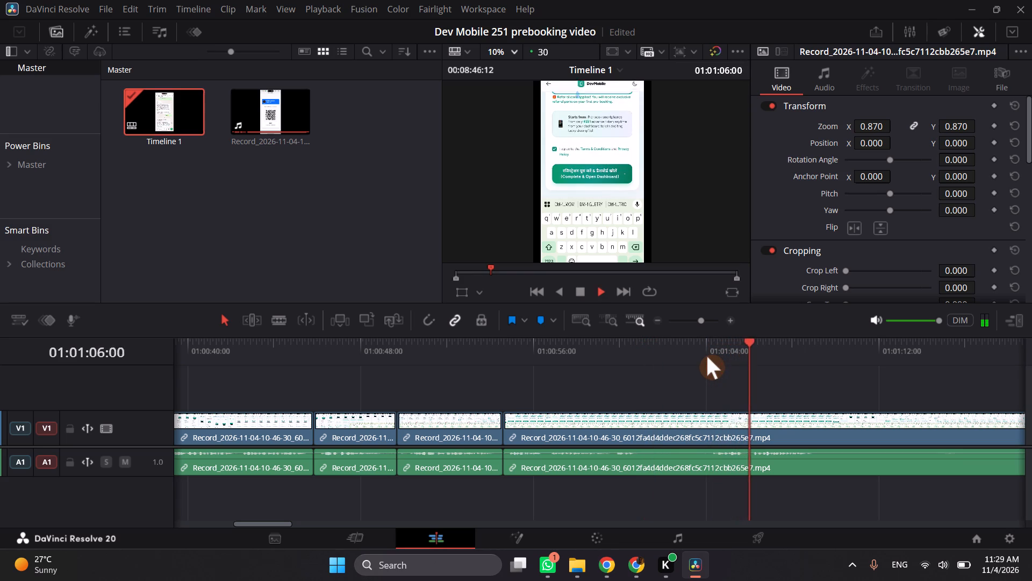
key("space")
left_click(707, 356)
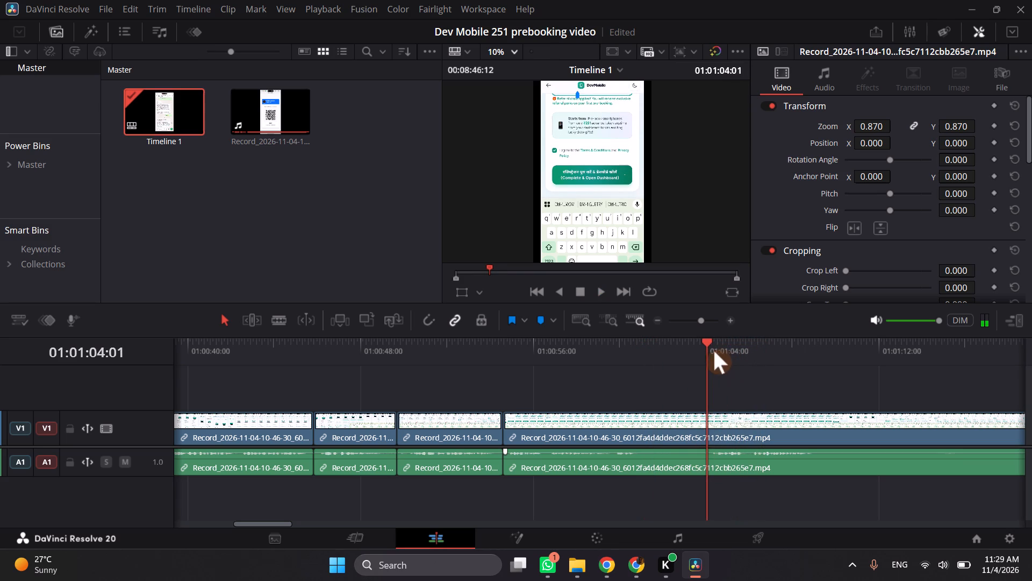
left_click(701, 350)
left_click(701, 465)
key("ctrl+b")
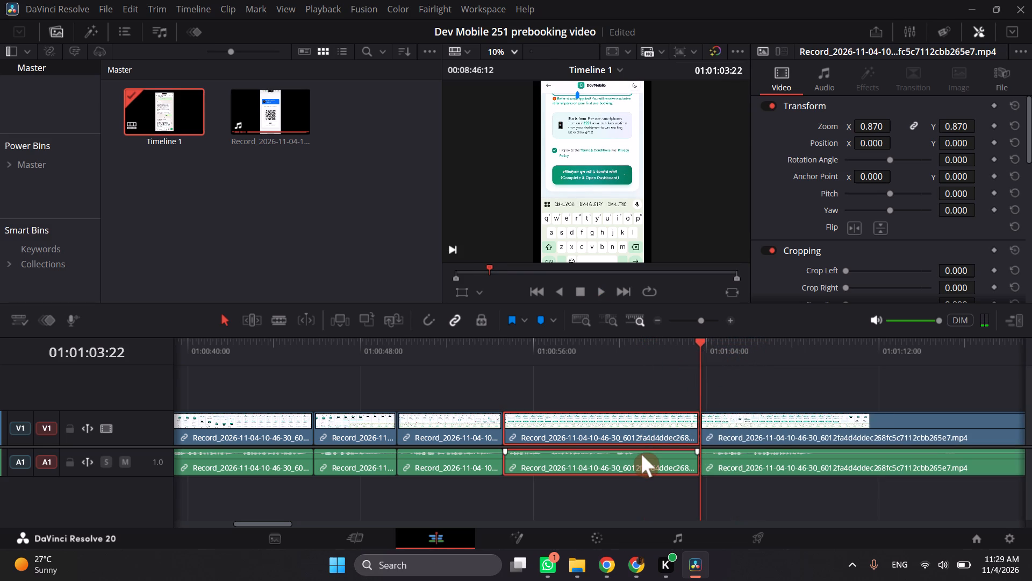
Delete the roughly 9-second section before the split and remove the gap it leaves.
key("BackSpace")
left_click(641, 454)
key("BackSpace")
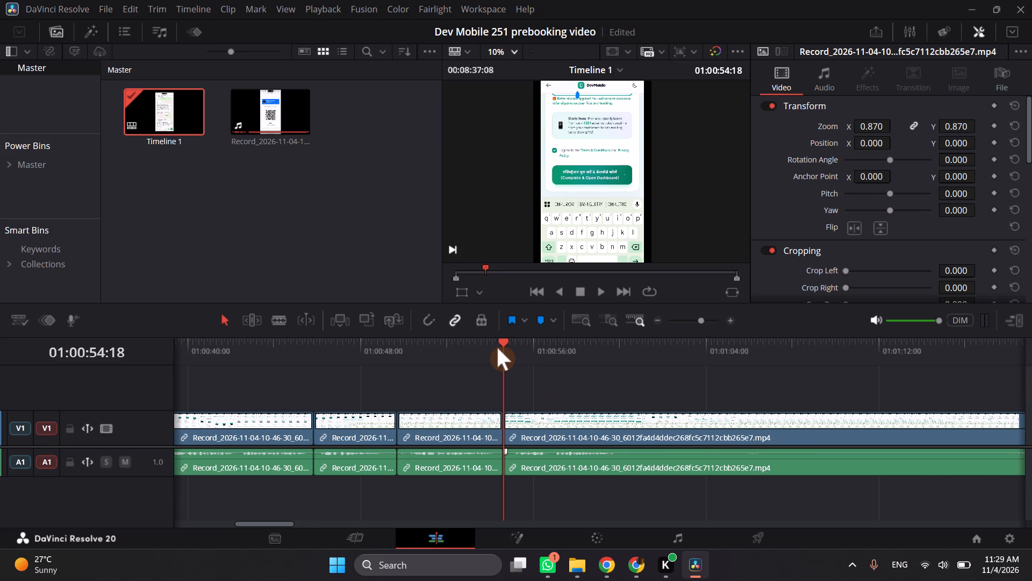
Play back across the new join and split the recording at 01:01:00:21, on the Complete & Open Dashboard form footage.
left_click(494, 348)
key("space")
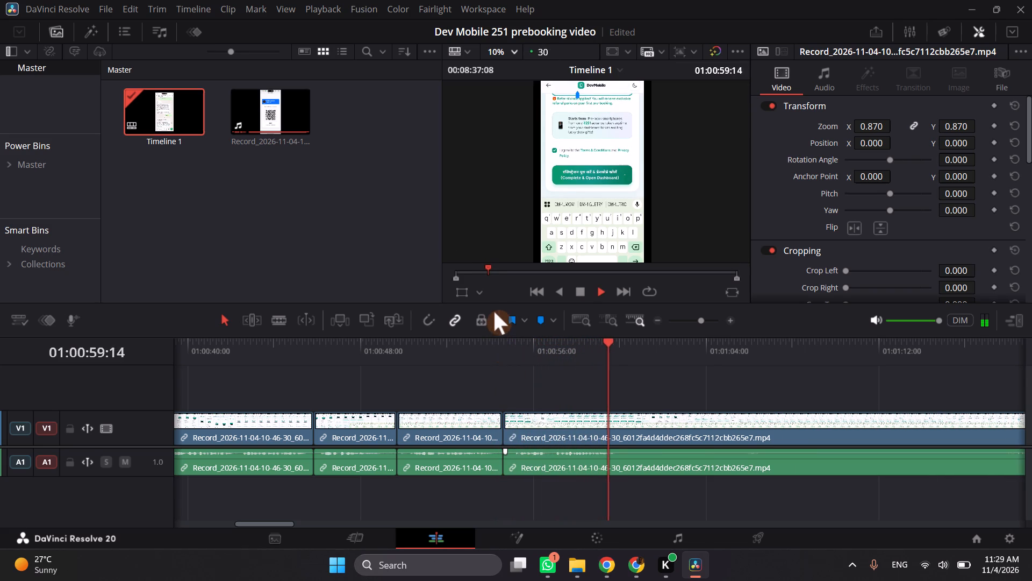
key("space")
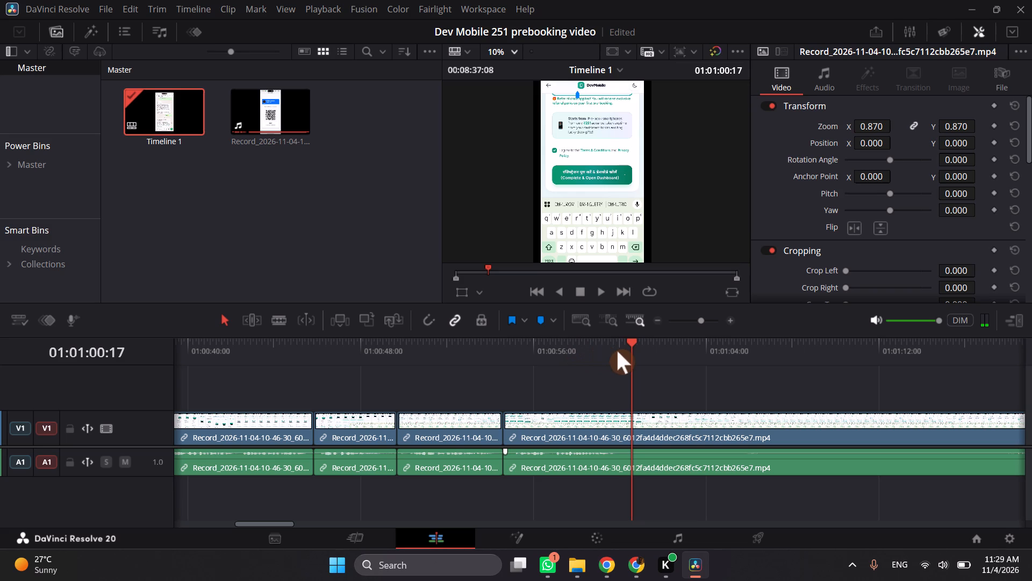
left_click(617, 351)
left_click_drag(625, 355, 635, 356)
left_click(659, 470)
key("ctrl+b")
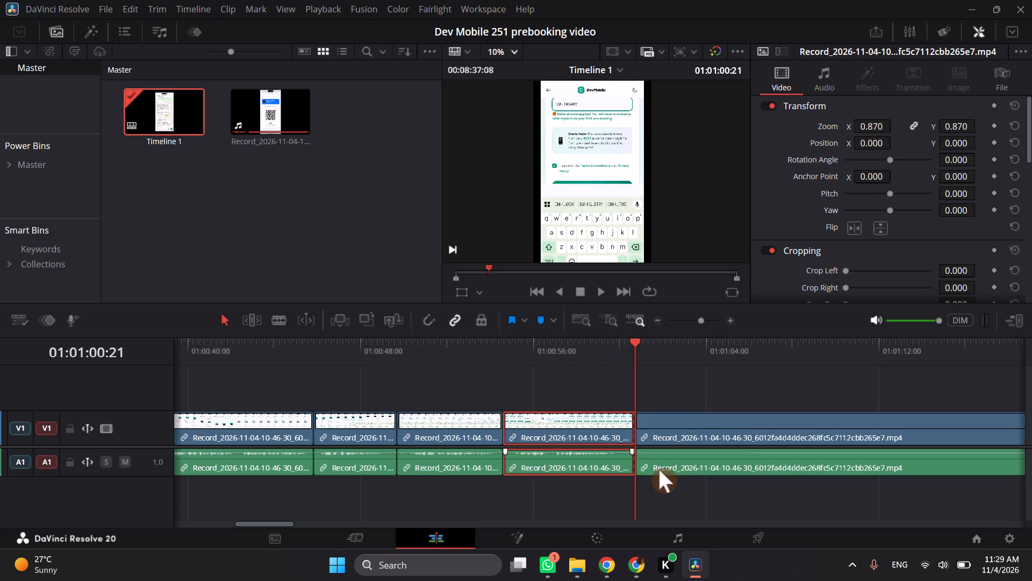
Trim about 39 seconds of form footage off the last part's start and close the gap to the previous clip.
left_click(689, 459)
scroll(689, 459, "left", 1)
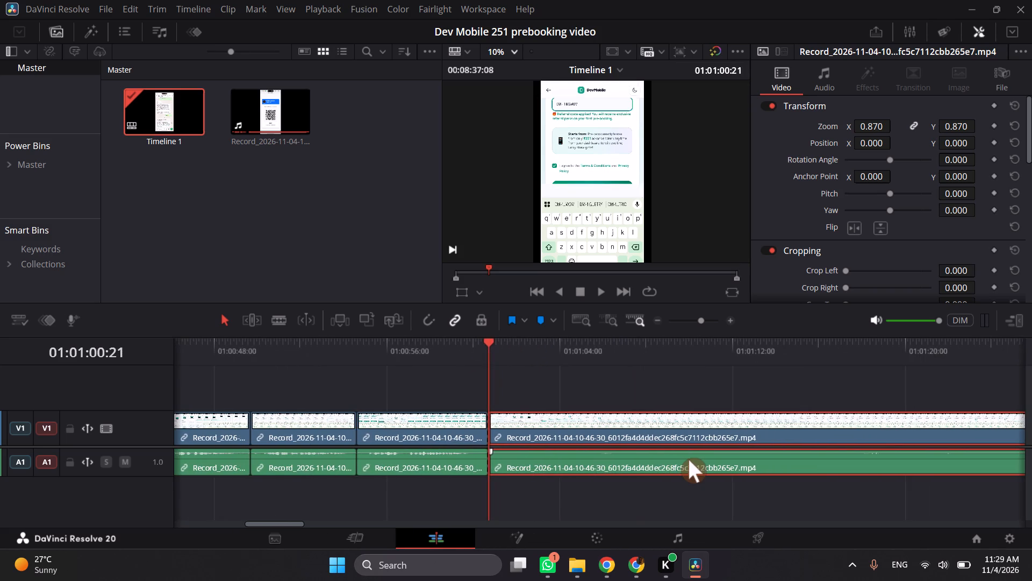
left_click_drag(404, 429, 458, 429)
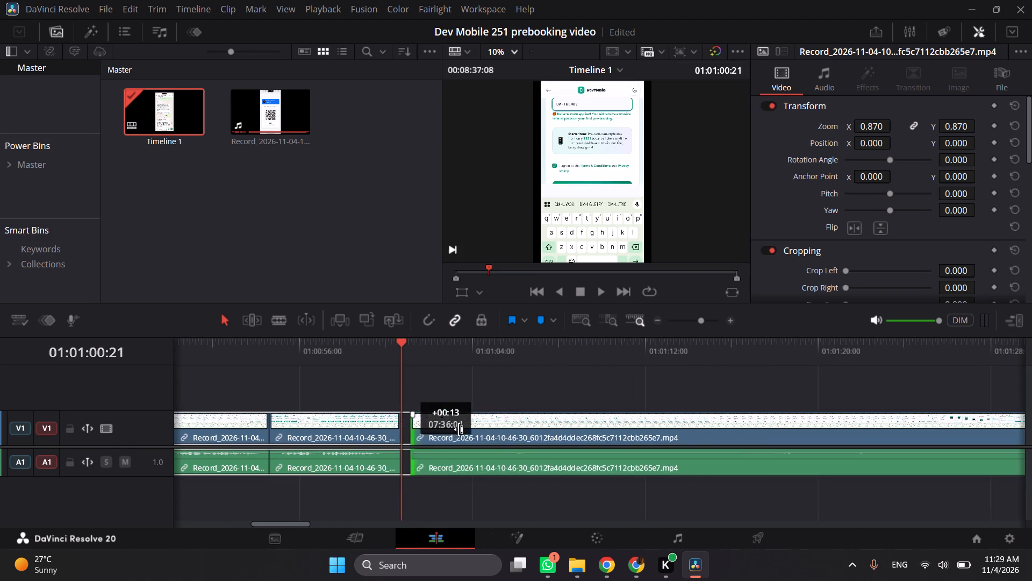
left_click_drag(458, 429, 745, 443)
scroll(745, 443, "left", 1)
left_click_drag(745, 438, 574, 438)
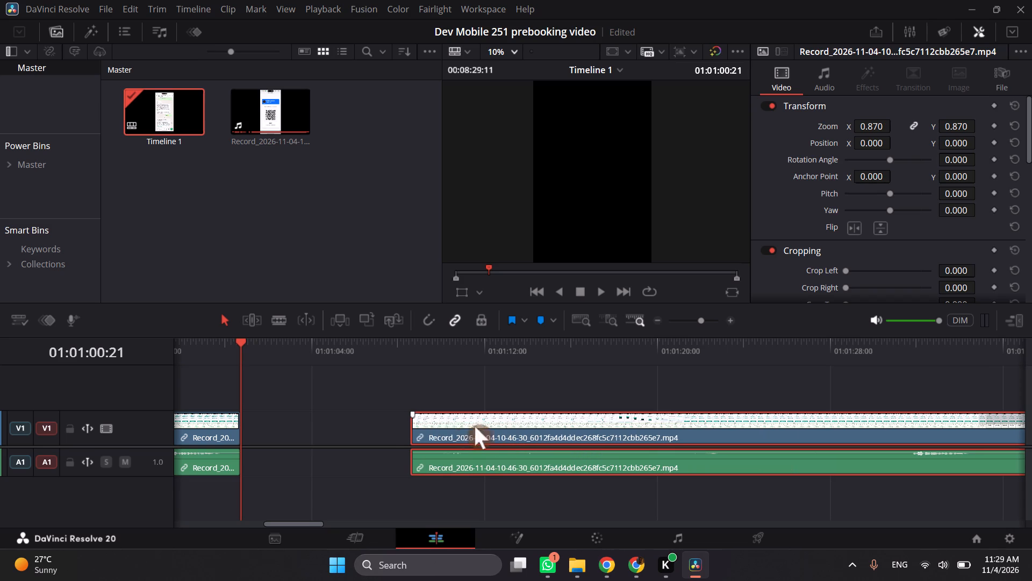
left_click_drag(417, 425, 873, 430)
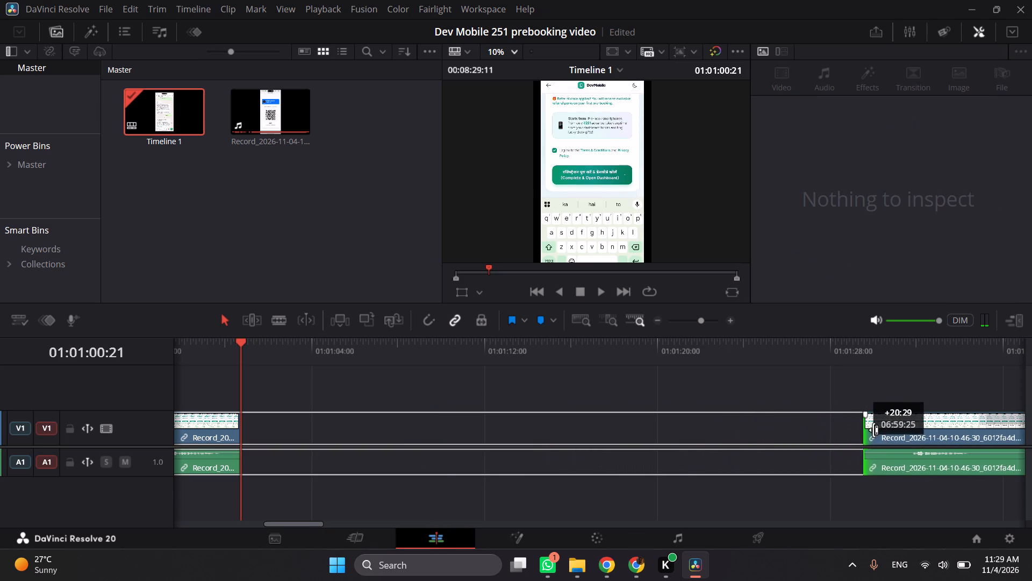
left_click_drag(873, 430, 878, 429)
left_click_drag(921, 425, 384, 428)
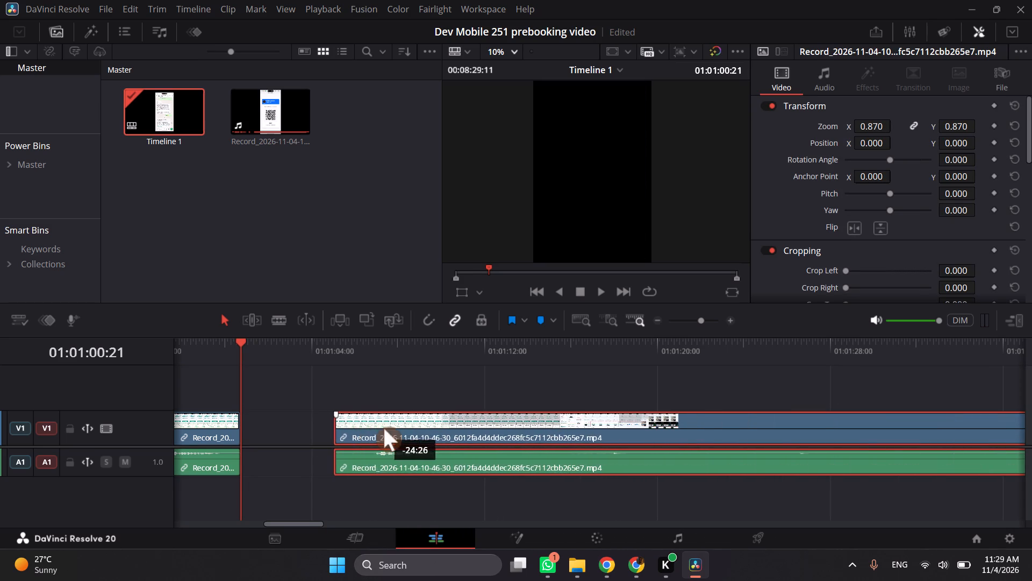
scroll(384, 428, "right", 1)
left_click_drag(542, 431, 554, 433)
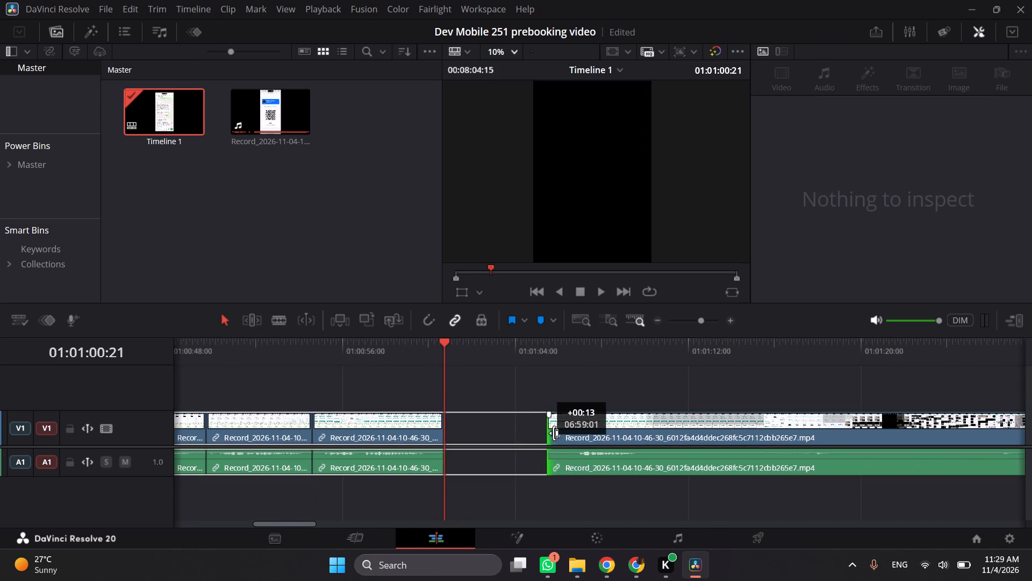
left_click_drag(554, 433, 577, 438)
left_click_drag(622, 436, 464, 436)
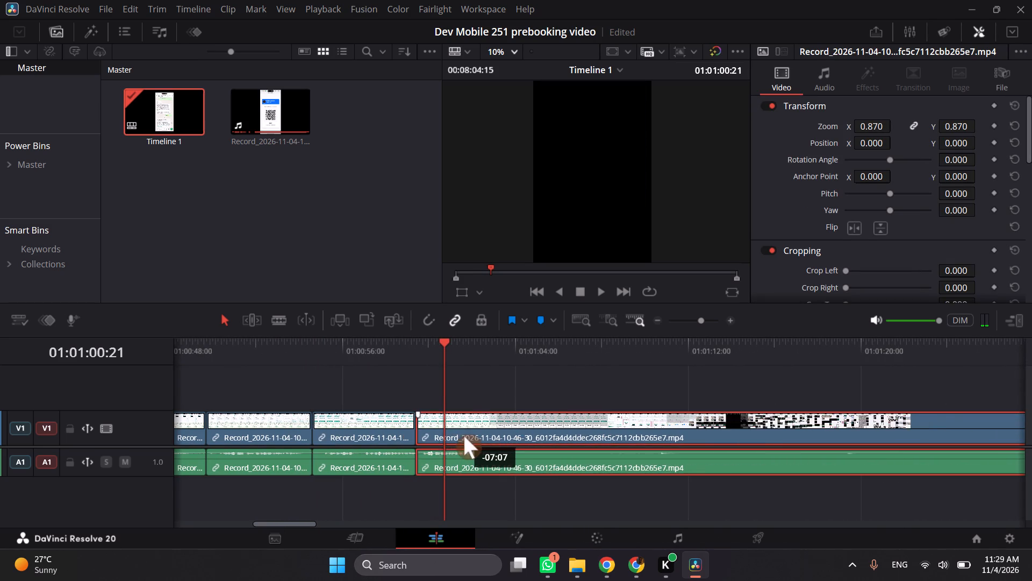
left_click_drag(464, 436, 532, 449)
left_click(454, 435)
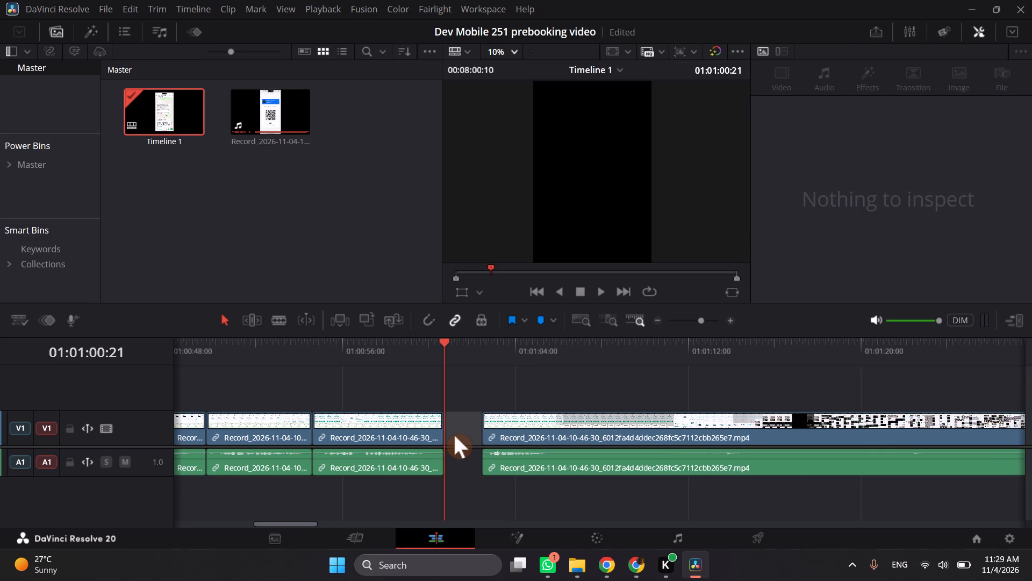
key("BackSpace")
Review the footage from the form alert through the profile photo gallery browsing to find where the completed form returns.
left_click(433, 364)
key("space")
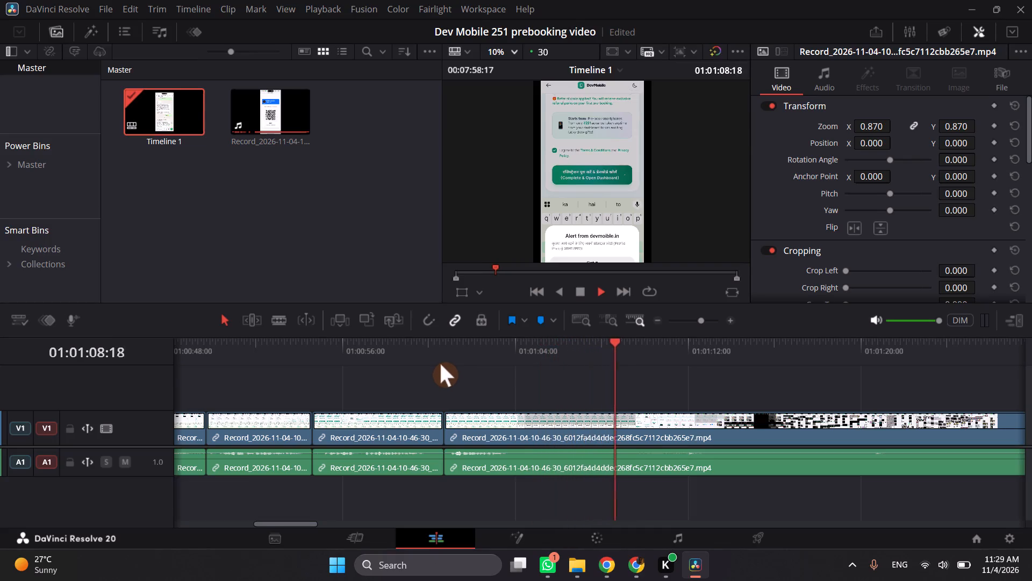
key("space")
key("space")
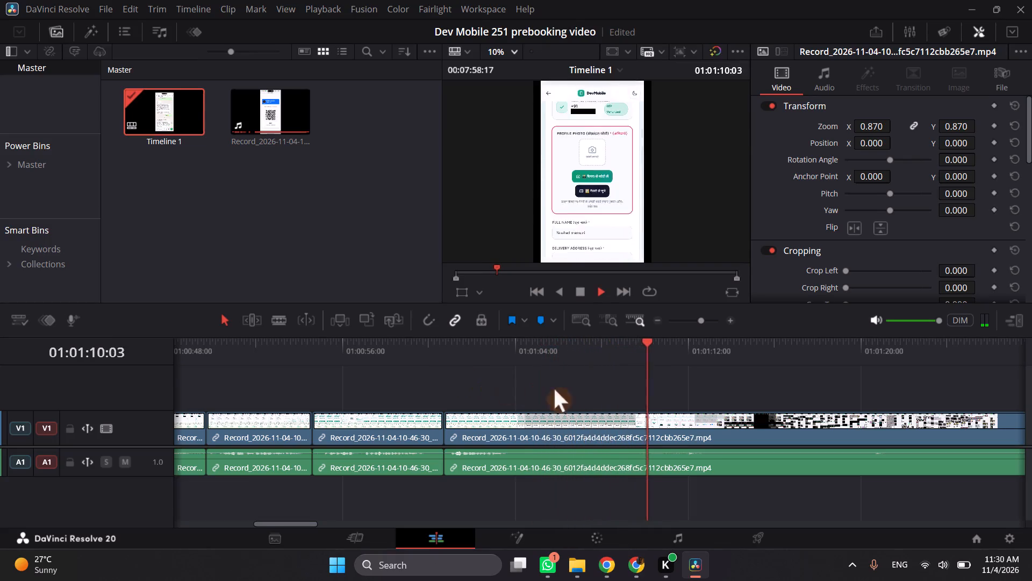
key("space")
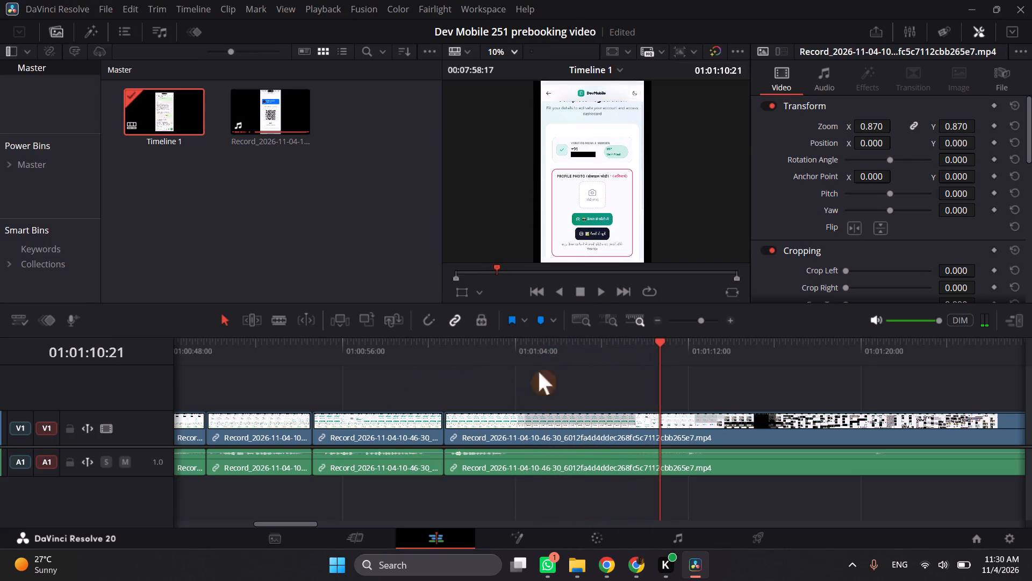
key("space")
key("space")
scroll(766, 391, "left", 1)
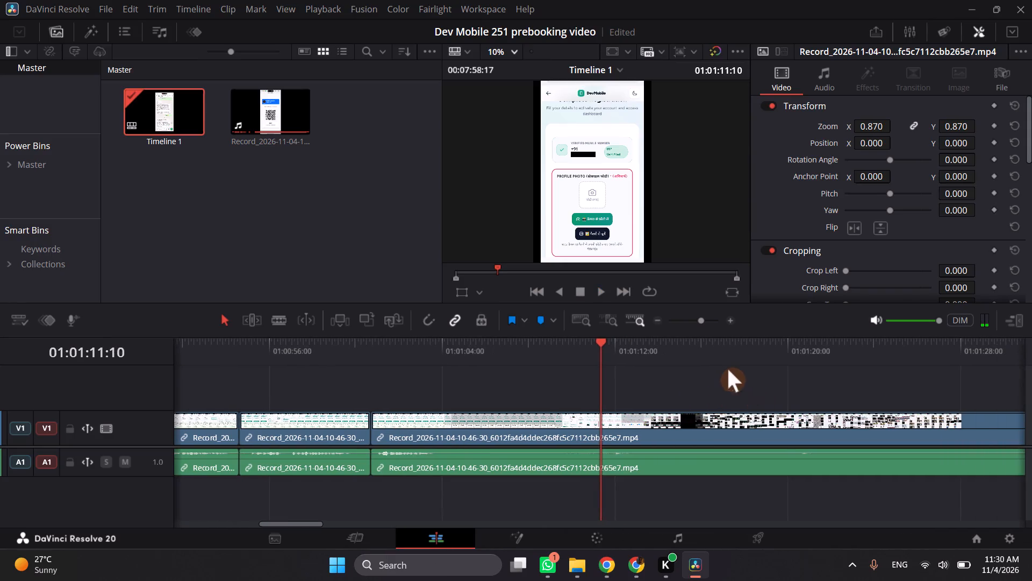
left_click_drag(699, 355, 774, 348)
scroll(774, 348, "left", 1)
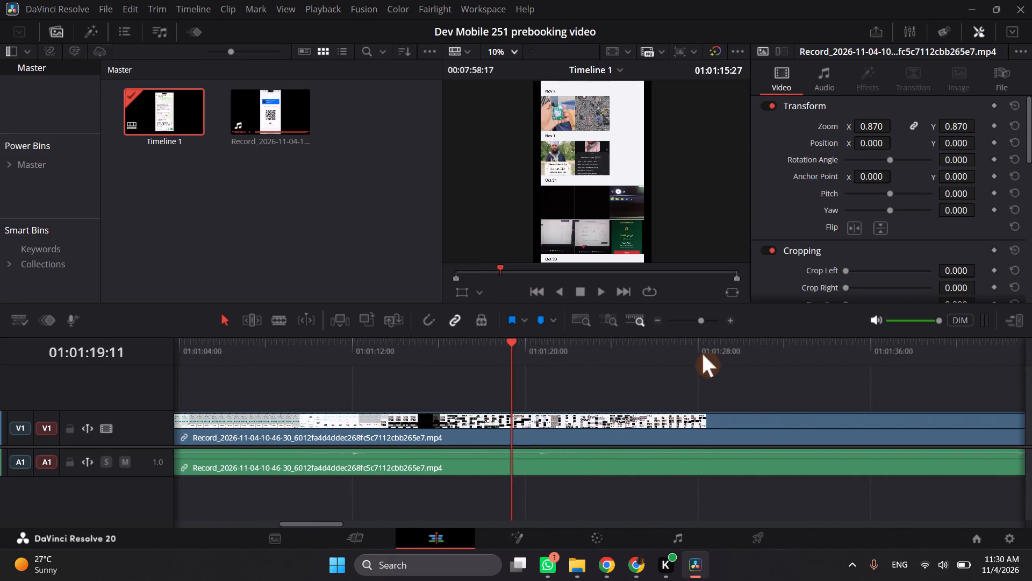
left_click(703, 354)
left_click(766, 358)
scroll(766, 358, "left", 1)
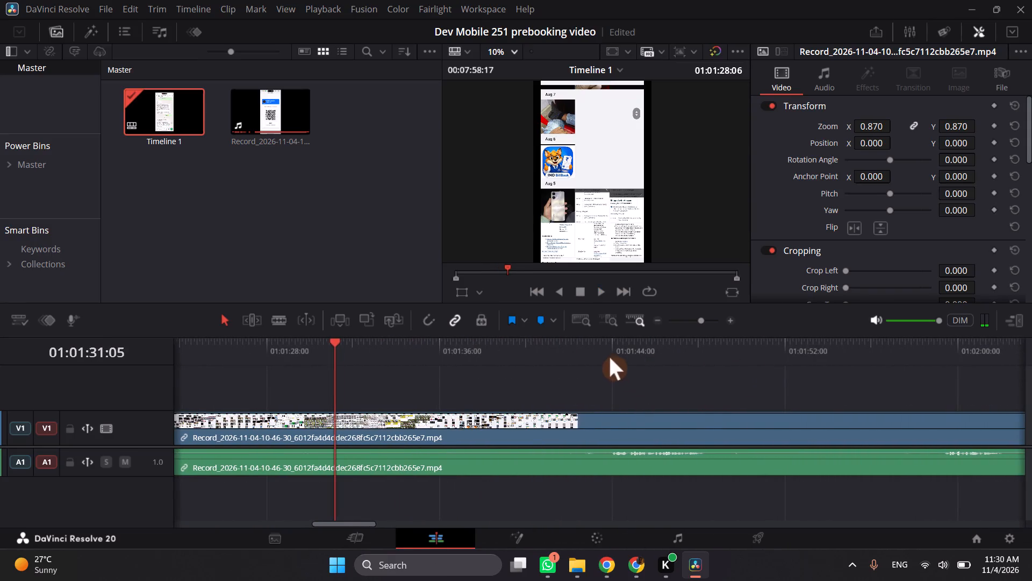
left_click(605, 354)
left_click_drag(605, 354, 692, 364)
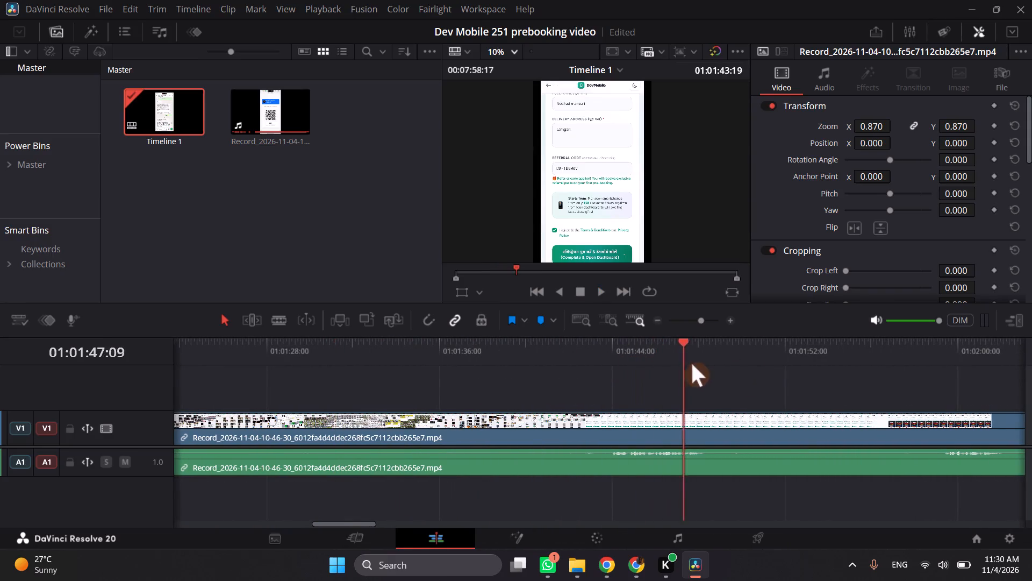
left_click_drag(692, 364, 603, 364)
Split the recording at 01:01:43:14, where the filled-in form is shown again after the gallery browsing.
key("space")
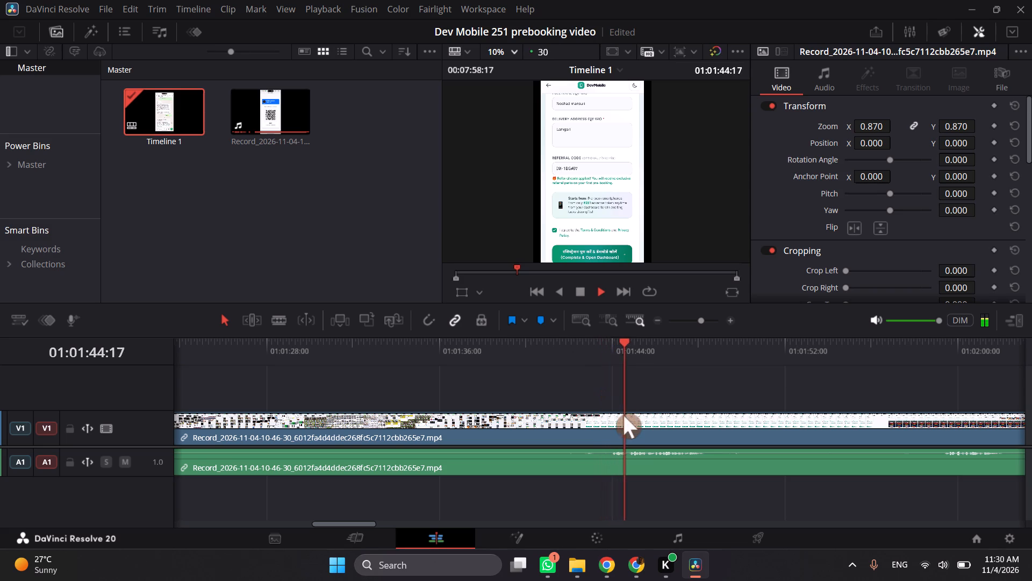
key("space")
left_click(603, 367)
left_click(601, 352)
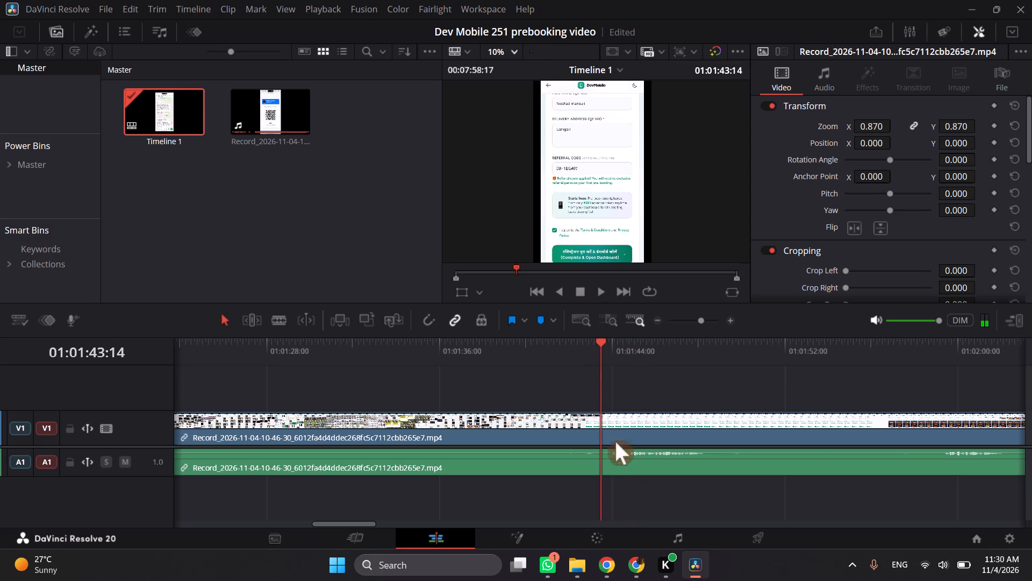
left_click(621, 463)
key("ctrl+b")
left_click(548, 381)
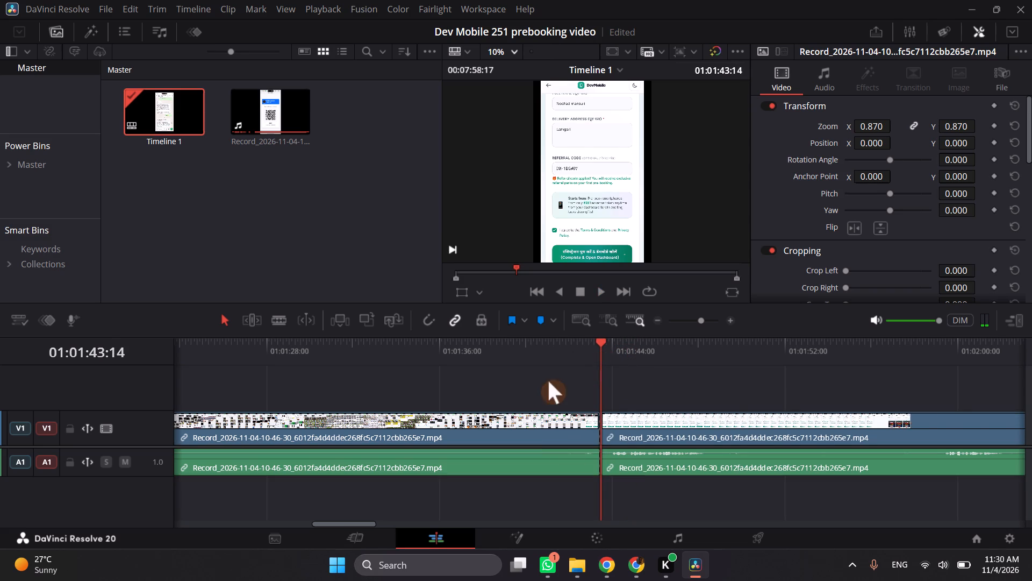
Delete the roughly 43-second alert and photo gallery section before the split, and remove the gap it leaves.
left_click(533, 428)
key("BackSpace")
left_click(533, 428)
key("BackSpace")
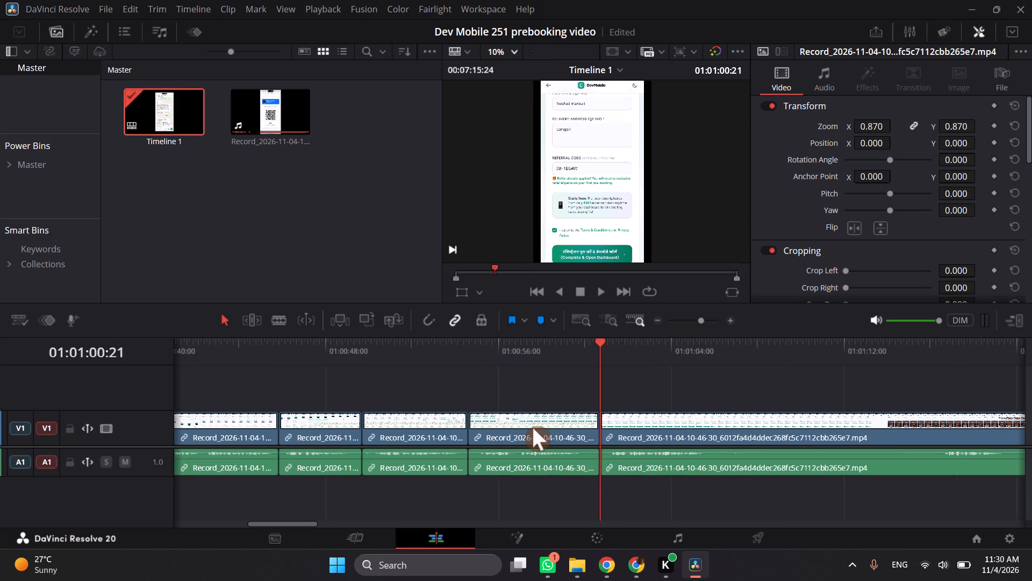
Play back around the new join, delete the roughly 6-second form clip starting at 01:00:54:18, and close its gap.
scroll(533, 428, "right", 1)
key("space")
key("space")
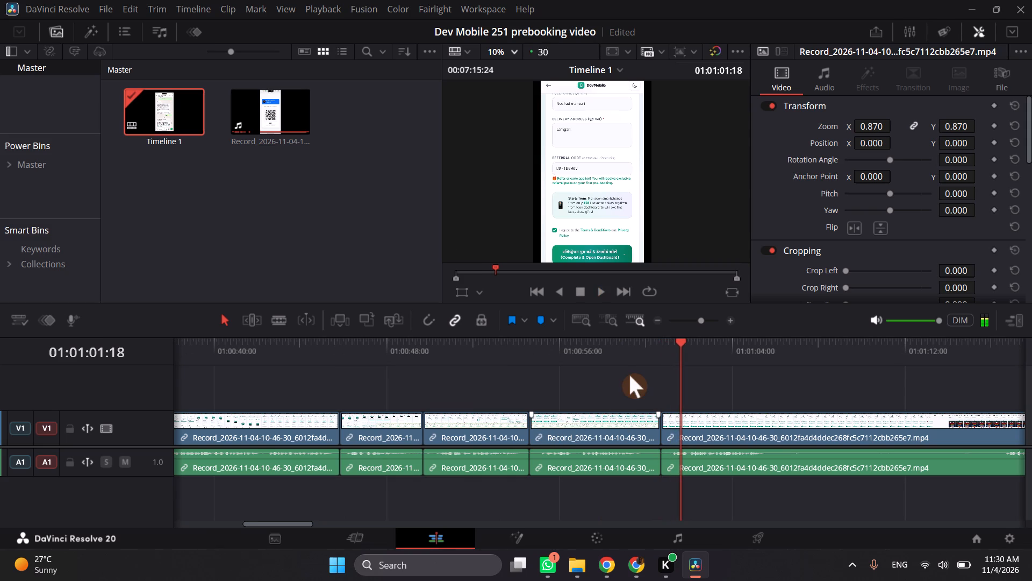
left_click(629, 369)
left_click(628, 351)
key("space")
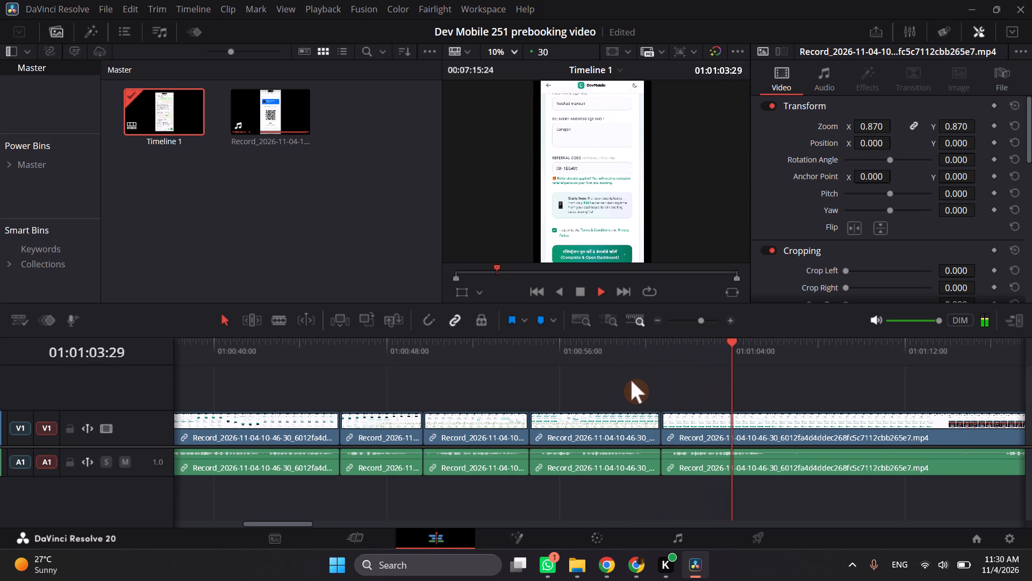
key("space")
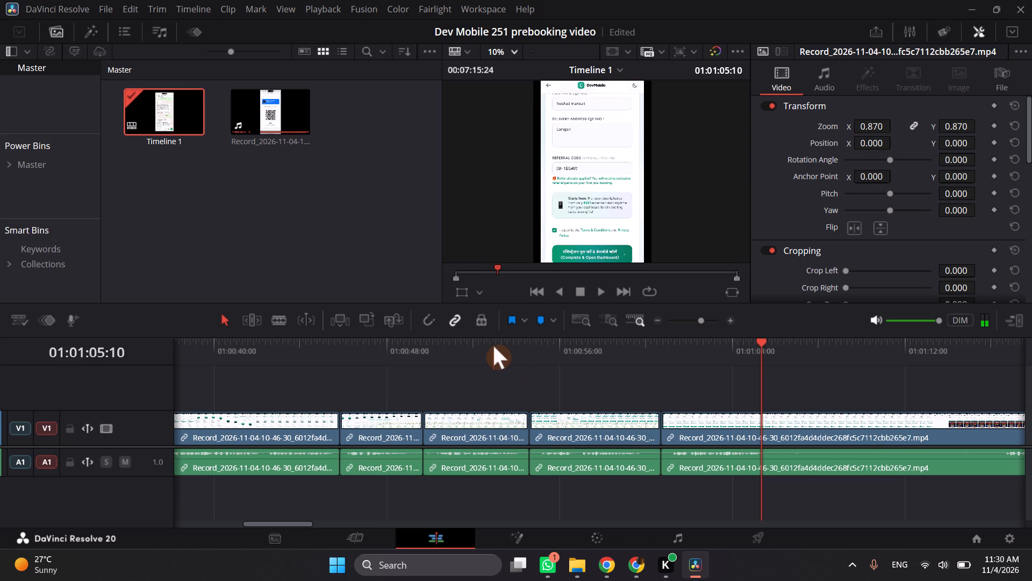
left_click(493, 346)
key("space")
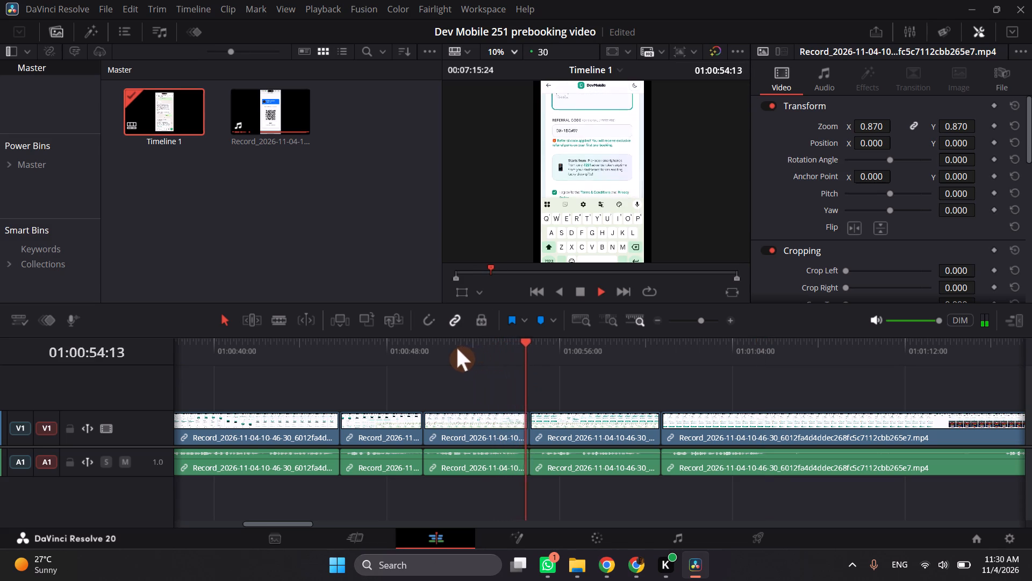
key("space")
left_click(592, 424)
key("BackSpace")
left_click(592, 424)
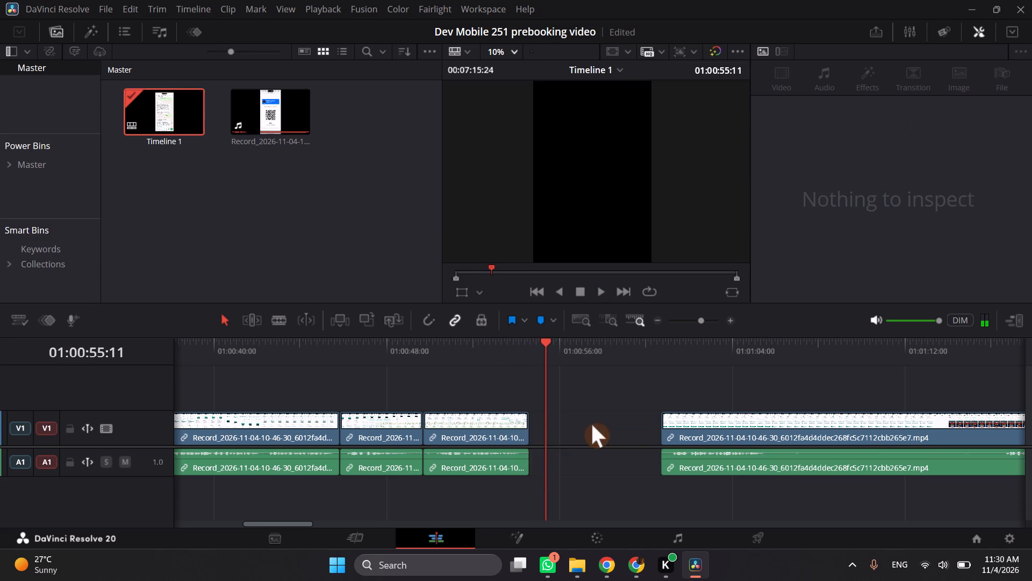
key("BackSpace")
Play back across the new join and split the recording at 01:01:00:12, where the Complete & Open Dashboard button is tapped.
left_click(438, 364)
key("space")
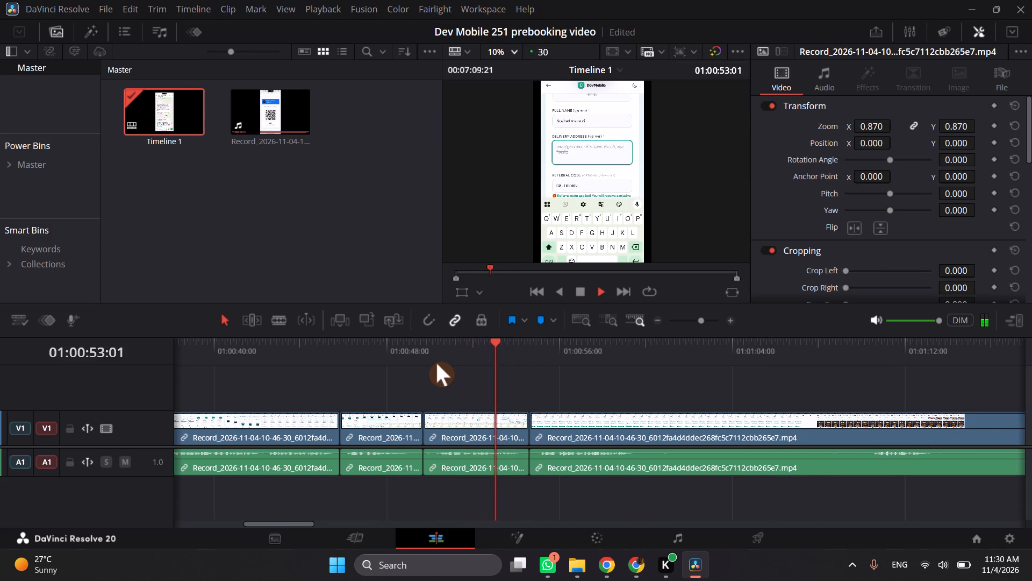
key("space")
key("space")
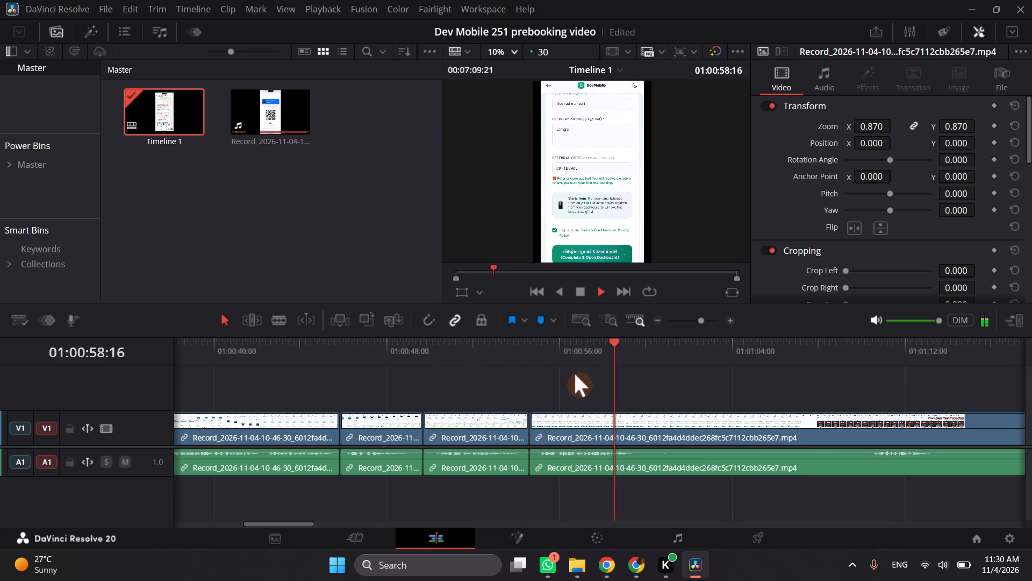
key("space")
key("space")
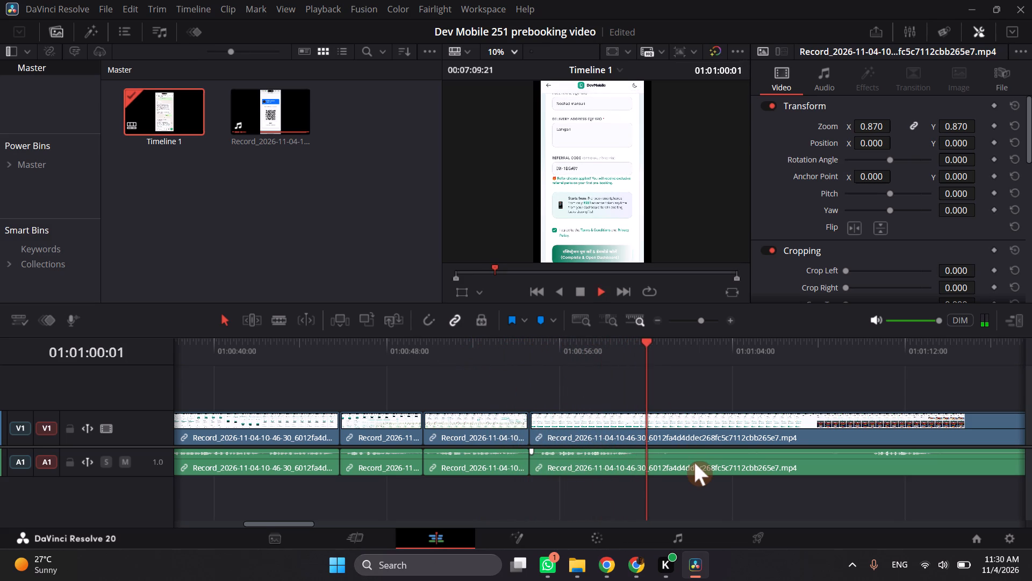
key("space")
left_click(694, 463)
key("ctrl+b")
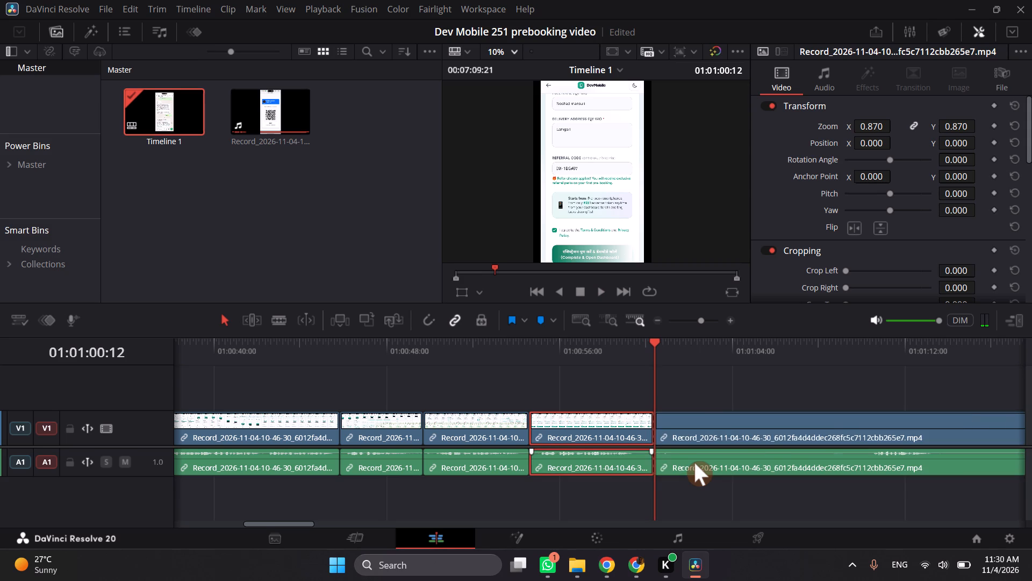
Find where the dashboard appears with its success message and split the recording there, at 01:01:10:01.
scroll(694, 463, "left", 1)
left_click(740, 356)
key("space")
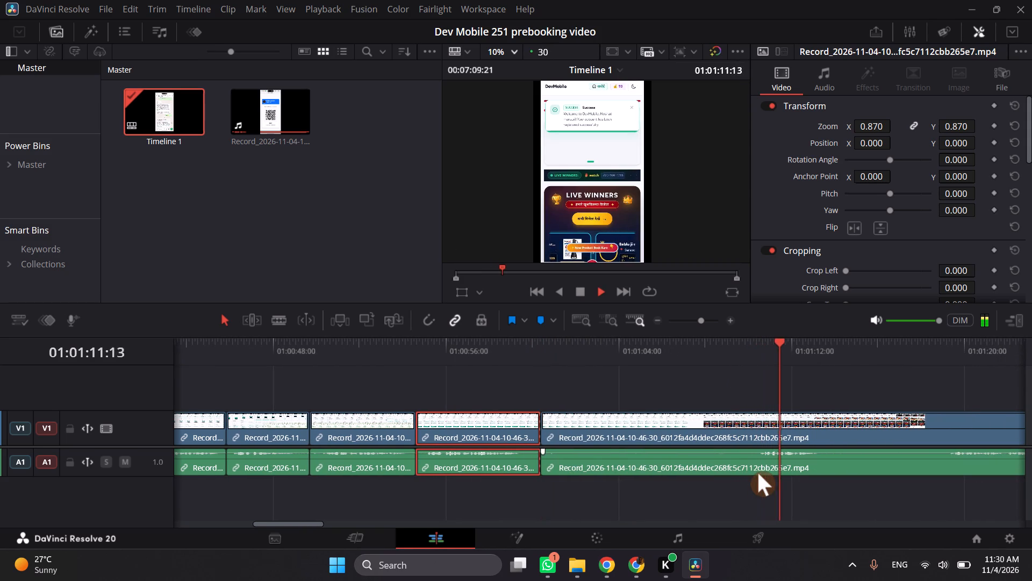
key("space")
left_click(756, 356)
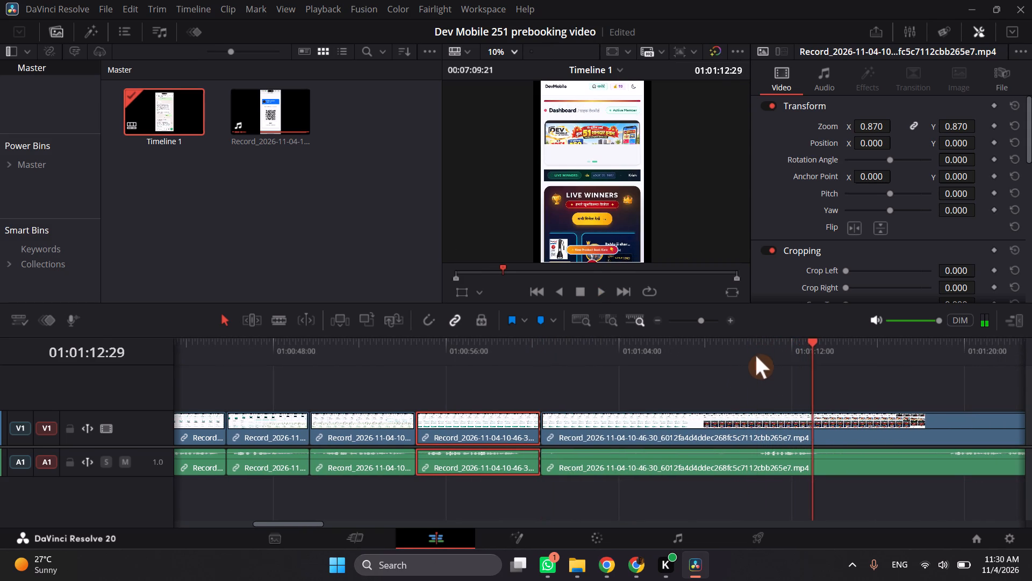
left_click(740, 348)
left_click_drag(742, 352, 749, 358)
left_click(742, 455)
key("ctrl+b")
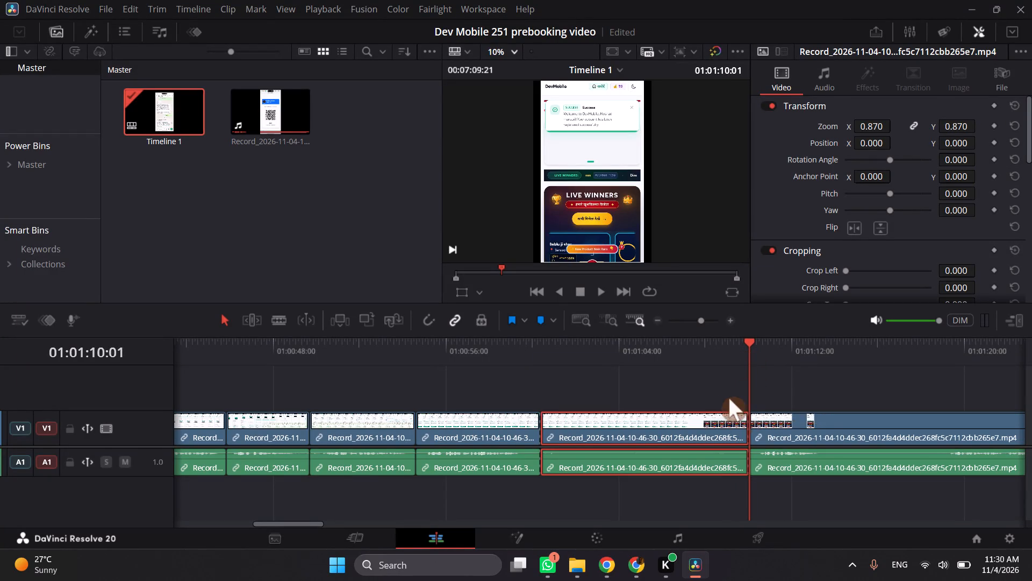
Delete the roughly 10-second dashboard loading section between the two splits and remove the gap it leaves.
left_click(712, 389)
left_click(691, 424)
key("BackSpace")
left_click(691, 424)
key("BackSpace")
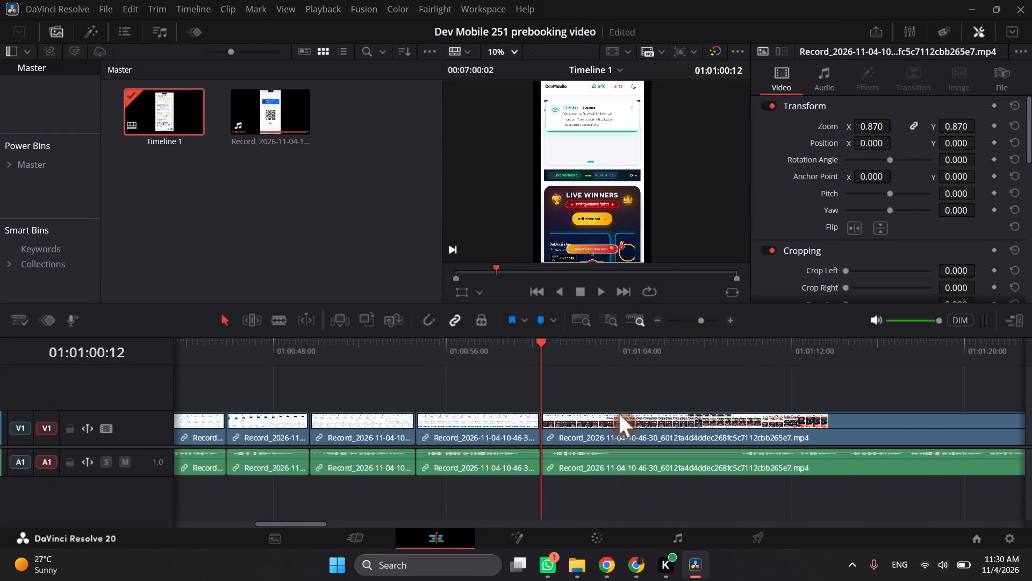
Play back the join at 01:01:00:12, trim the adjoining ends of both clips slightly, and close the gap between them.
left_click(542, 353)
key("space")
key("space")
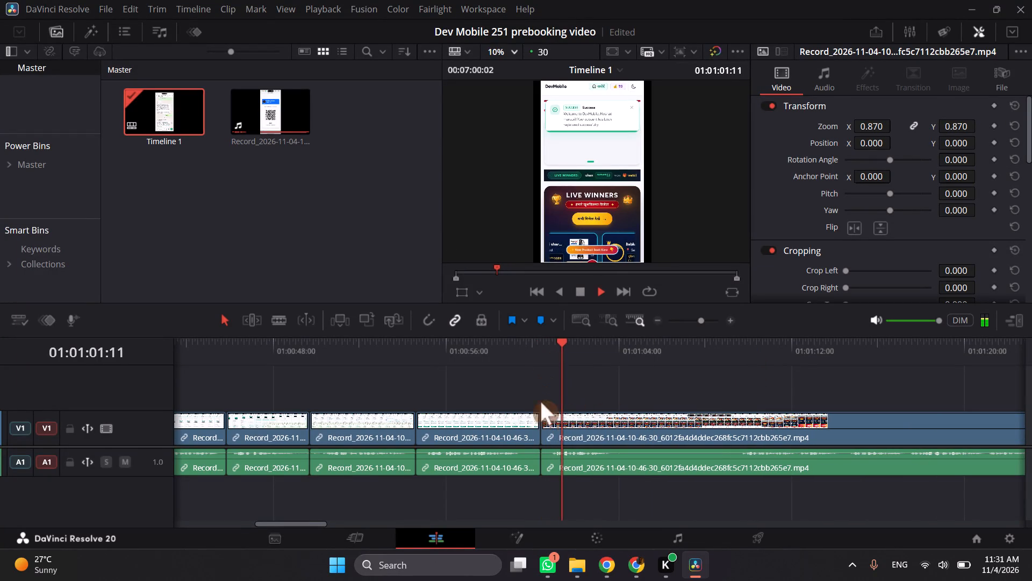
left_click(533, 449)
left_click(527, 457)
left_click_drag(537, 463, 527, 466)
left_click(582, 466)
left_click(548, 465)
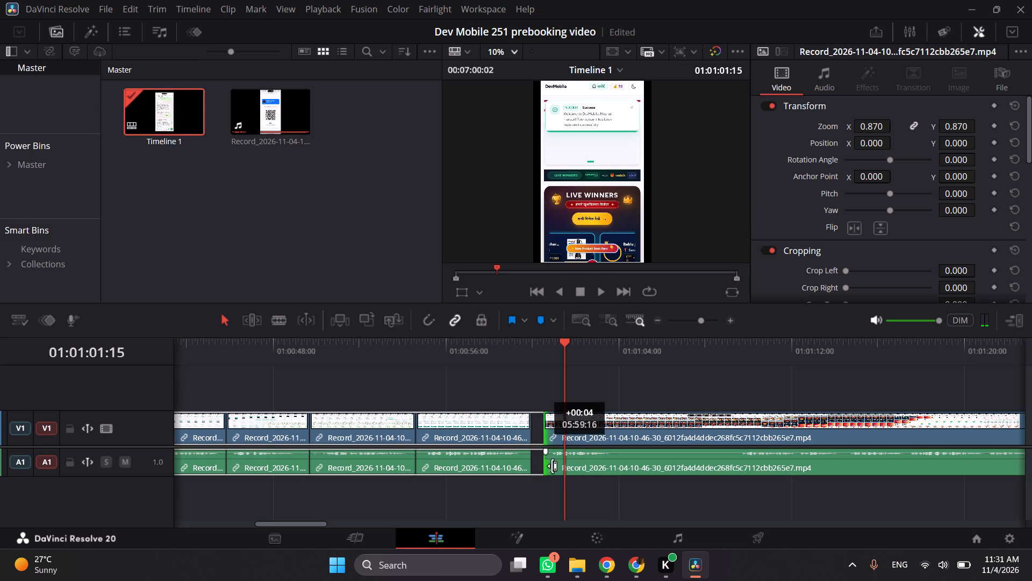
left_click_drag(593, 435, 578, 441)
Play the dashboard footage and split it at 01:01:03:16, after the success message has disappeared.
key("space")
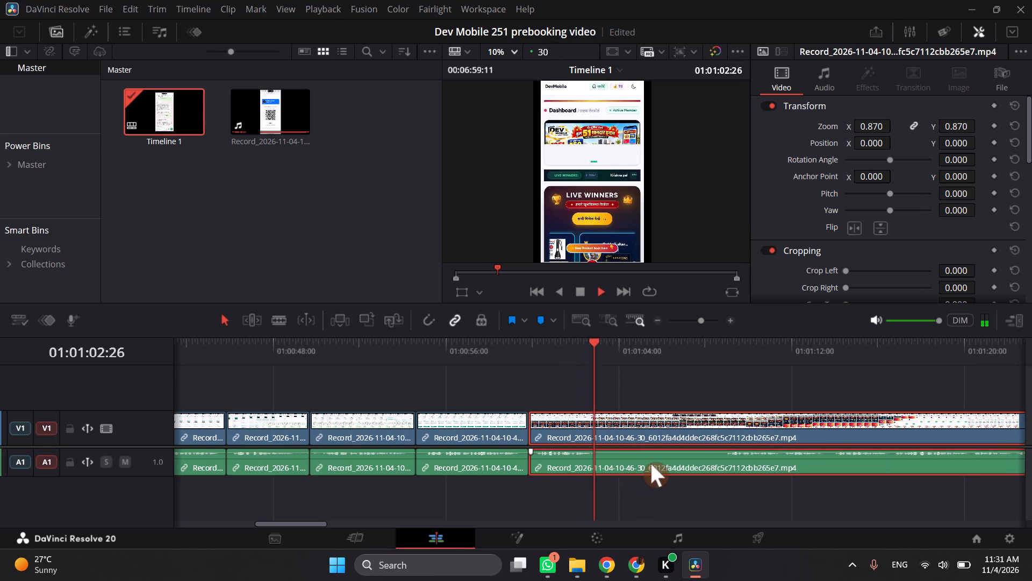
key("space")
left_click(653, 462)
key("ctrl+b")
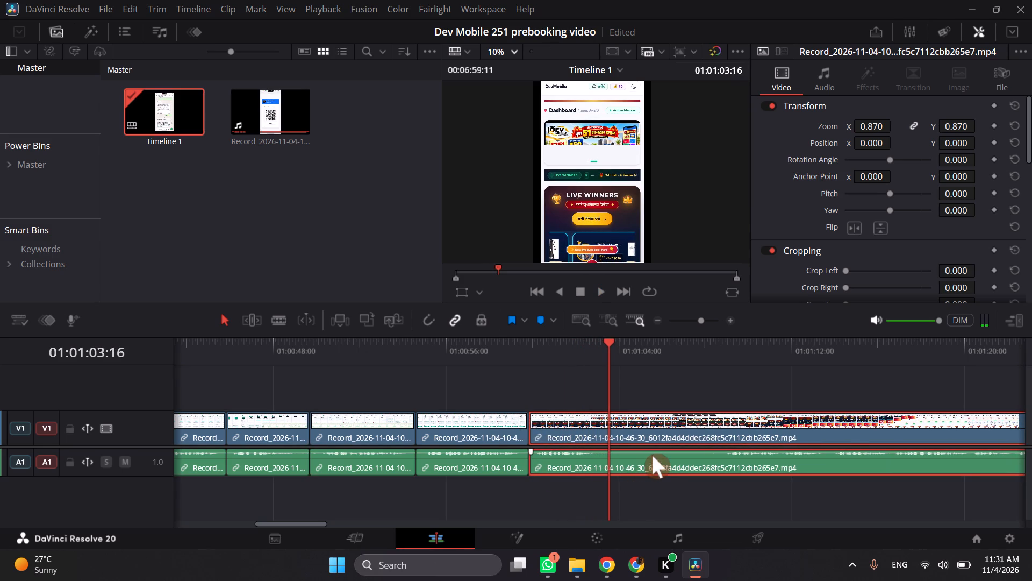
Trim about 5 seconds off the start of the clip after the split and move it back against the previous clip.
left_click(710, 360)
left_click(671, 433)
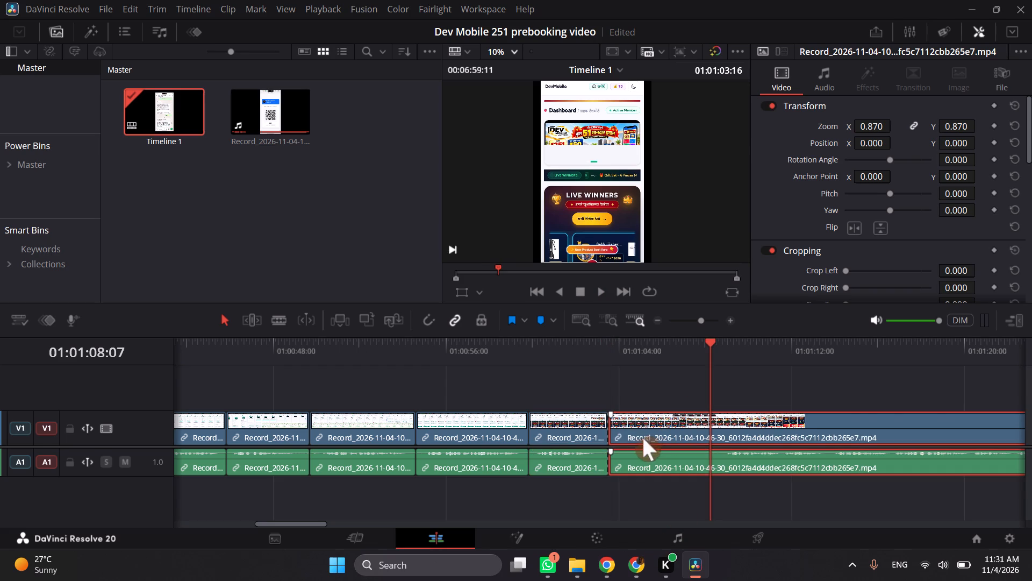
left_click_drag(617, 430, 702, 435)
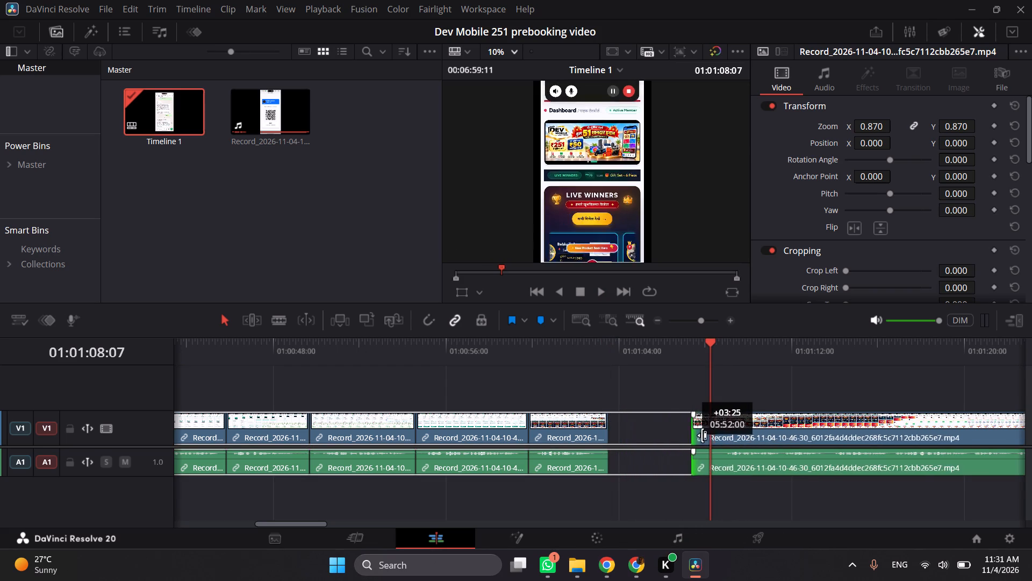
left_click_drag(702, 435, 727, 439)
left_click(746, 432)
left_click_drag(790, 430, 789, 431)
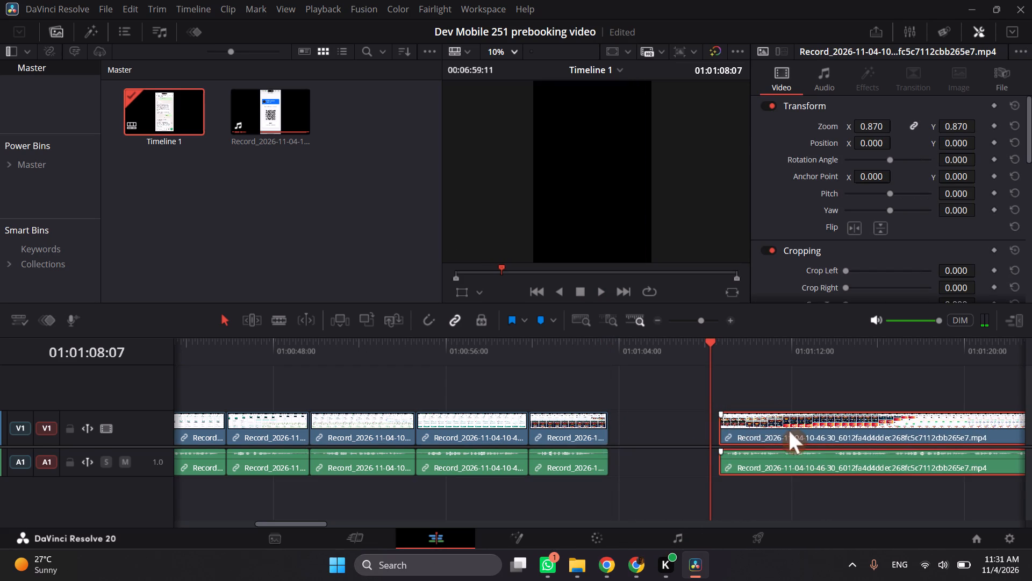
left_click_drag(789, 431, 676, 436)
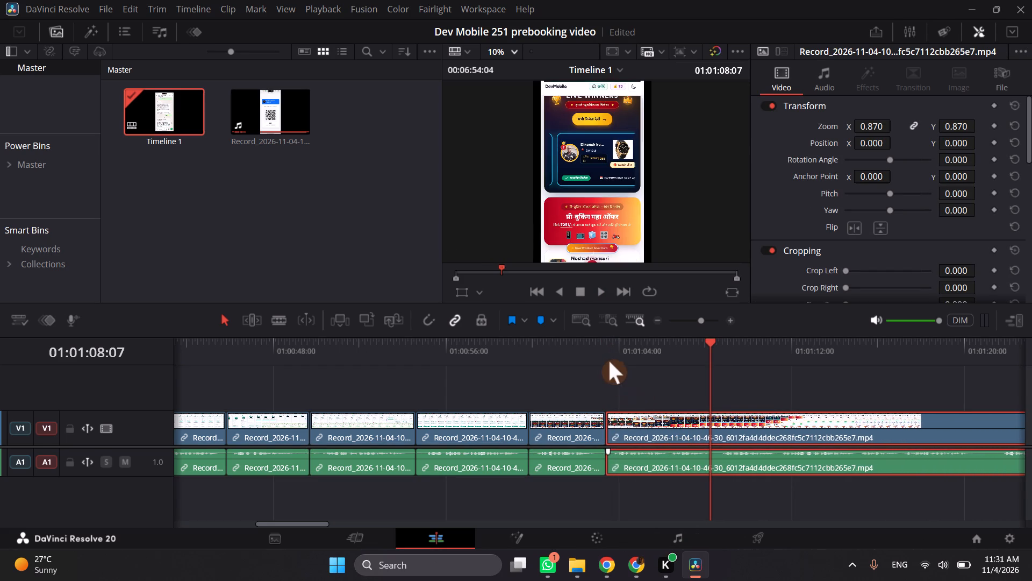
Play back from the new join through the Live Winners footage and split the recording at 01:01:08:15.
left_click(607, 352)
key("space")
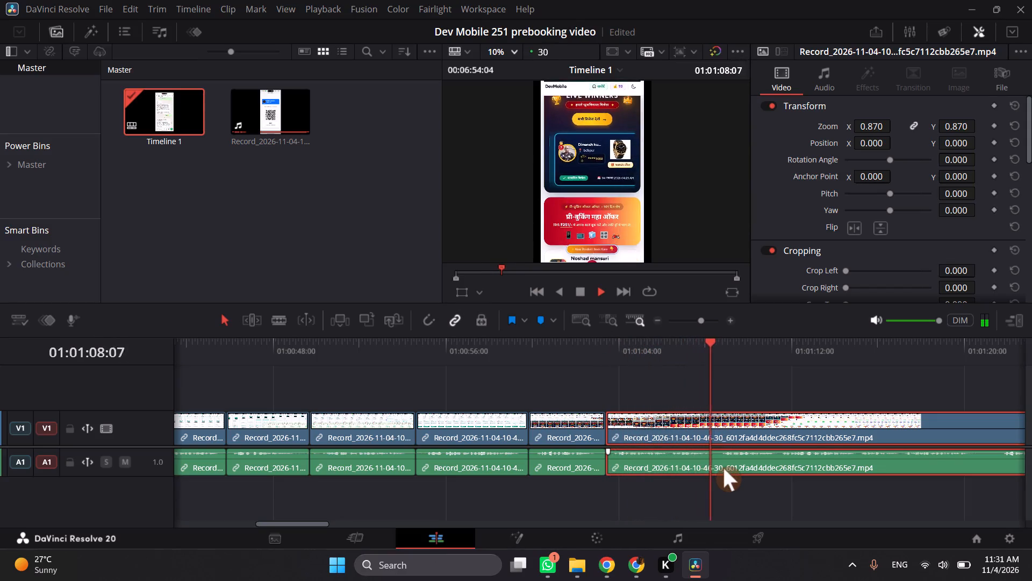
key("space")
left_click(716, 363)
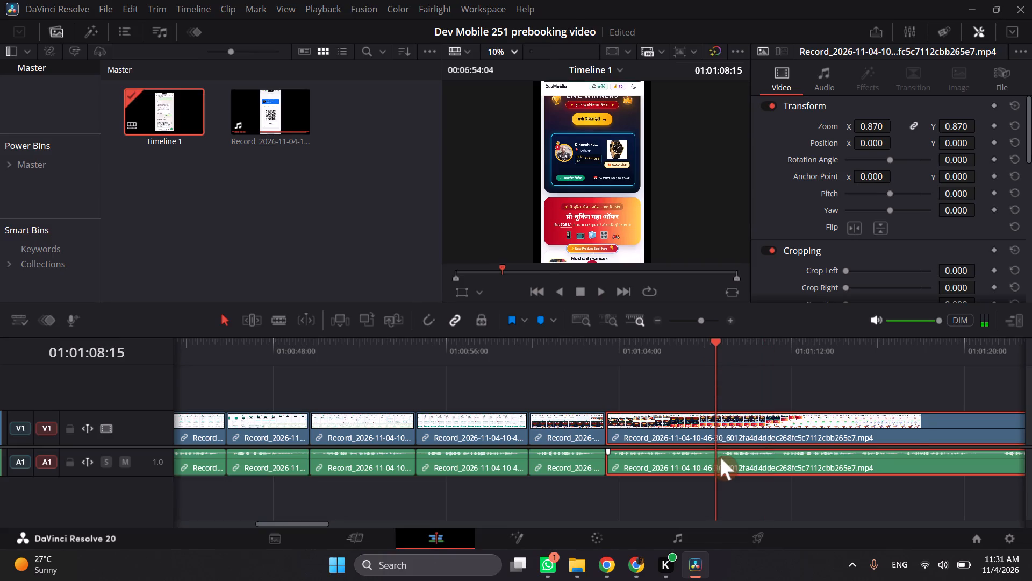
key("ctrl+b")
Delete the roughly 5-second Live Winners clip before the split and remove the gap it leaves.
left_click(682, 377)
left_click(674, 427)
key("BackSpace")
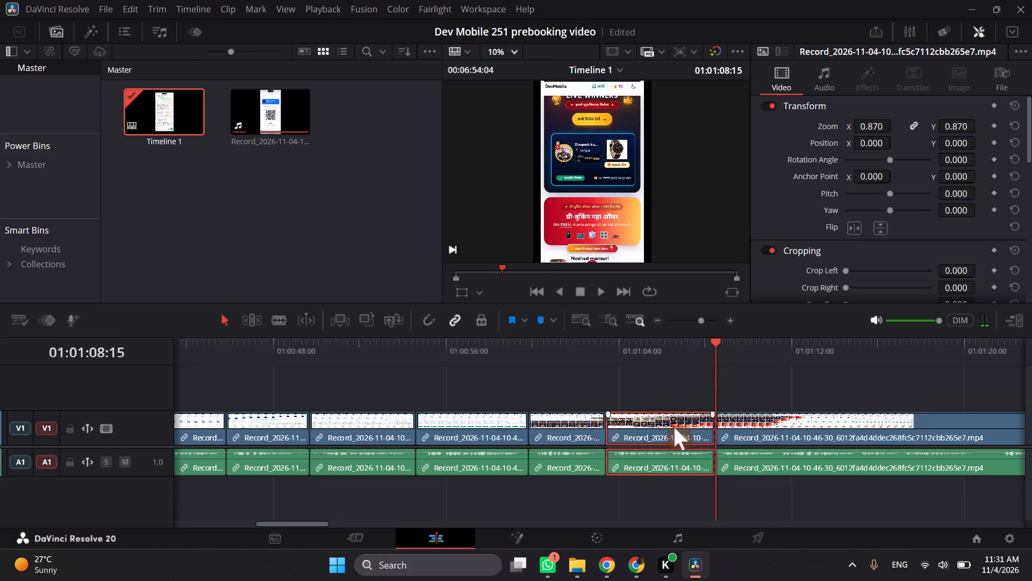
left_click(674, 427)
key("BackSpace")
Play back from the join and split the recording at 01:01:15:17, while the browser notification permission prompt is shown.
left_click(598, 347)
key("space")
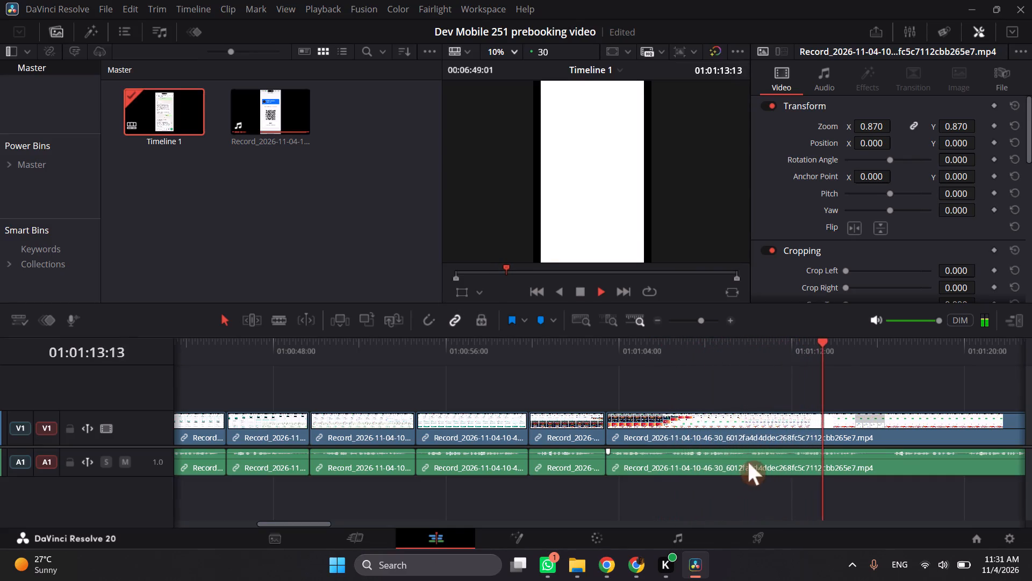
key("space")
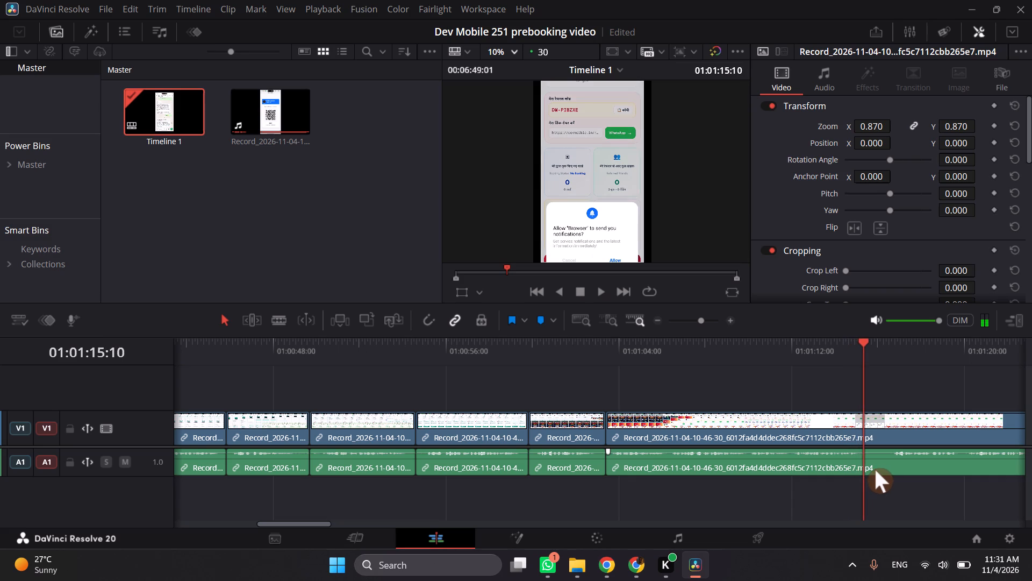
key("space")
key("space")
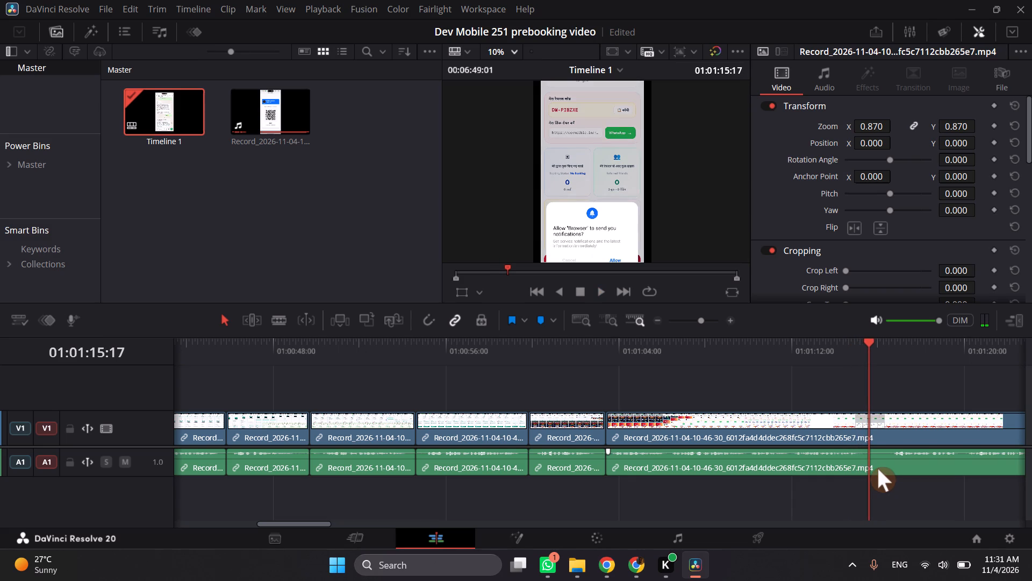
key("ctrl+b")
Trim about half a second off the start of the clip after the notification prompt split and close the gap.
scroll(878, 469, "down", 1, "ctrl")
scroll(878, 469, "left", 1)
left_click(878, 469)
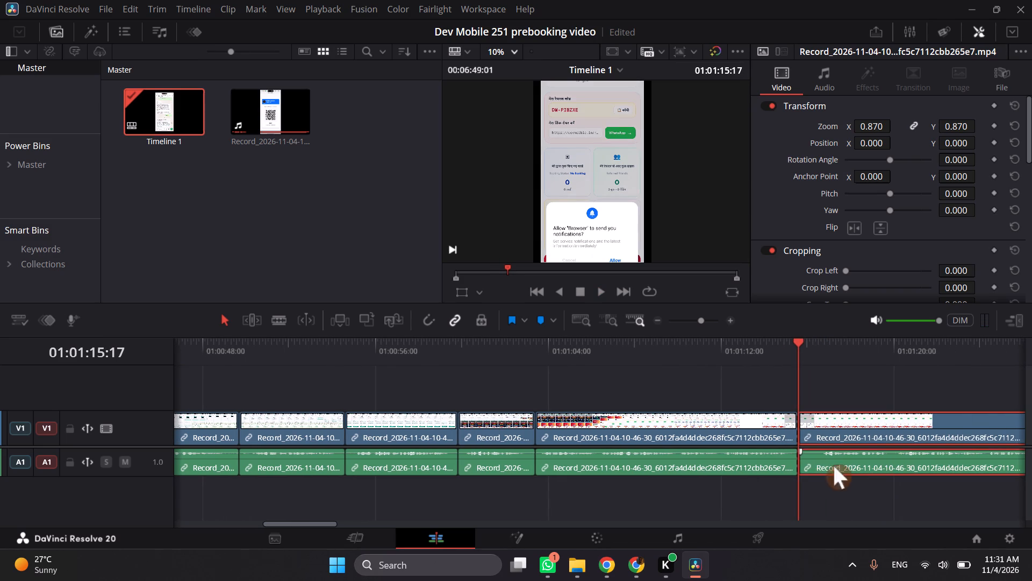
left_click_drag(805, 456, 818, 459)
left_click_drag(847, 433, 847, 433)
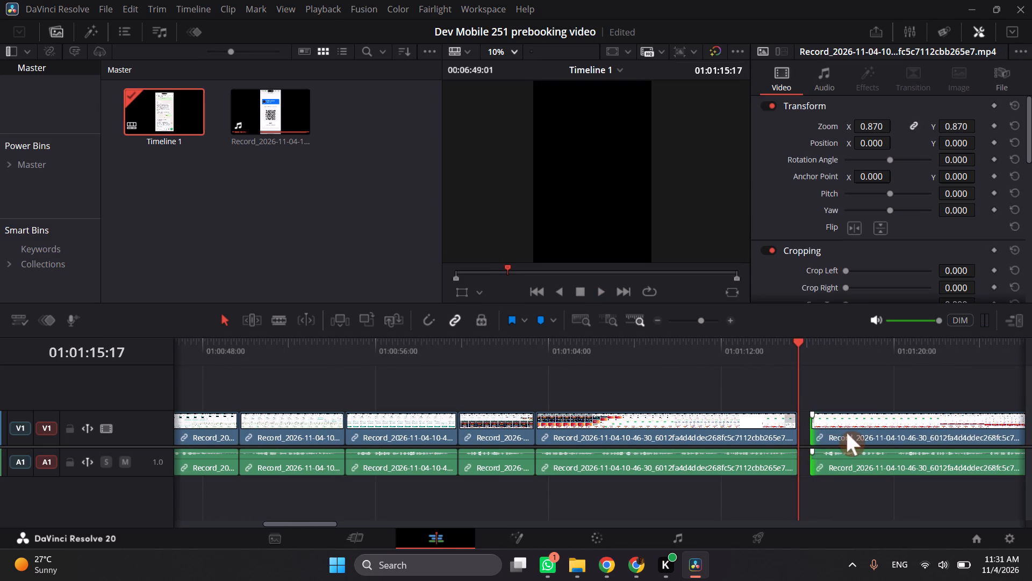
left_click_drag(847, 433, 836, 431)
Check the join after the notification prompt, trim another half second or so off the following clip's start, and close the gap.
key("space")
scroll(836, 431, "left", 1)
key("space")
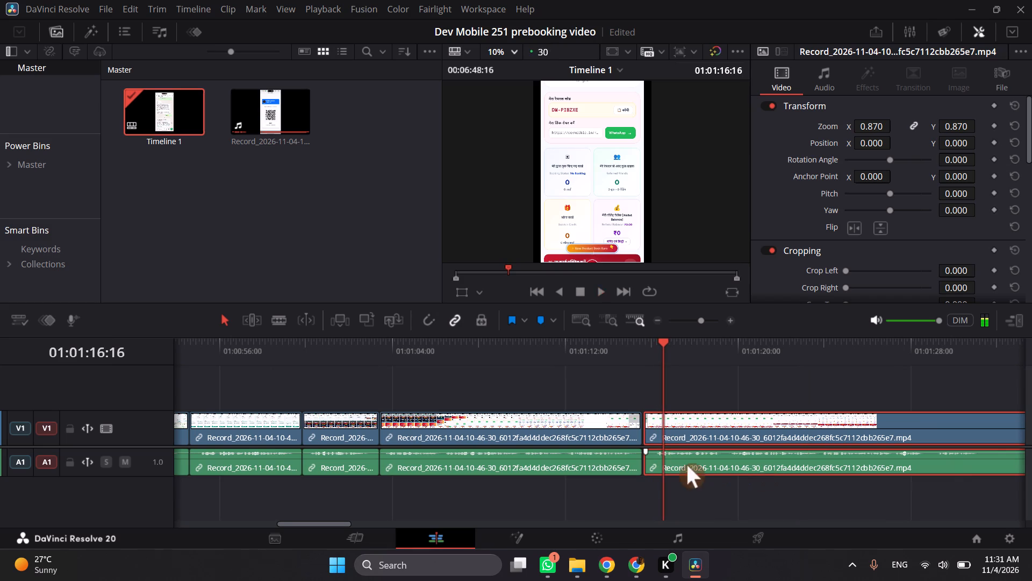
left_click_drag(651, 429, 659, 433)
left_click_drag(677, 430, 666, 430)
Replay the notification prompt join, trim a few frames off the end of the preceding clip, and close the gap.
left_click(627, 365)
left_click(628, 353)
key("space")
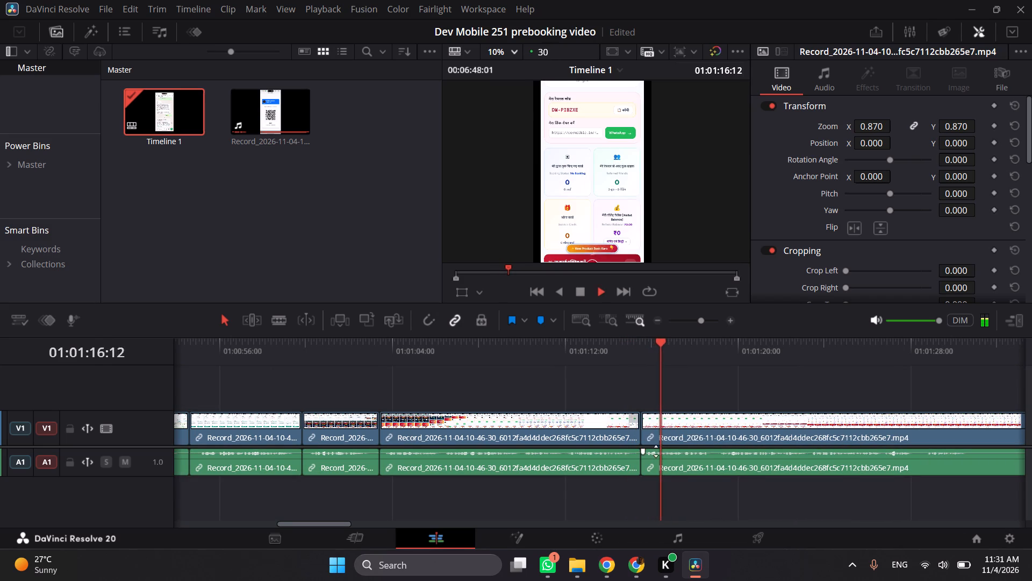
key("space")
left_click(625, 431)
left_click(633, 431)
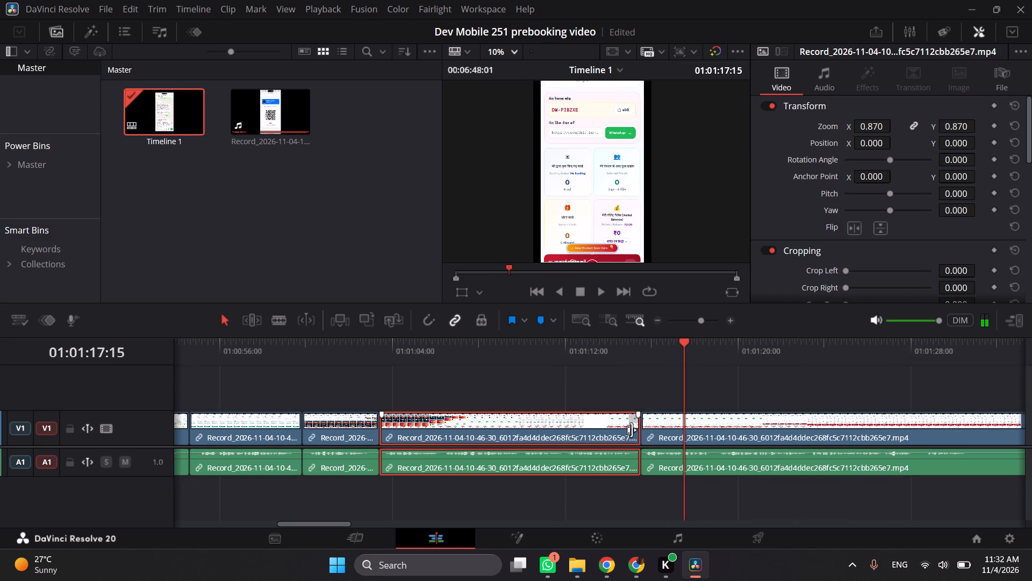
left_click_drag(669, 430, 663, 433)
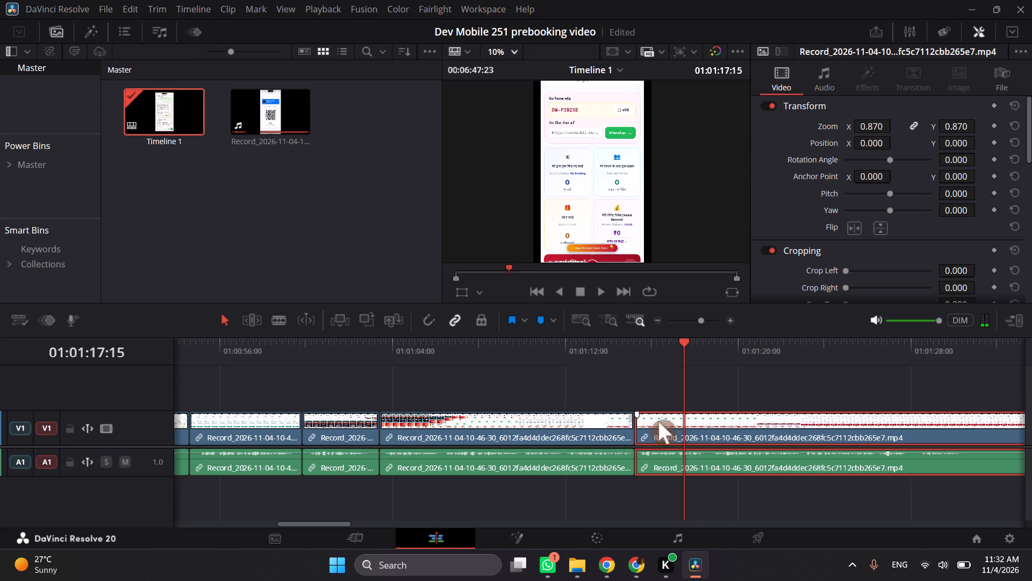
Play back the dashboard footage after the join and split the recording at 01:01:30:29, where the narration has paused.
left_click(623, 350)
key("space")
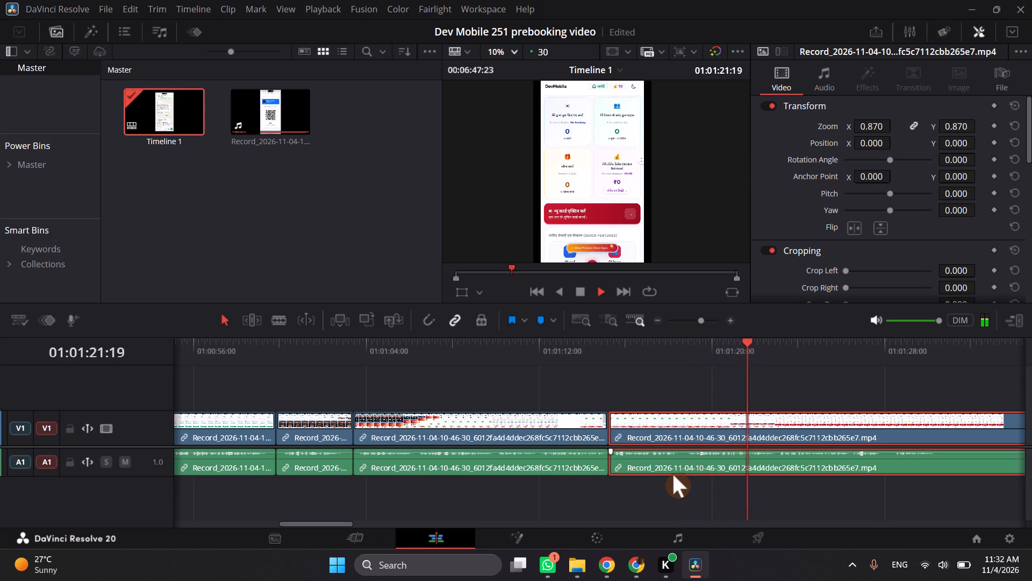
key("space")
key("space")
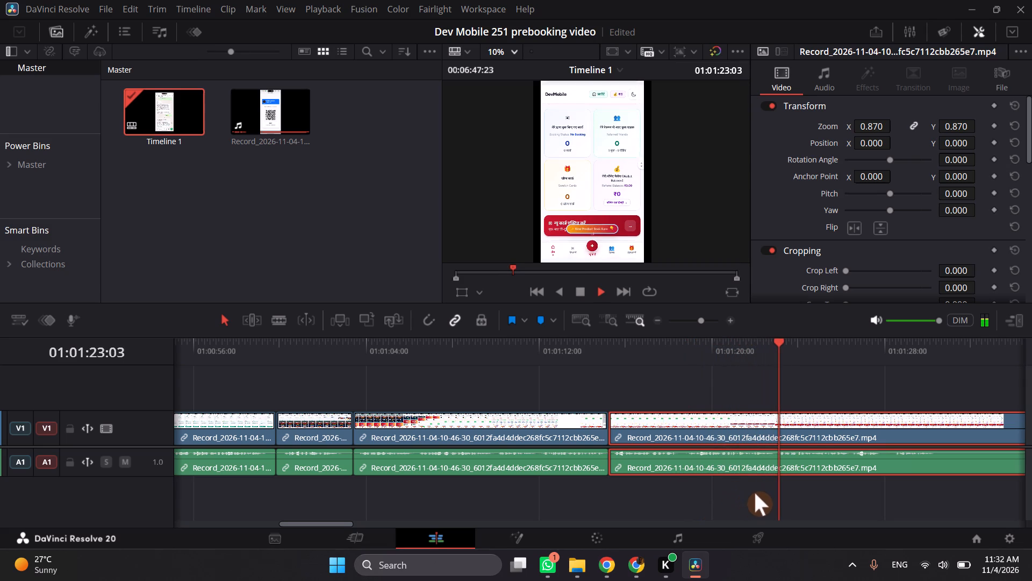
scroll(823, 505, "left", 1)
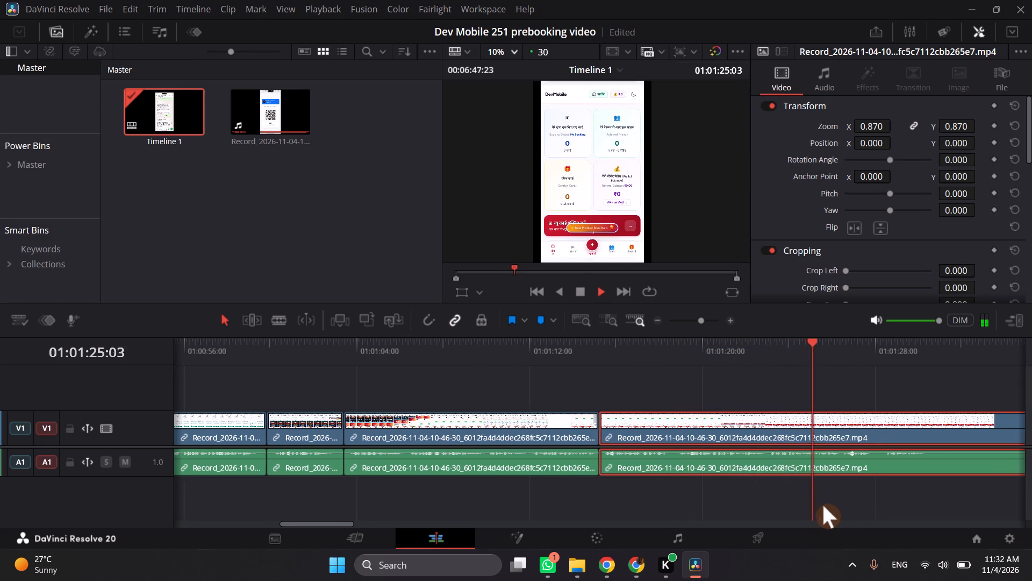
scroll(823, 505, "left", 1)
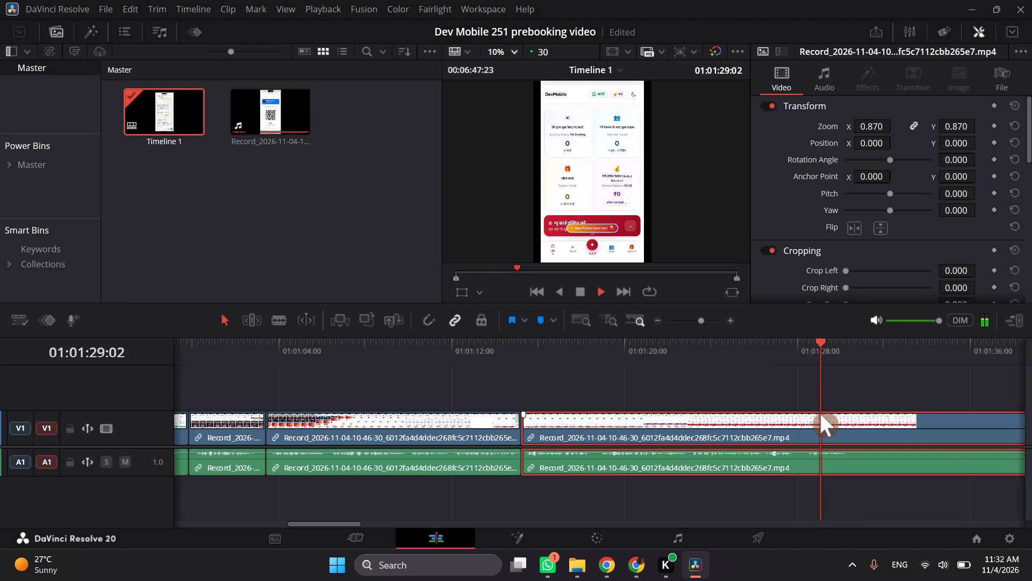
key("space")
key("space")
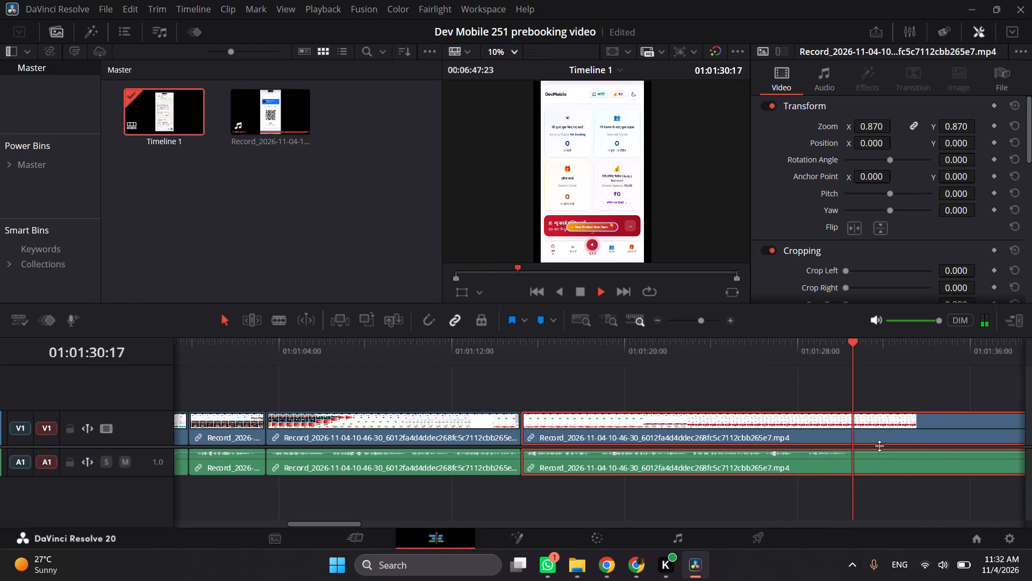
key("space")
left_click(883, 466)
key("ctrl+b")
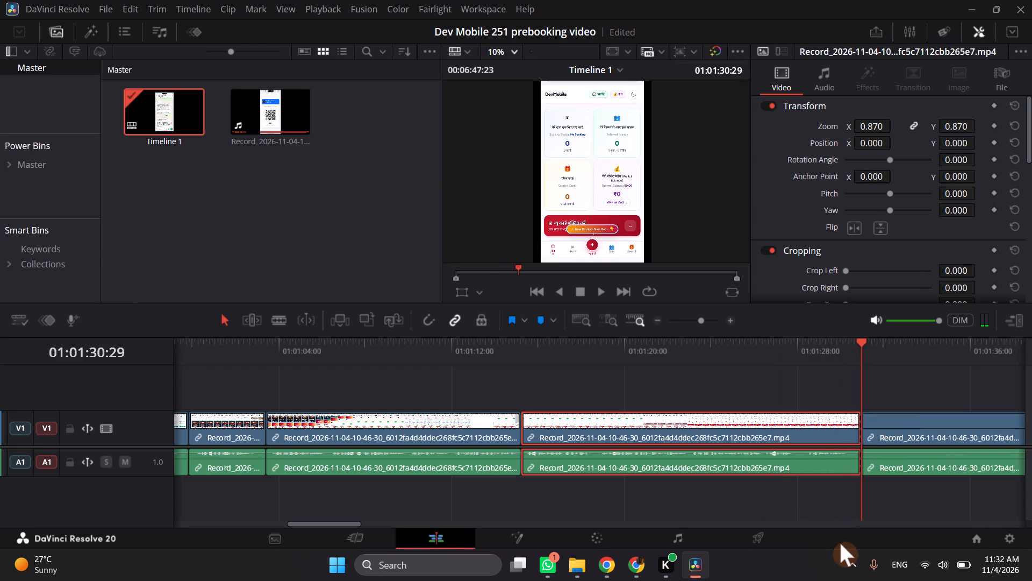
scroll(840, 543, "left", 1)
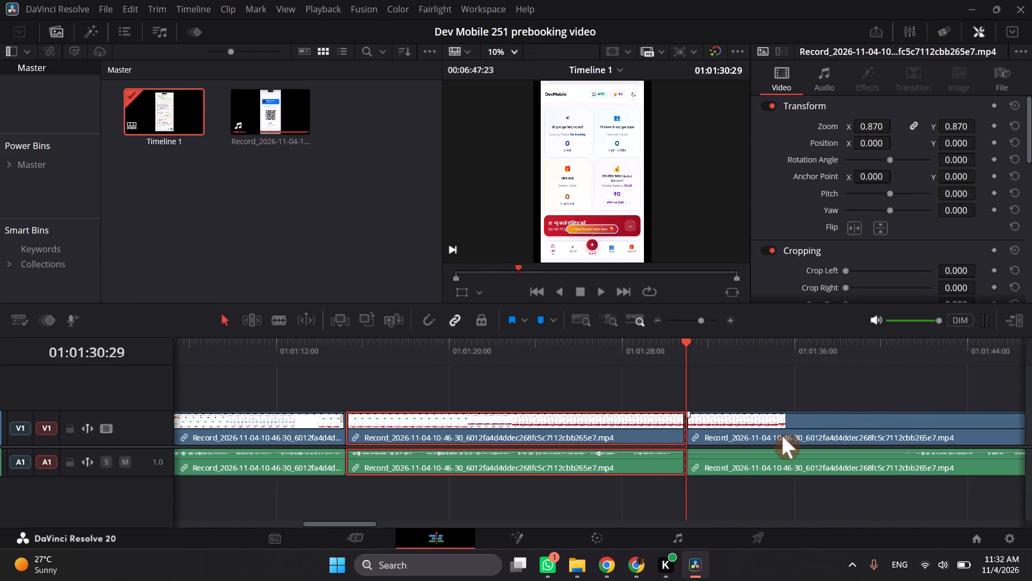
Trim about 10 seconds off the start of the clip after the 01:01:30:29 split and close the gap.
left_click(782, 436)
key("space")
key("space")
left_click(826, 435)
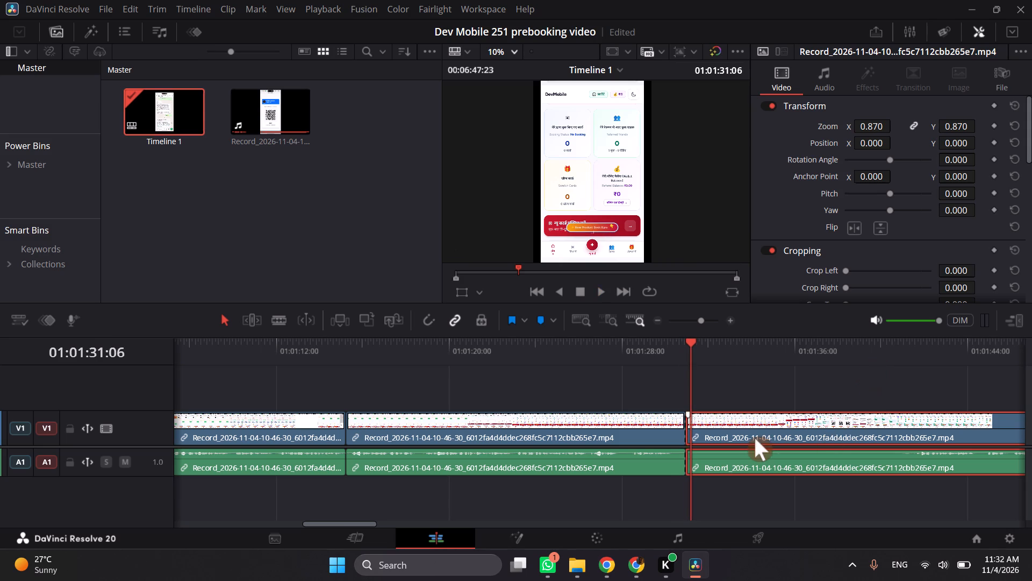
left_click_drag(694, 427, 901, 432)
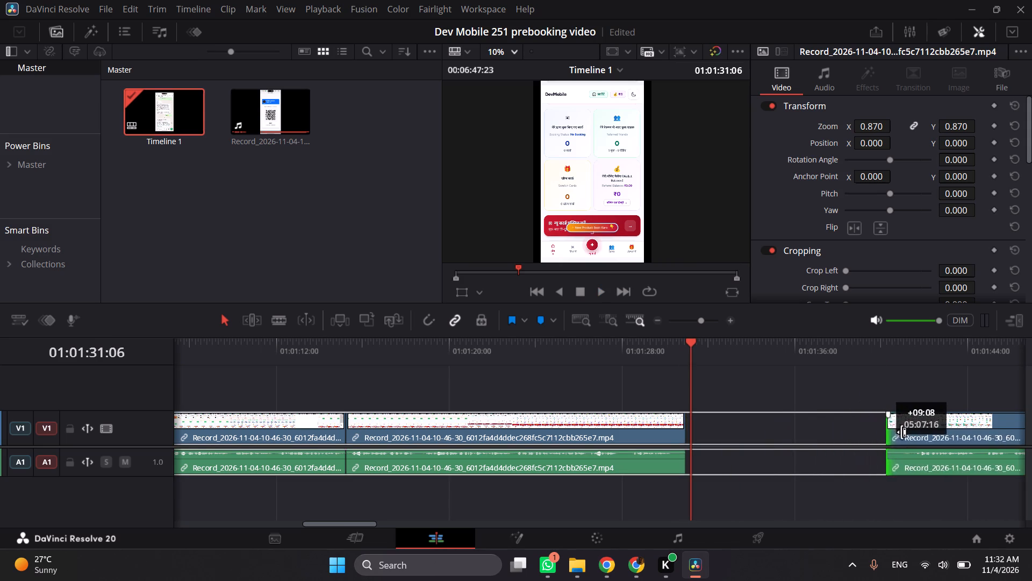
left_click_drag(901, 432, 914, 435)
left_click_drag(938, 438, 755, 441)
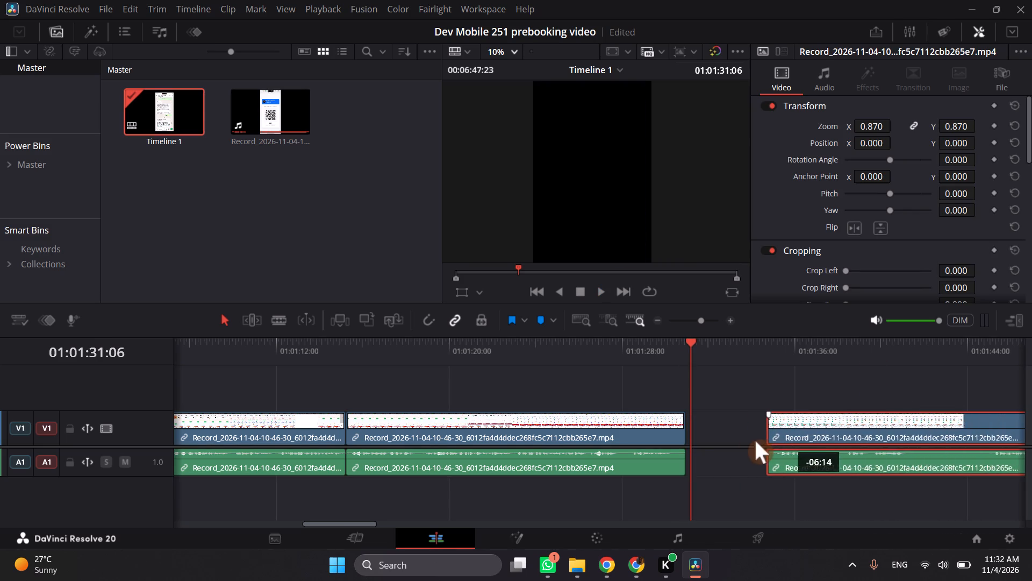
left_click_drag(755, 441, 715, 441)
Replay the new dashboard join, trim about half a second off the end of the preceding clip, and close the gap.
left_click(671, 356)
key("space")
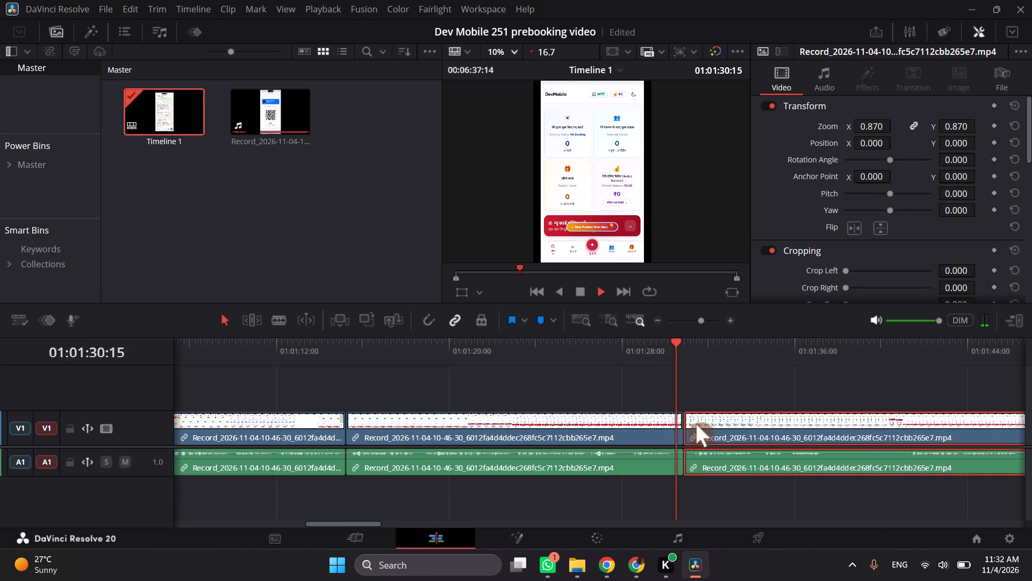
key("space")
left_click(667, 368)
left_click(662, 430)
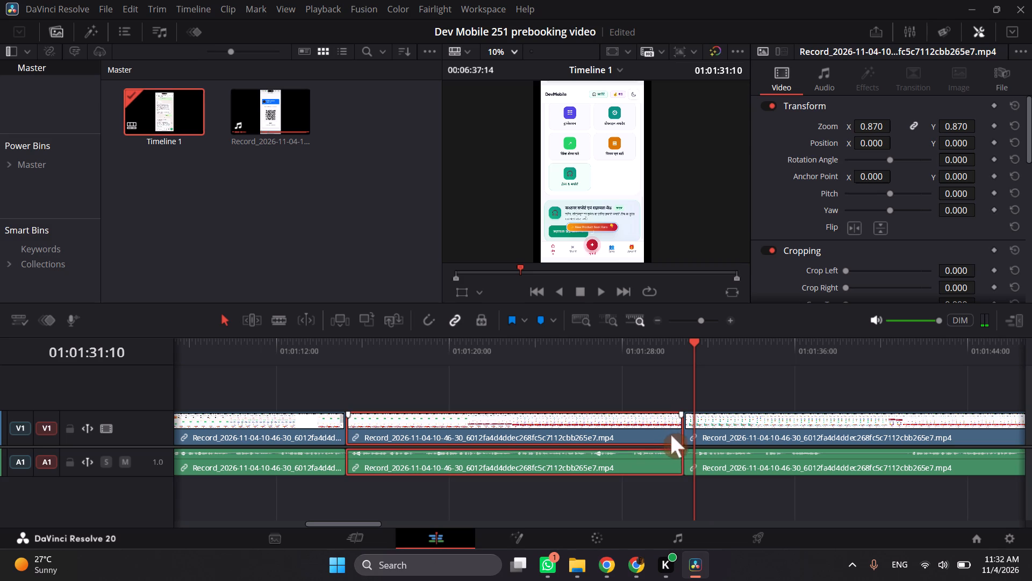
left_click_drag(676, 436, 667, 435)
left_click_drag(728, 441, 726, 438)
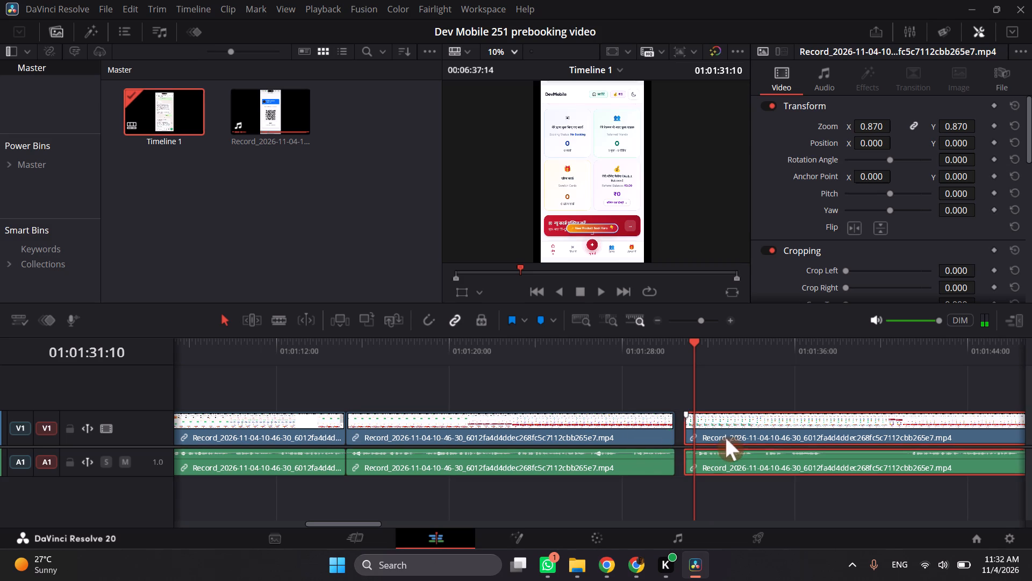
left_click_drag(726, 438, 718, 440)
Play back the dashboard footage after the join and split the recording at 01:01:33:27, where the pause begins.
left_click(658, 357)
key("space")
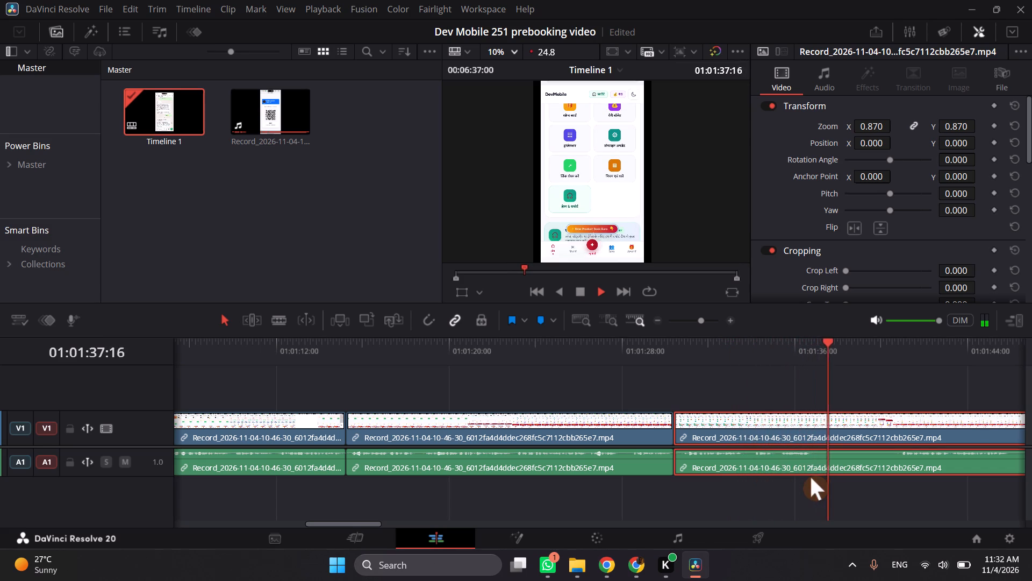
scroll(811, 477, "left", 1)
key("space")
left_click(803, 357)
key("space")
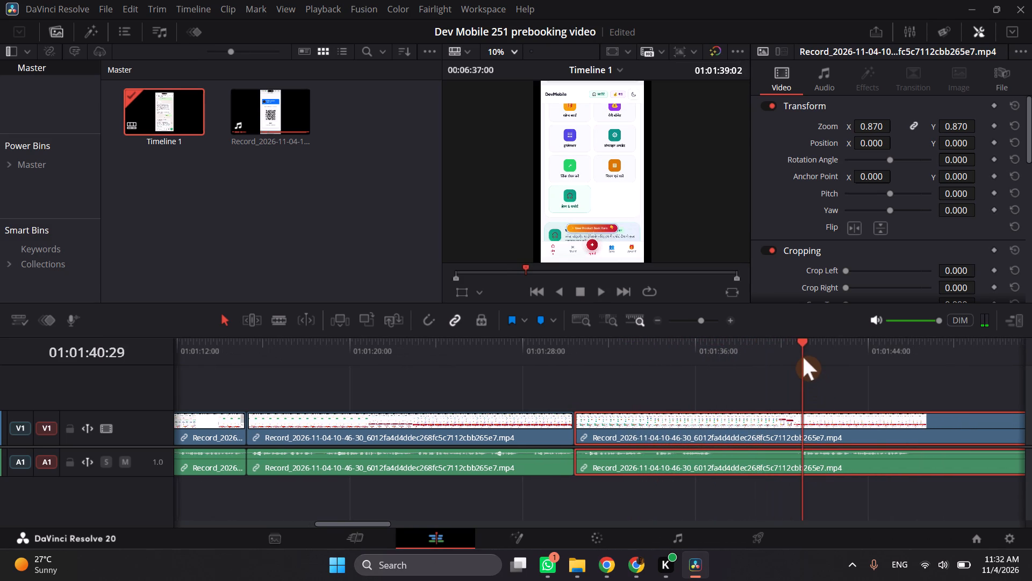
key("space")
key("space")
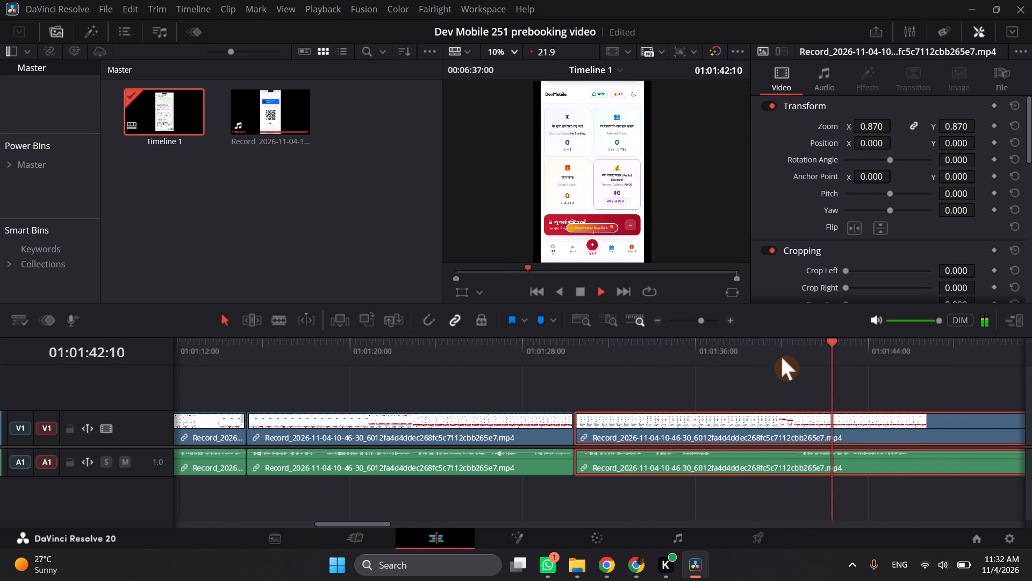
key("space")
left_click(602, 358)
key("space")
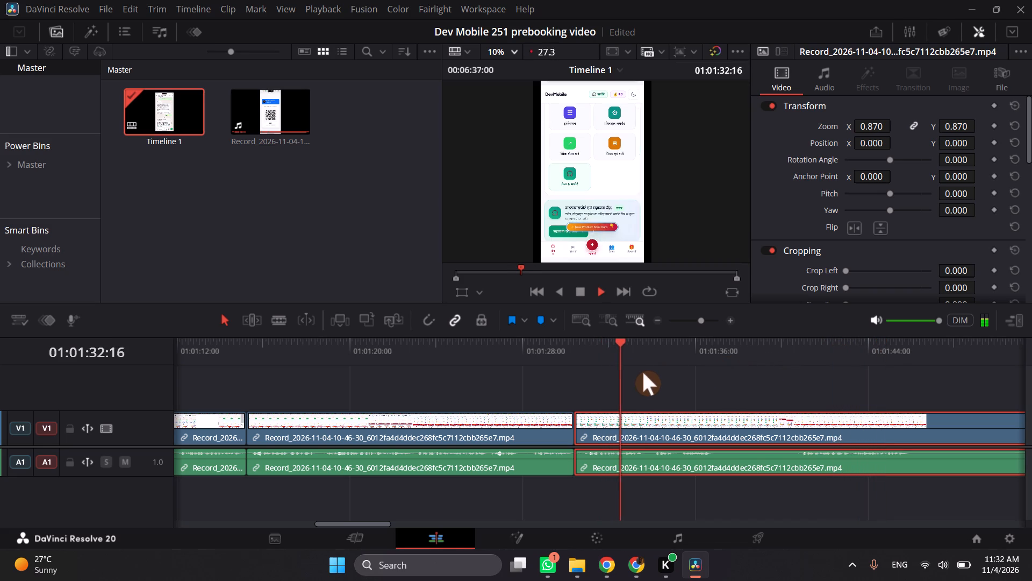
key("space")
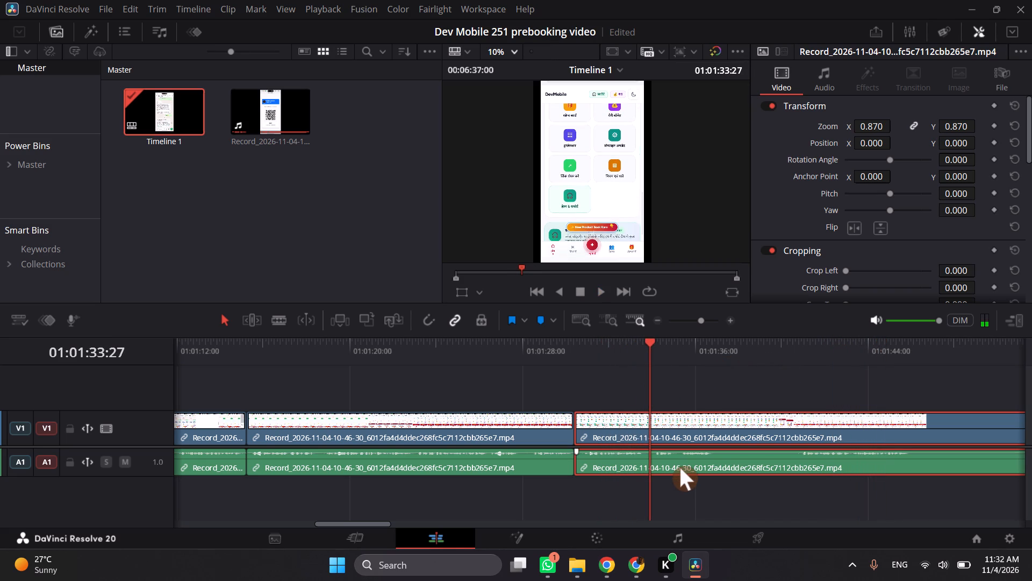
left_click(680, 467)
scroll(680, 467, "down", 1, "ctrl")
key("ctrl+b")
Split the recording again at 01:01:40:15, delete the segment between the two splits, and close the gap.
left_click(680, 467)
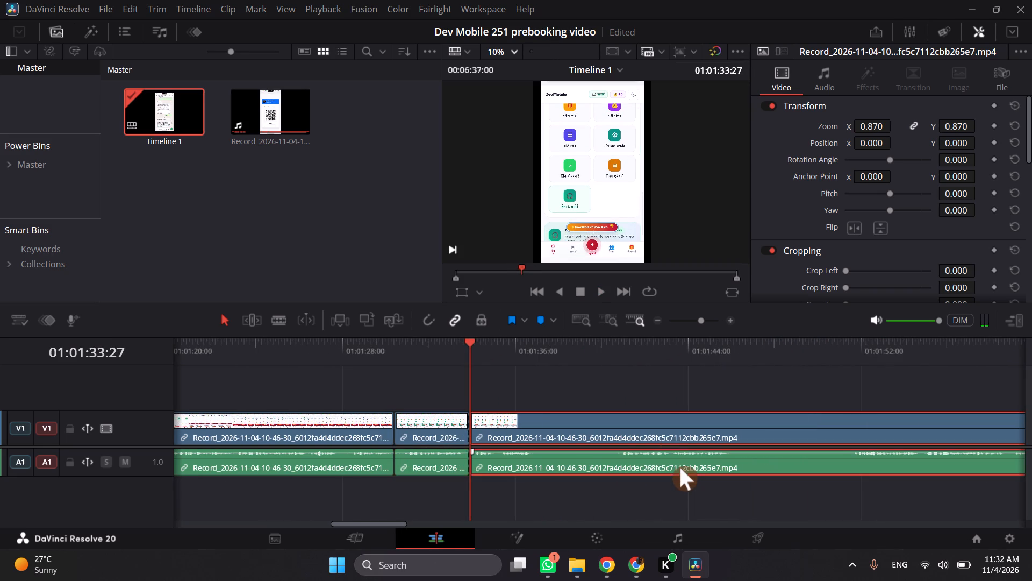
left_click(620, 354)
left_click(613, 357)
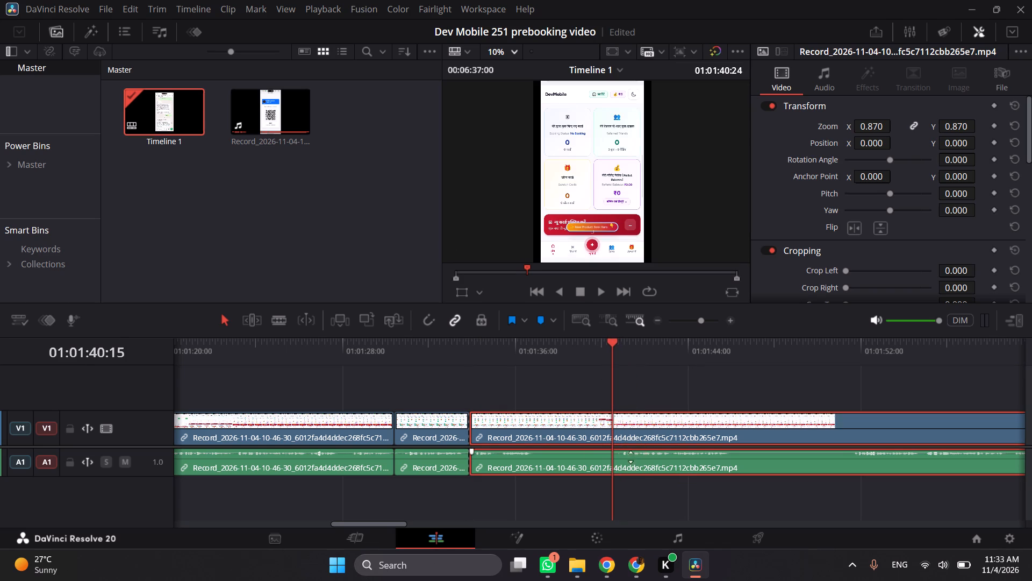
key("ctrl+b")
left_click(586, 403)
left_click(568, 422)
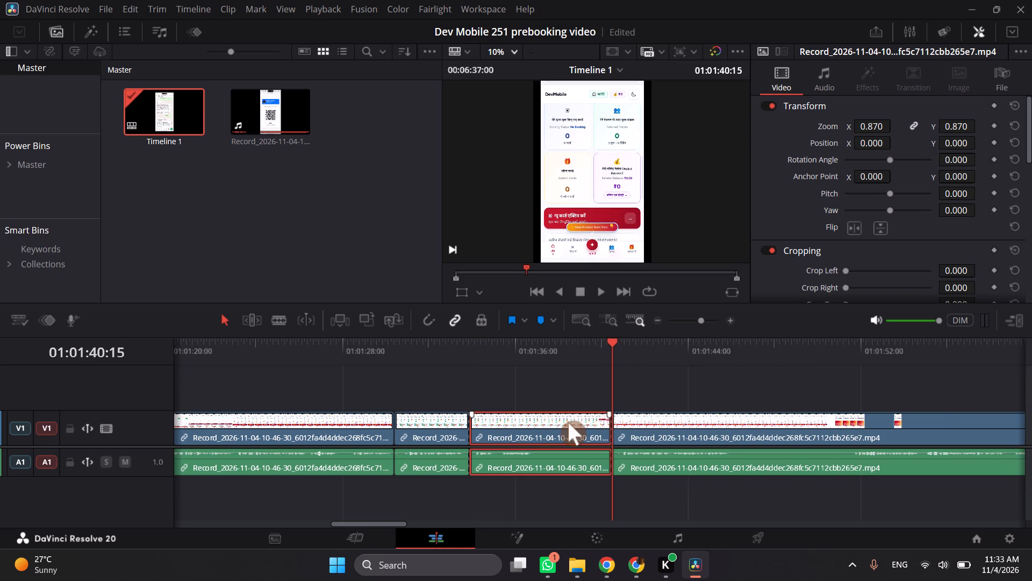
key("BackSpace")
left_click(569, 433)
key("BackSpace")
Replay the join near 01:01:33:27, trim several frames off the end of the preceding clip, and close the gap.
left_click(456, 364)
key("space")
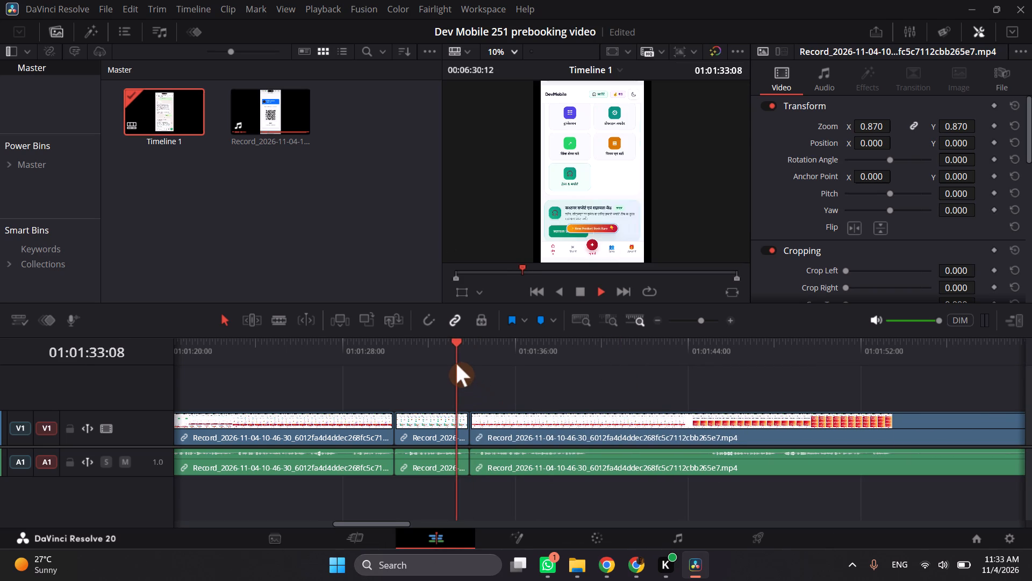
key("space")
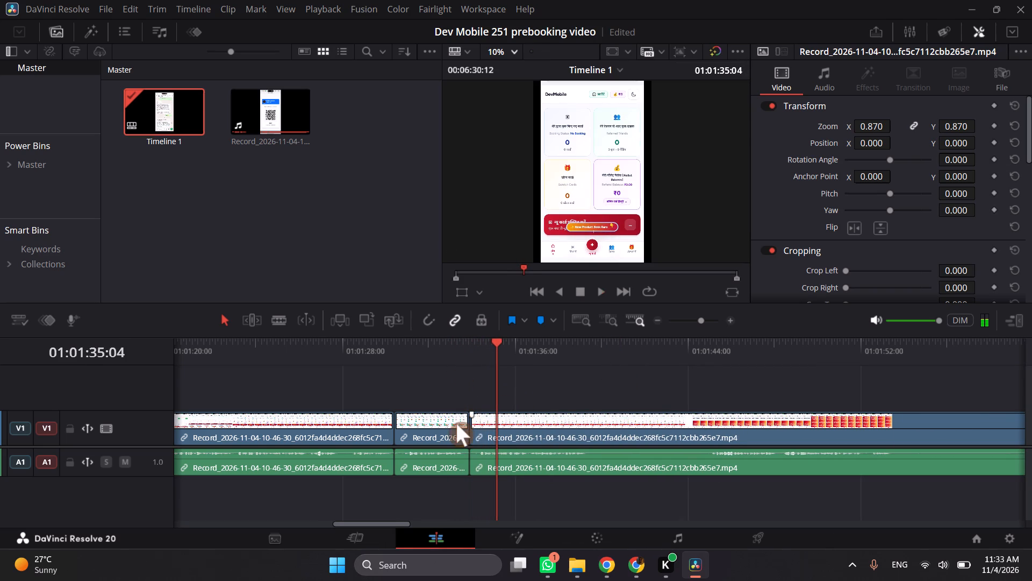
left_click(455, 423)
left_click(462, 429)
left_click(489, 435)
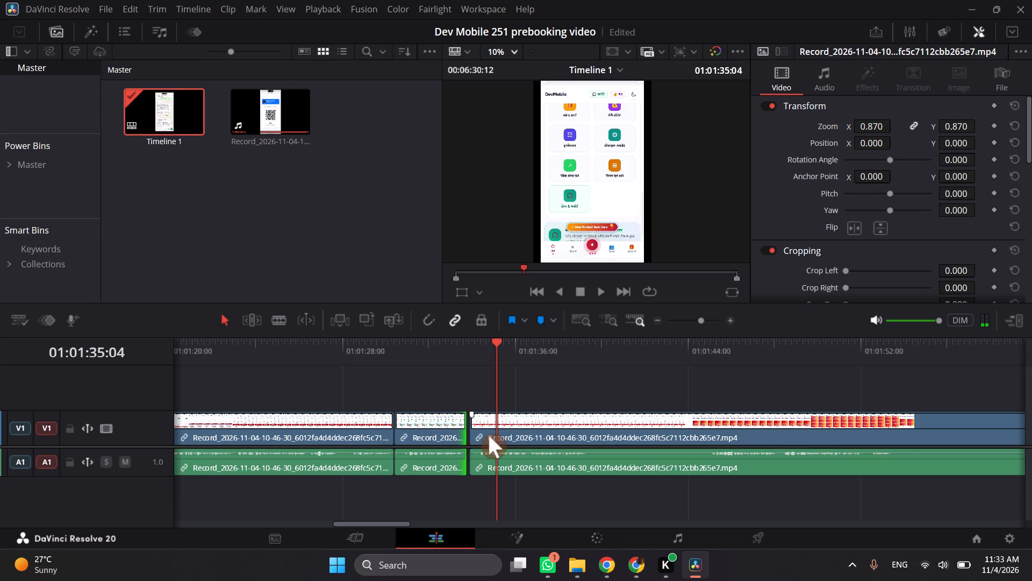
left_click(478, 431)
left_click_drag(513, 433, 505, 434)
Play past the tightened join, zoom the viewer in on the dashboard's new-card area, and set the preview back to Fit.
left_click(462, 360)
key("space")
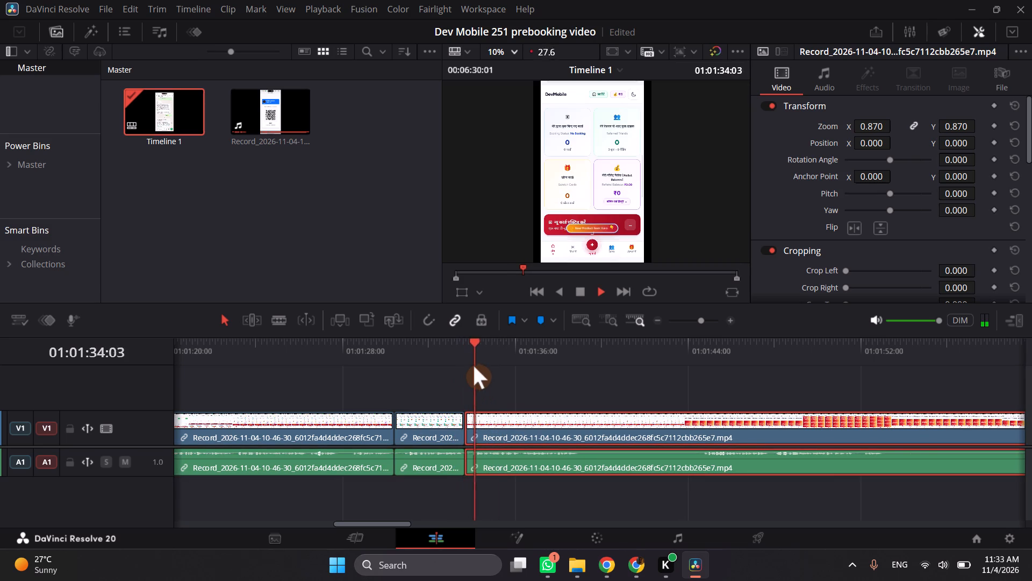
scroll(582, 249, "up", 3)
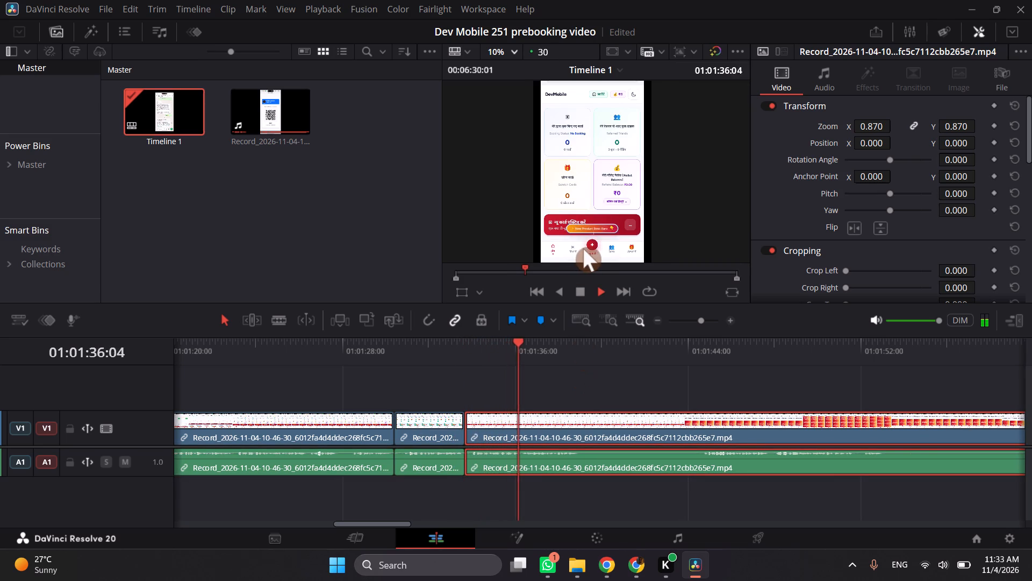
scroll(583, 249, "up", 16)
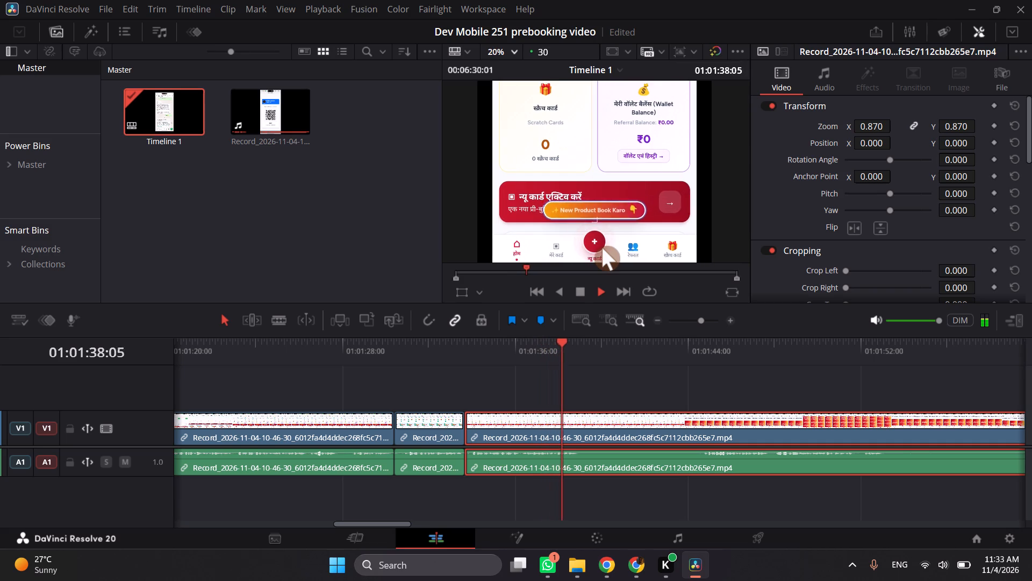
scroll(602, 247, "down", 18)
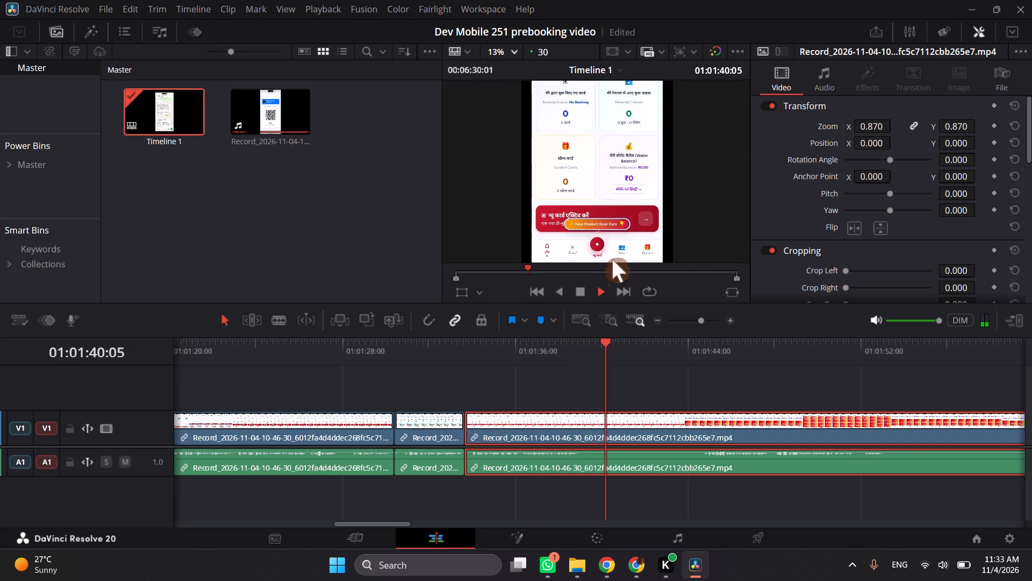
scroll(612, 249, "down", 2)
left_click(508, 54)
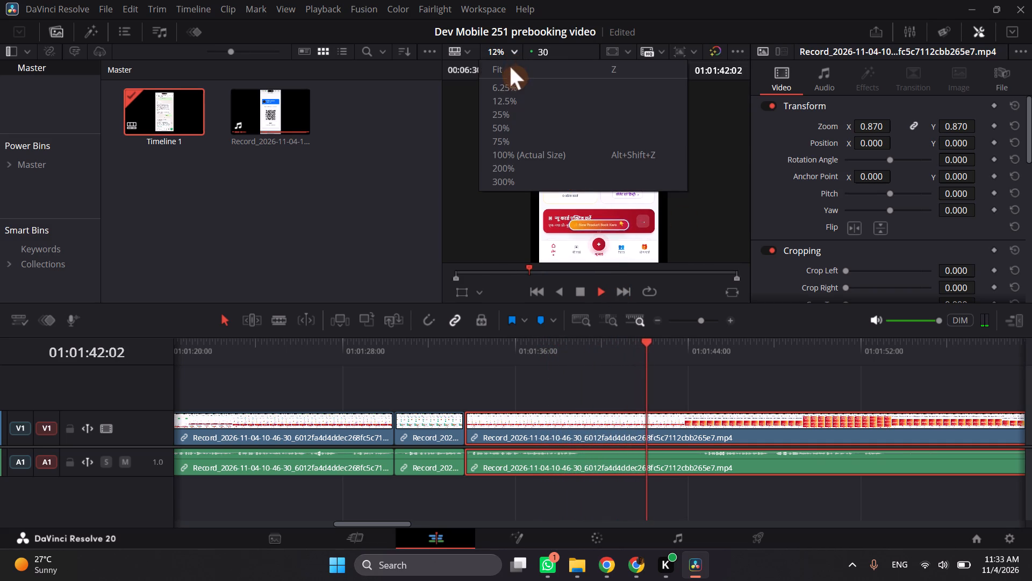
left_click(510, 70)
Replay the dashboard footage from about 01:01:38 and split the recording at 01:01:39:18.
key("space")
left_click(560, 351)
key("space")
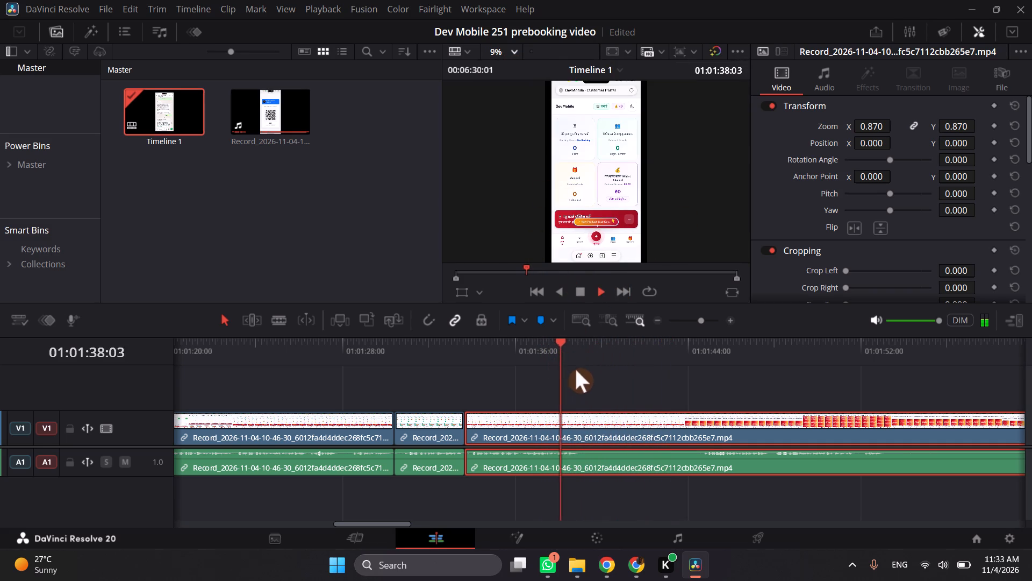
key("space")
left_click(668, 463)
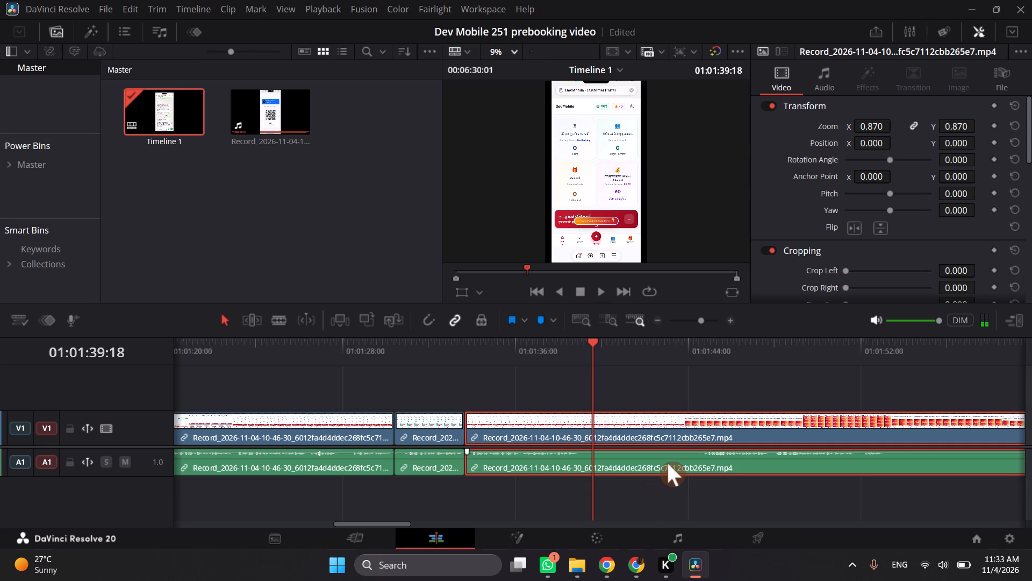
key("ctrl+b")
Trim about 5 seconds off the start of the clip after the 01:01:39:18 split and move it back against the preceding clip.
left_click(660, 460)
left_click_drag(601, 461, 664, 461)
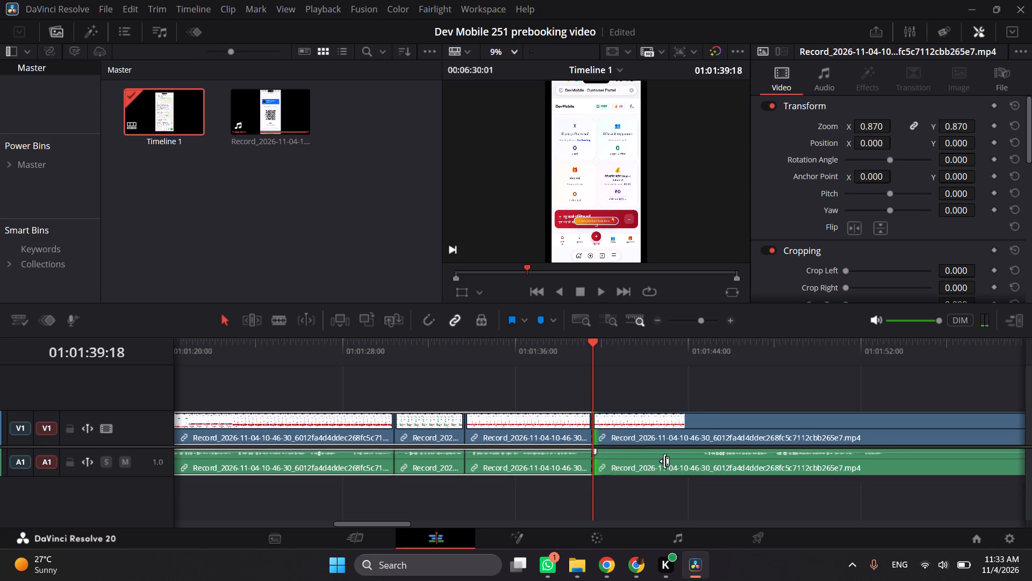
left_click_drag(664, 461, 704, 459)
left_click_drag(745, 428, 637, 430)
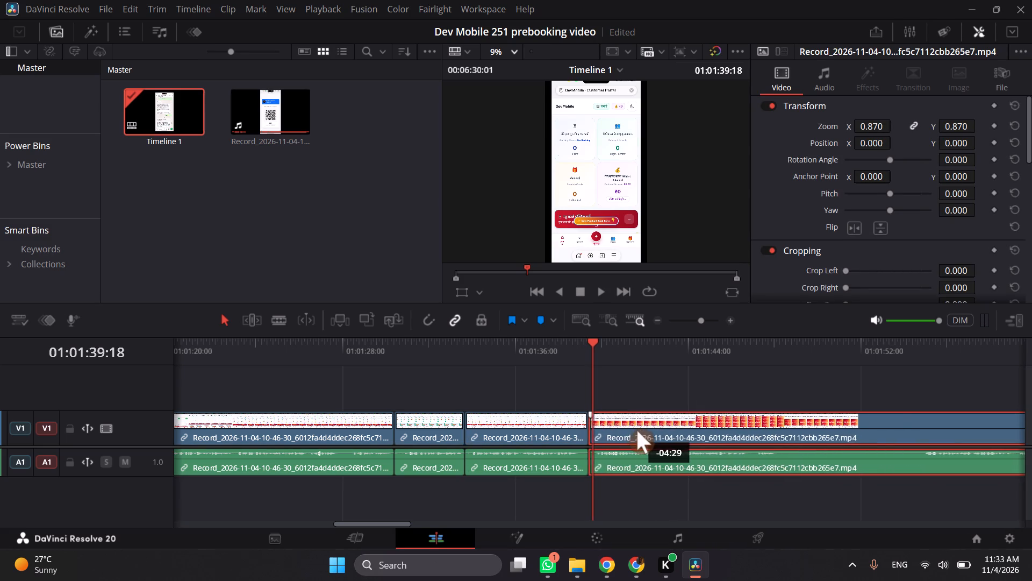
left_click_drag(637, 430, 635, 430)
Play across the join into the Special New Card page and split the recording at 01:01:42:22.
left_click(568, 359)
key("space")
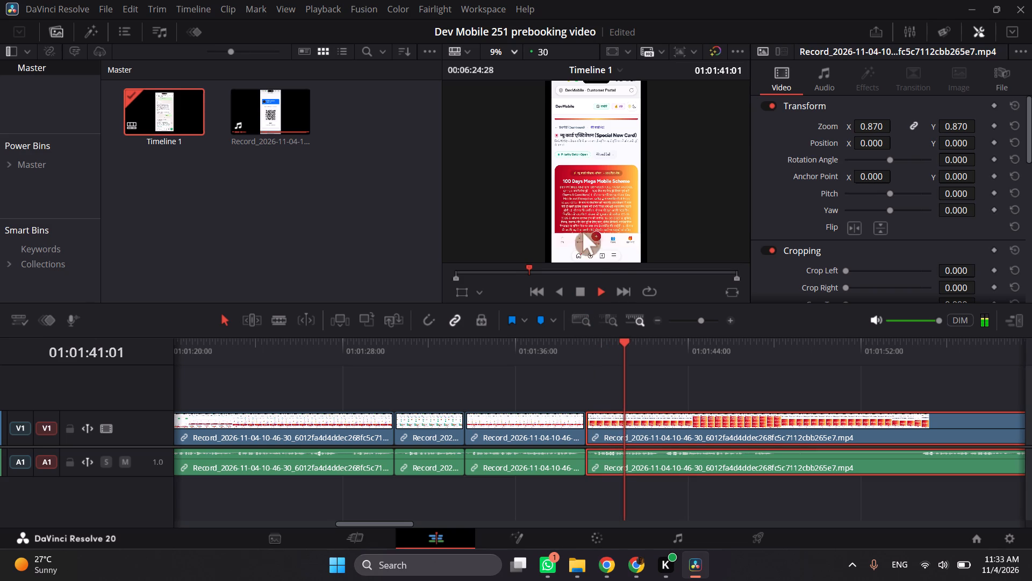
key("space")
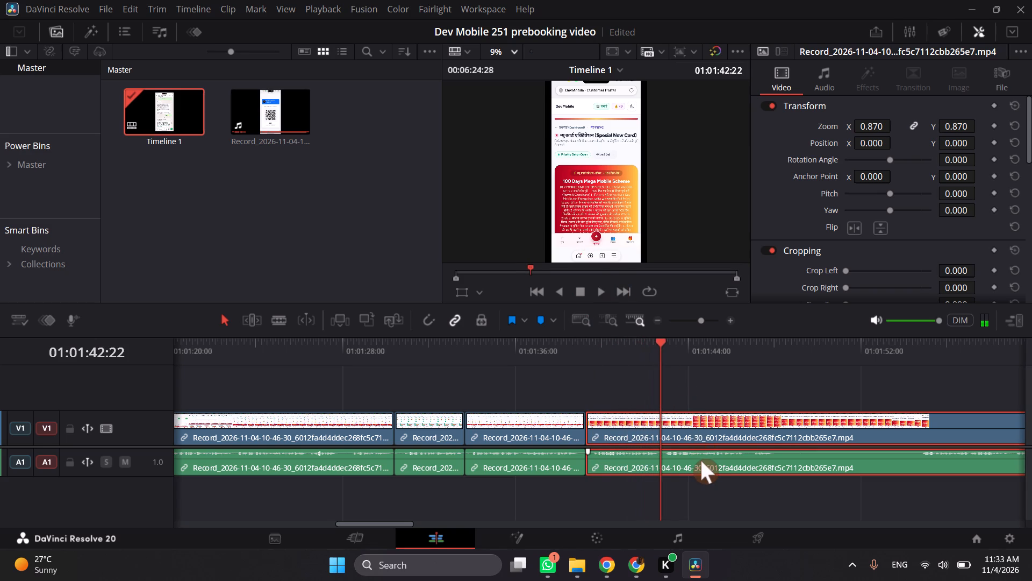
key("ctrl+b")
Play through the Mega Mobile Scheme footage to 01:01:57:01 and delete the short clip preceding the 01:01:42:22 split.
key("space")
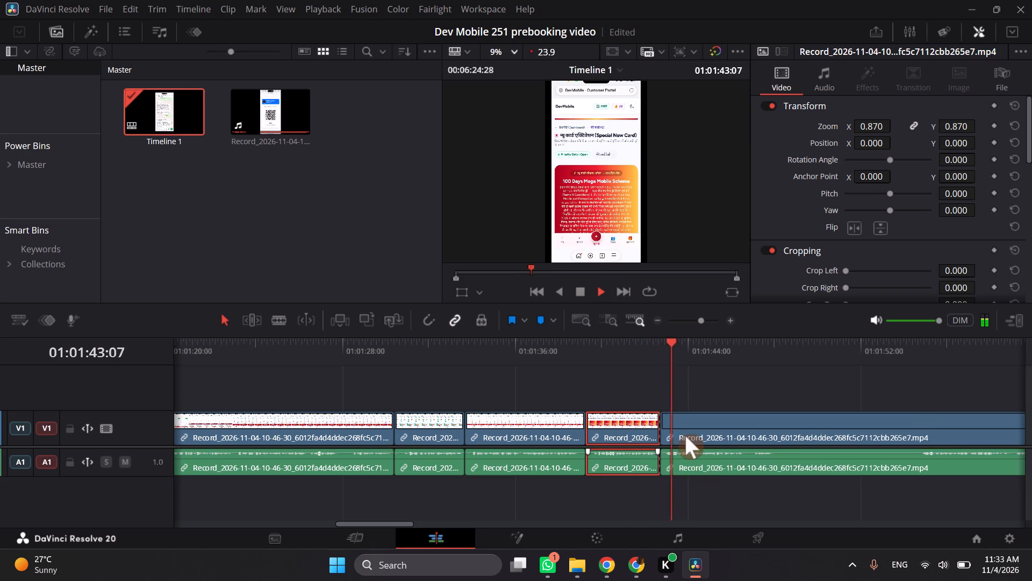
key("space")
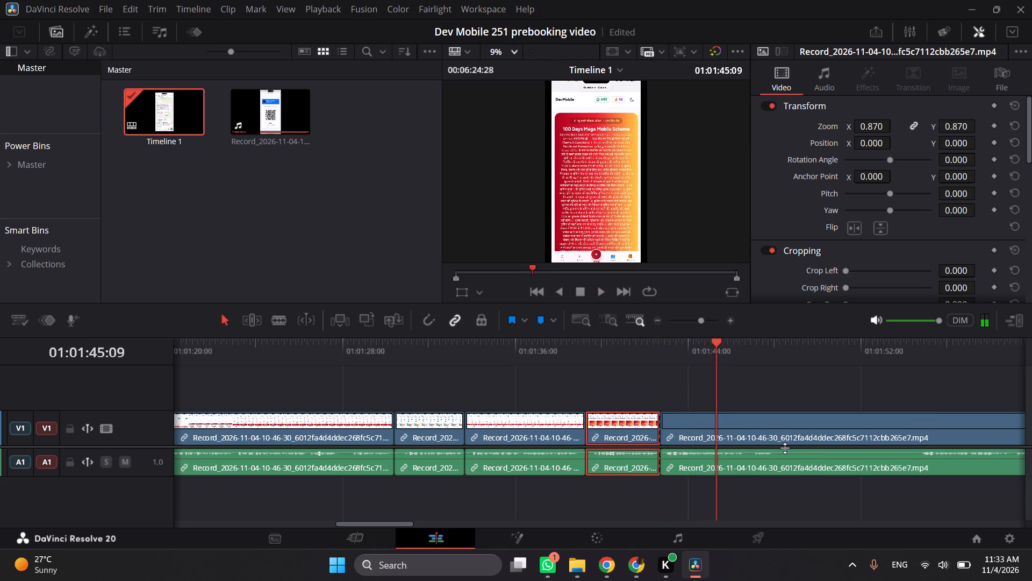
key("space")
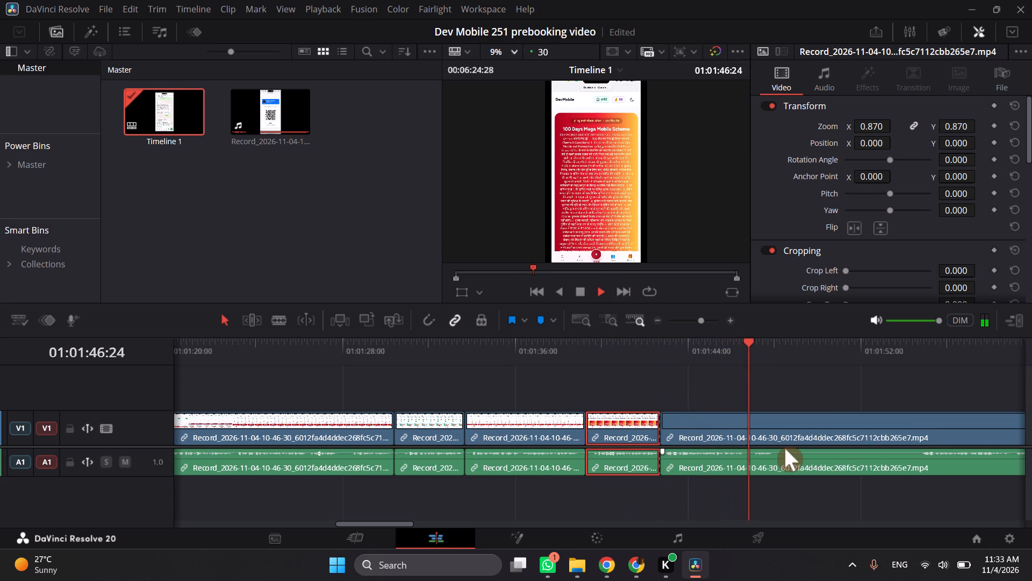
key("space")
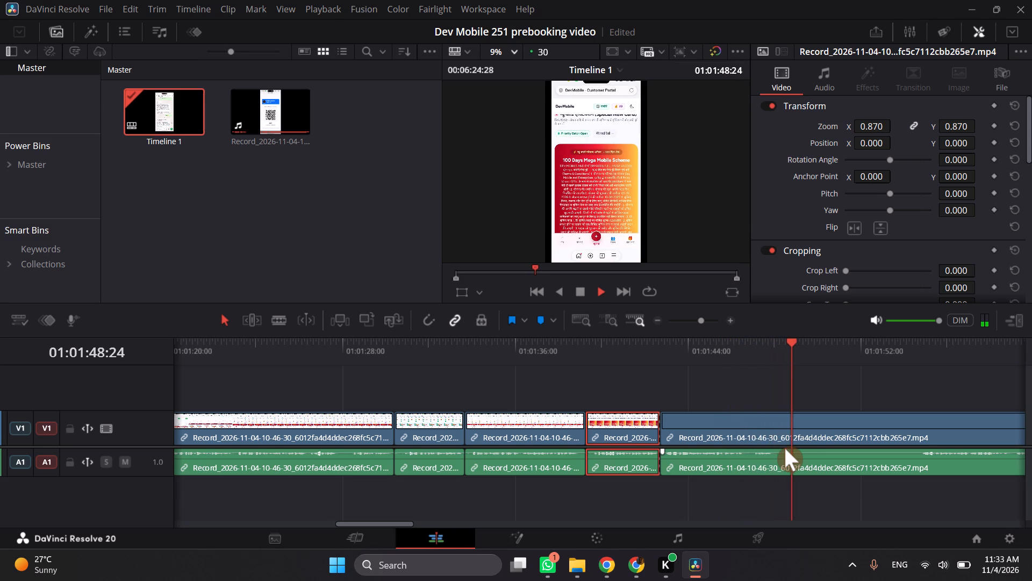
scroll(785, 448, "left", 1)
left_click(825, 356)
left_click_drag(838, 352, 858, 363)
key("space")
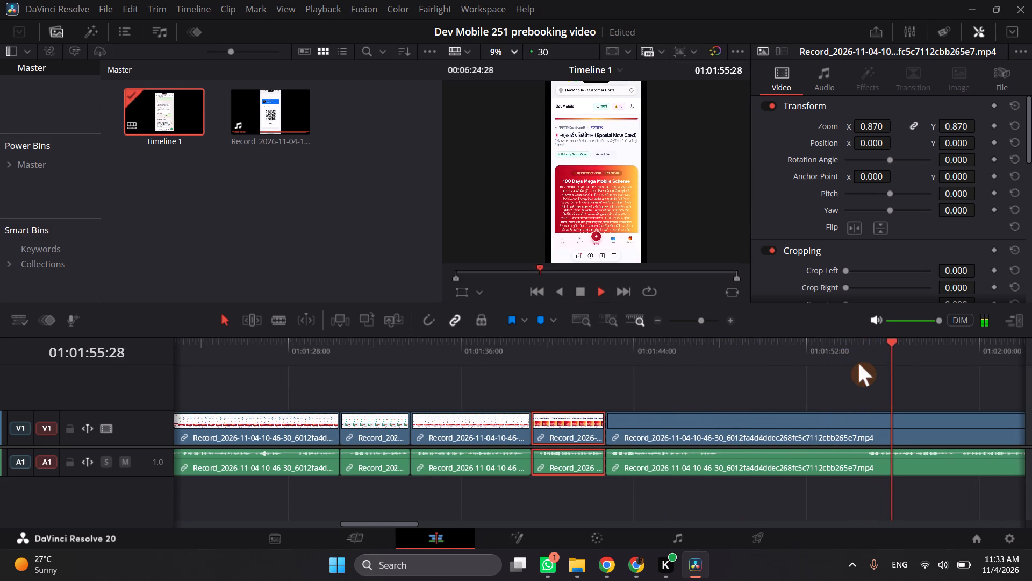
key("space")
key("BackSpace")
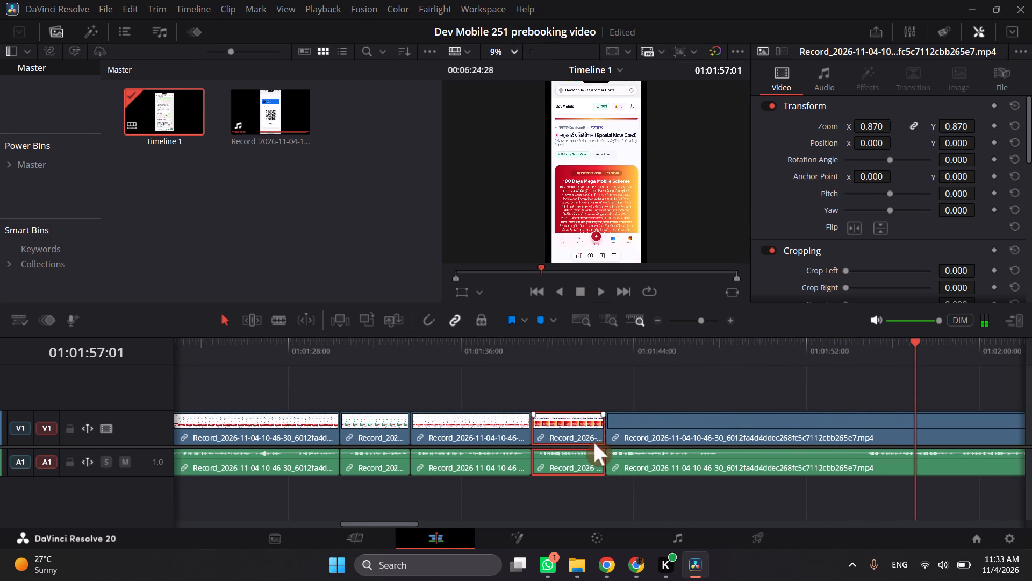
Trim about 11.5 seconds off the start of the clip after the gap and move it back against the preceding clip.
left_click(678, 429)
left_click_drag(610, 433, 836, 436)
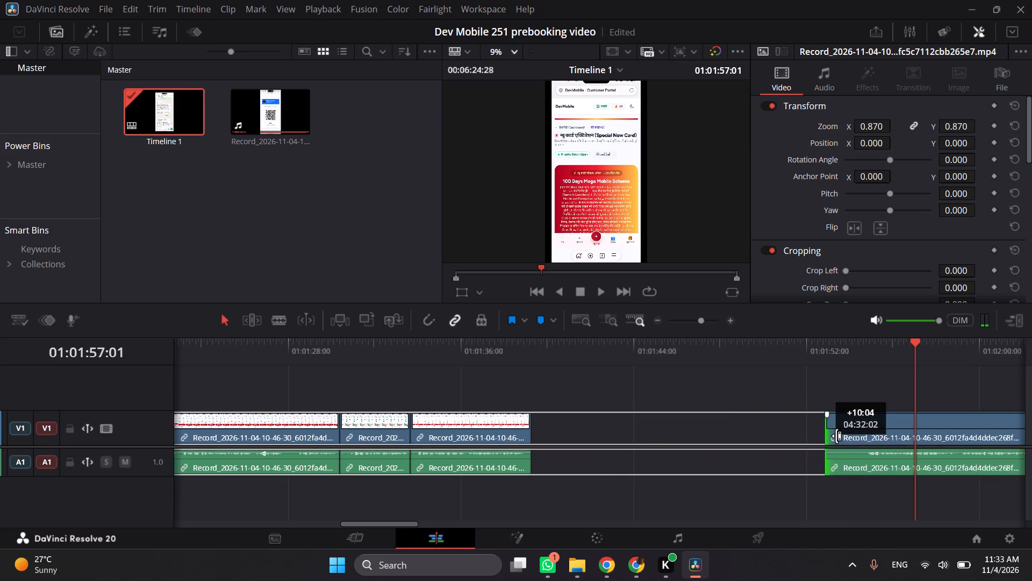
left_click_drag(836, 436, 862, 434)
left_click_drag(955, 438, 699, 443)
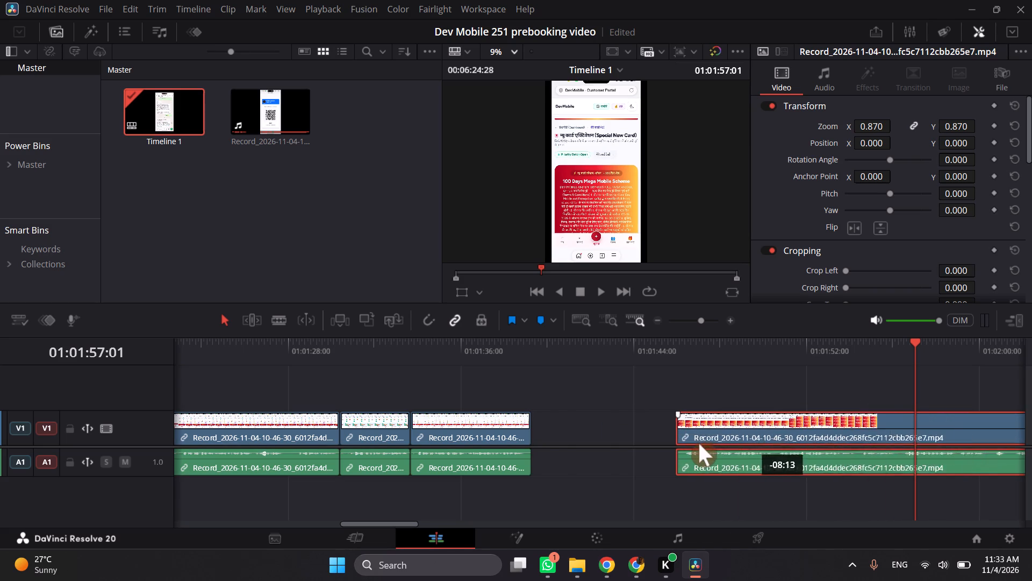
left_click_drag(699, 443, 628, 446)
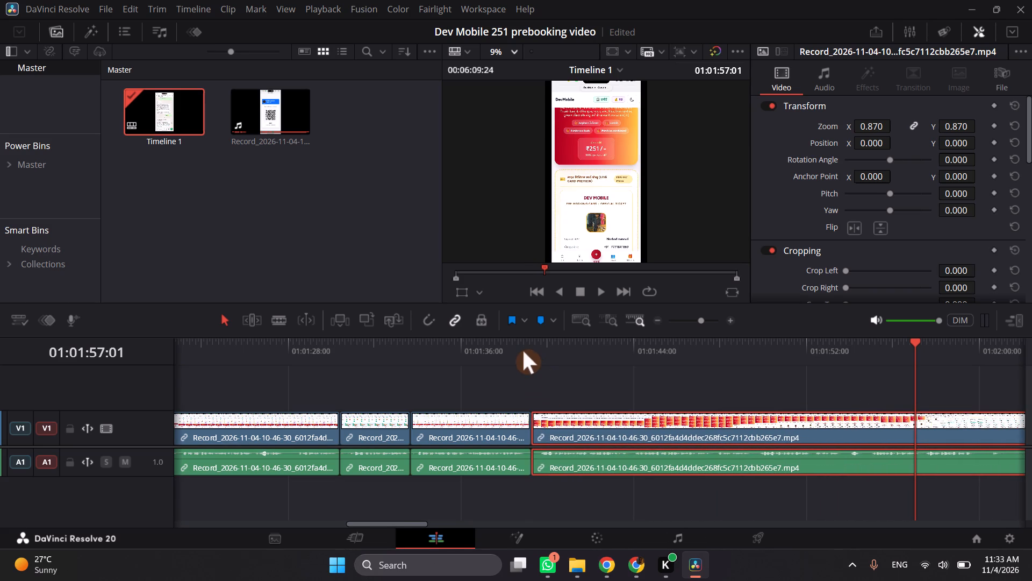
Play the Mega Mobile Scheme footage from about 01:01:39 and split the recording at 01:01:53:24.
left_click(521, 349)
key("space")
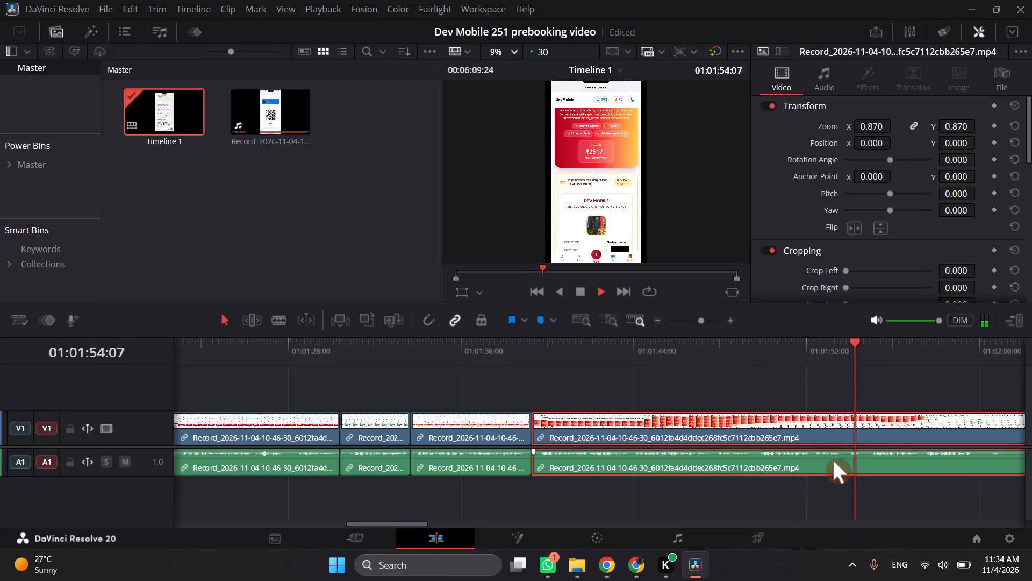
key("space")
left_click(824, 357)
key("space")
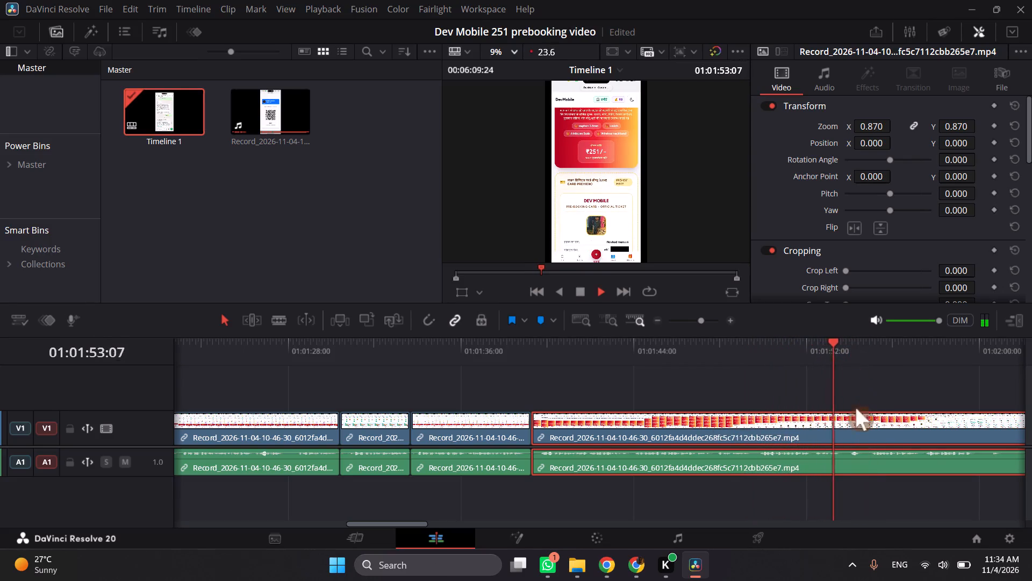
key("space")
left_click(854, 466)
key("ctrl+b")
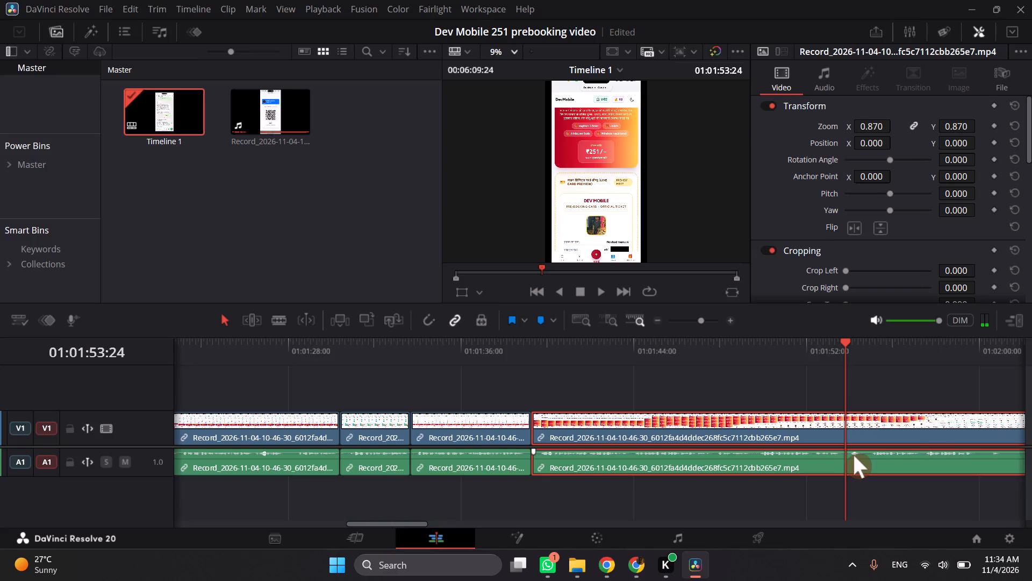
Trim about 1 second off the start of the clip after the 01:01:53:24 split and close the gap.
left_click(865, 462)
left_click_drag(851, 463, 875, 463)
left_click_drag(900, 427, 877, 428)
Replay the join near 01:01:53:24, trim about 2.5 seconds more off the following clip's start, and close the gap.
left_click(826, 363)
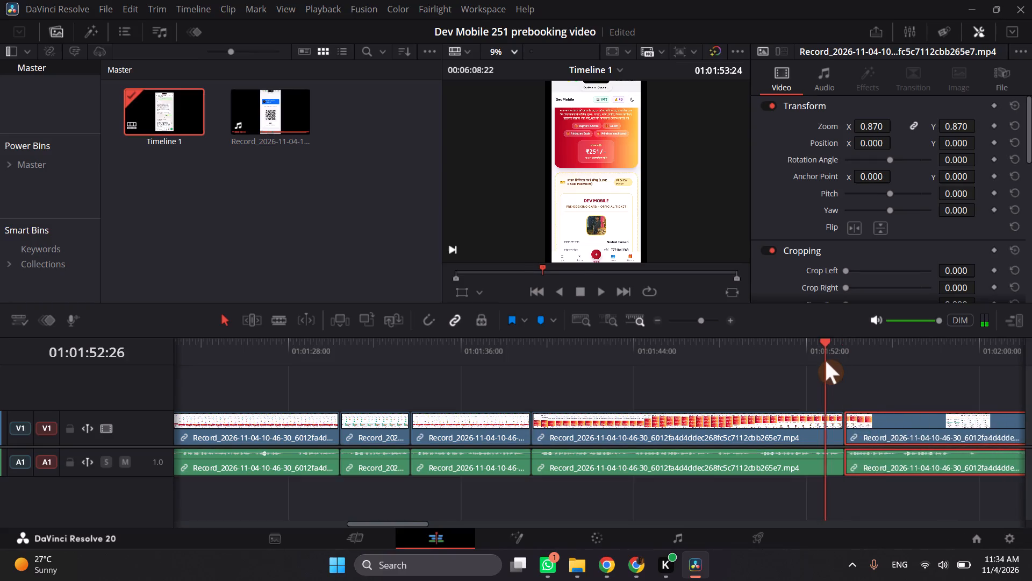
key("space")
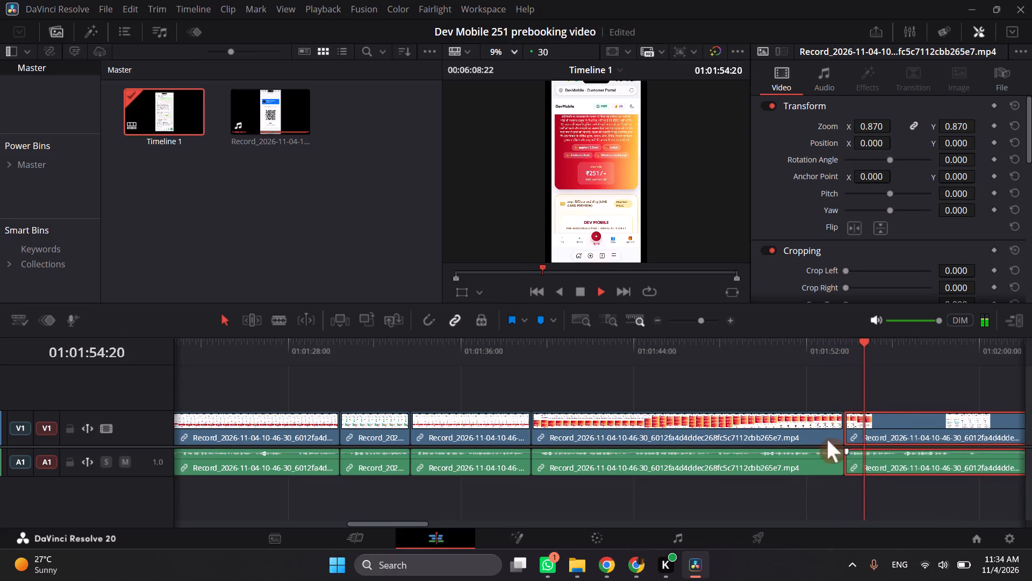
key("space")
left_click(792, 351)
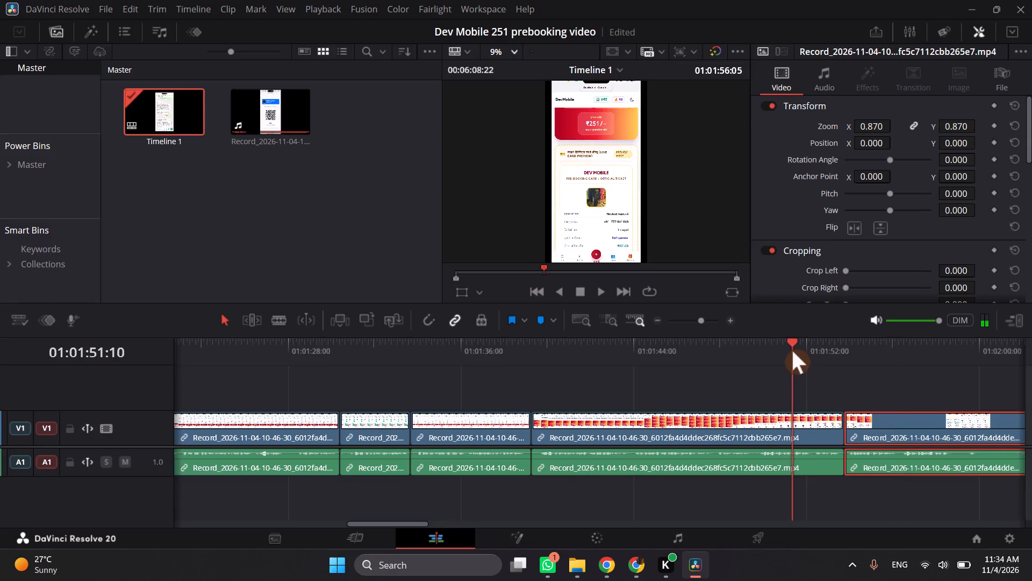
key("space")
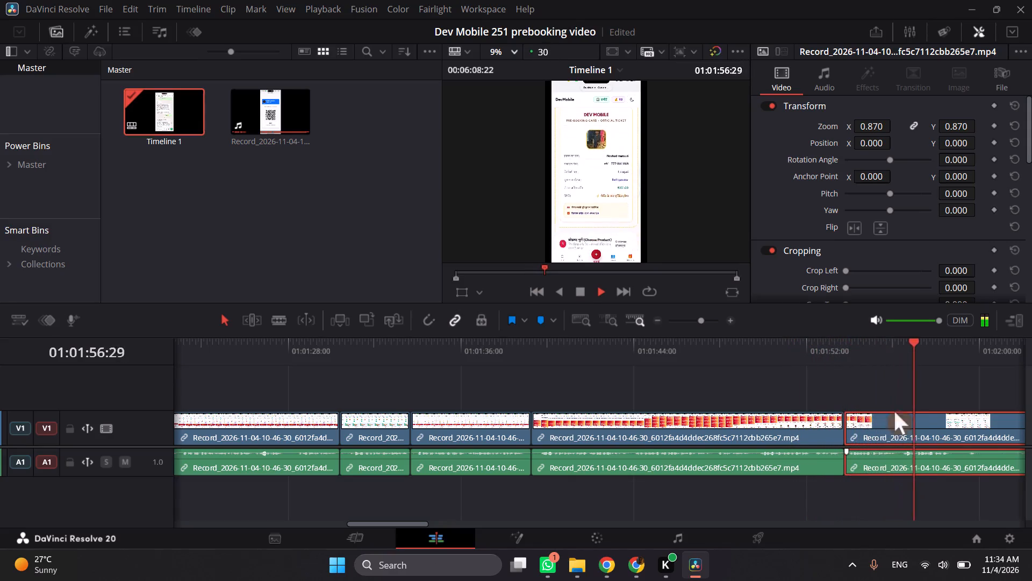
key("space")
left_click(897, 363)
left_click_drag(851, 460, 869, 462)
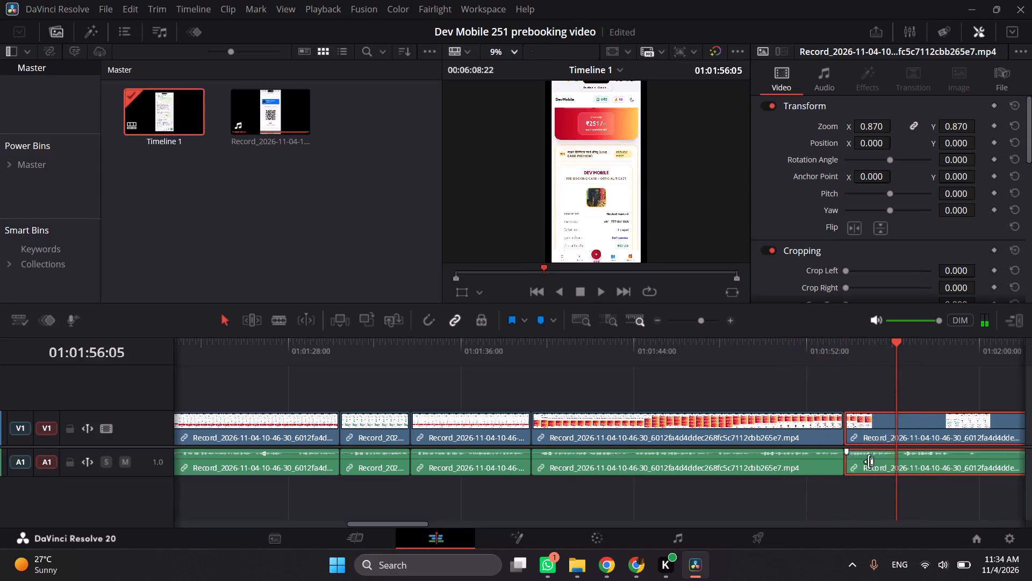
left_click_drag(869, 462, 905, 467)
left_click_drag(928, 434, 884, 440)
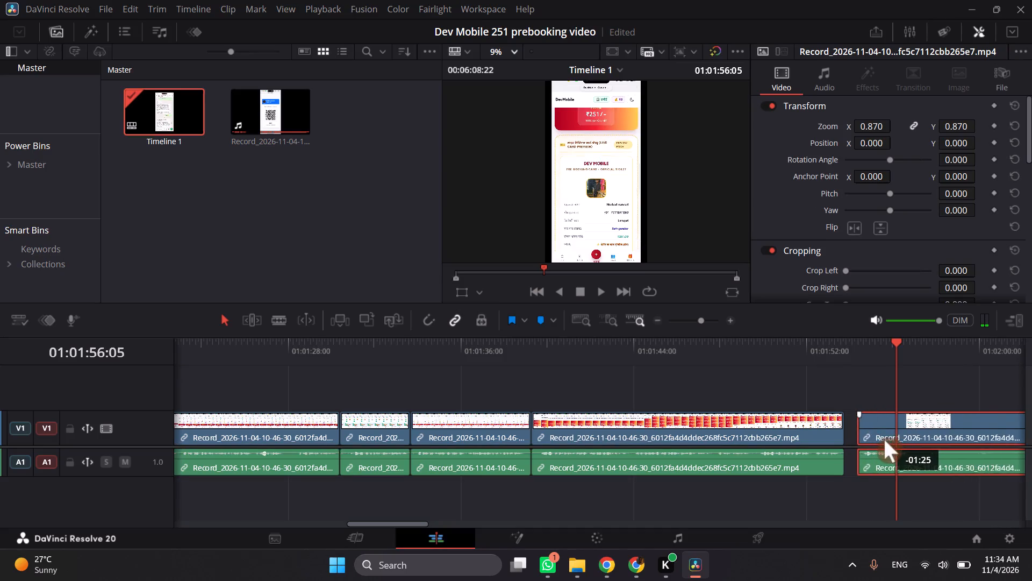
left_click_drag(884, 440, 874, 441)
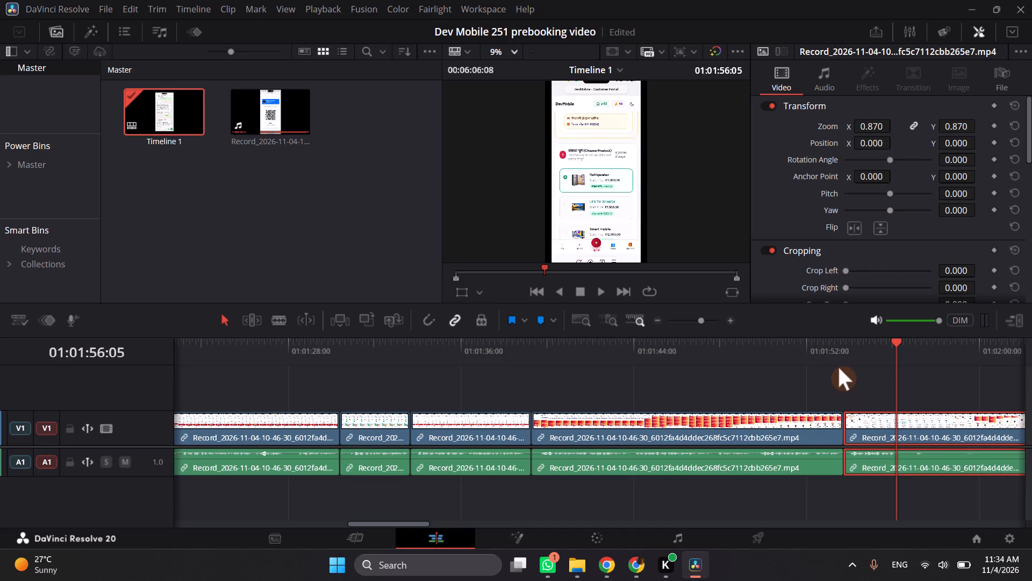
Play past the join into the product selection footage, skip ahead, and split the recording at 01:02:11:25.
left_click(830, 361)
key("space")
scroll(825, 362, "left", 1)
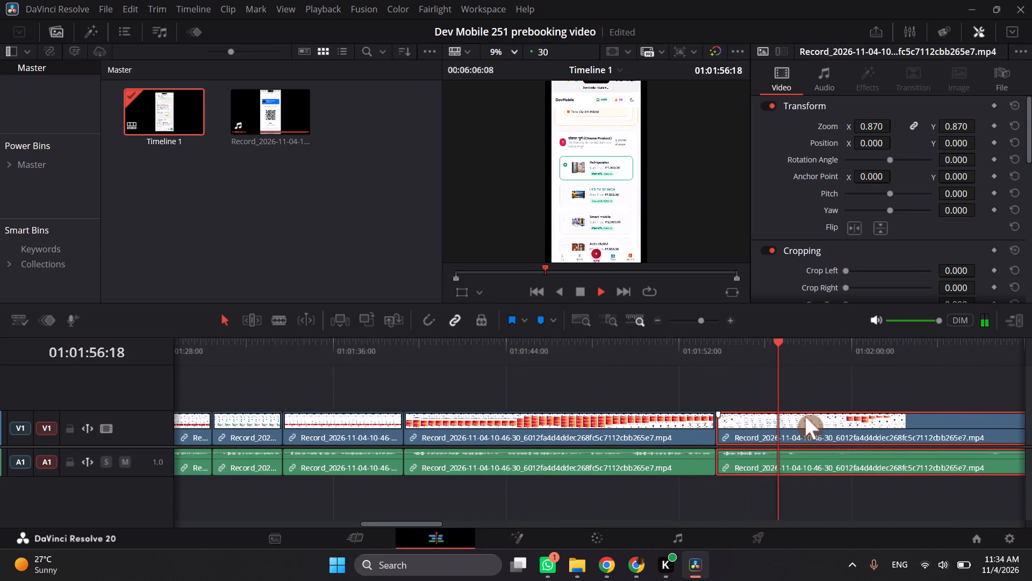
key("space")
scroll(805, 416, "left", 1)
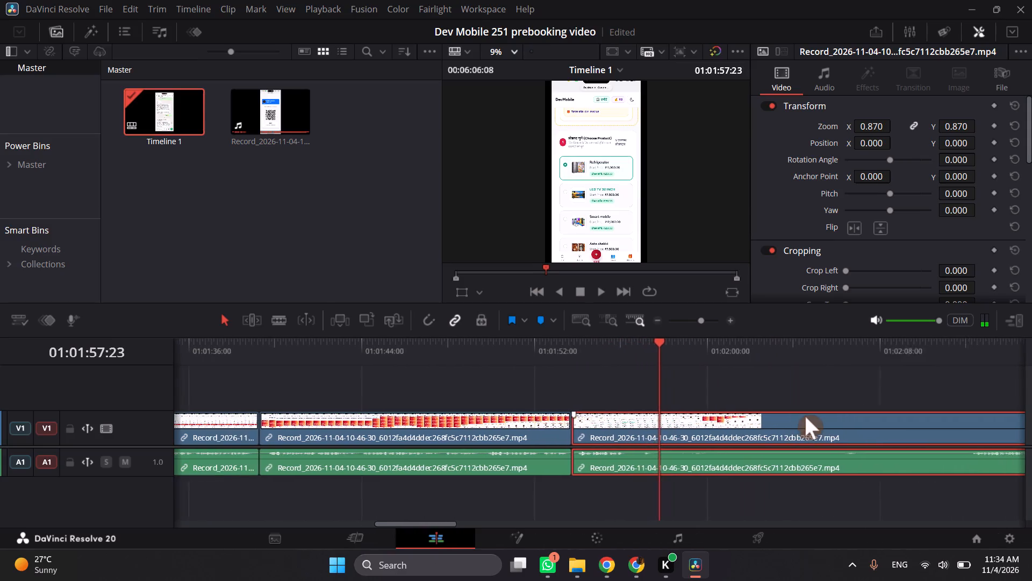
scroll(805, 416, "left", 1)
left_click_drag(843, 359, 861, 367)
key("space")
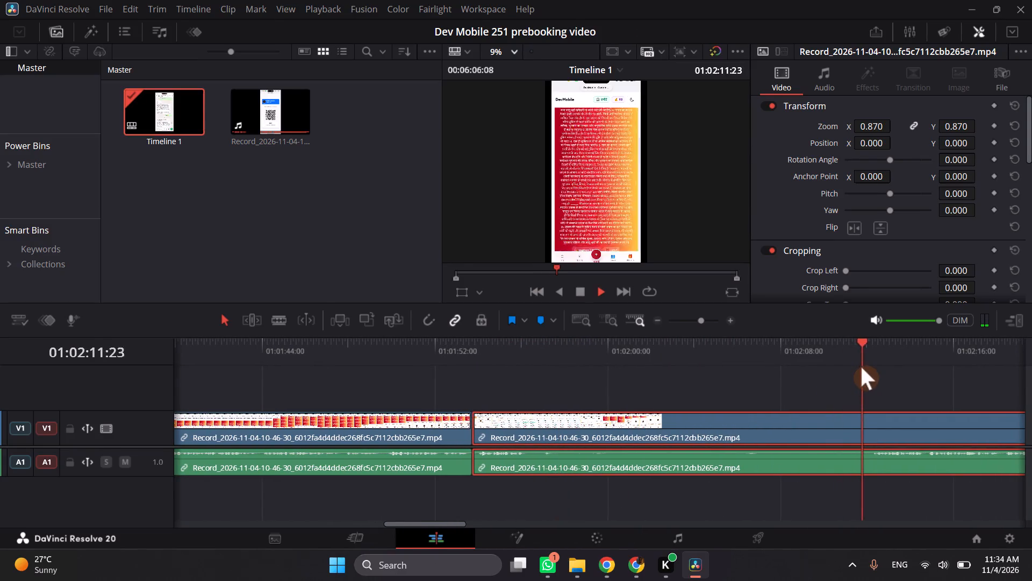
key("space")
left_click(863, 356)
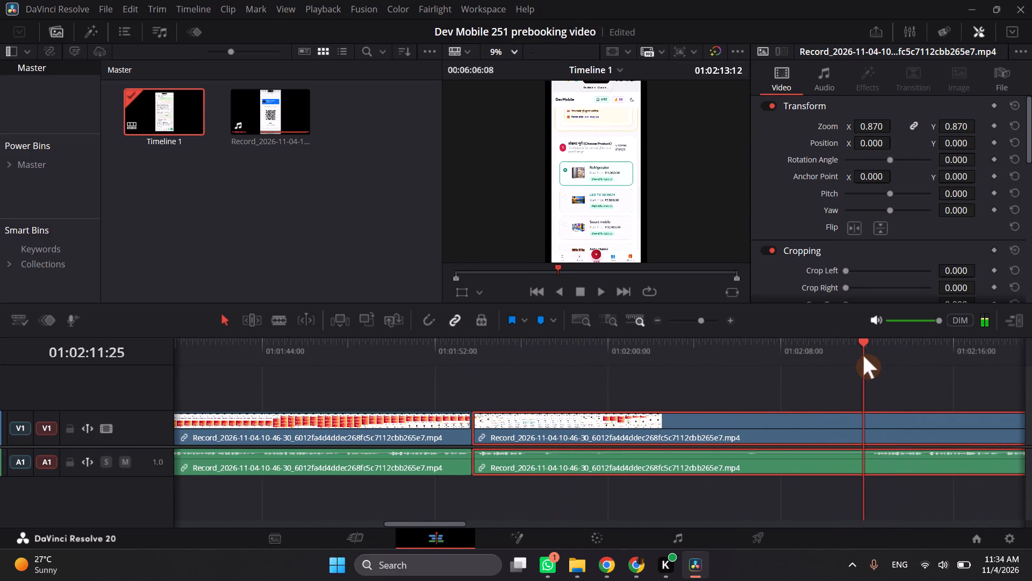
key("ctrl+b")
Delete the section between the join near 01:01:53:22 and the 01:02:11:25 split, and close the resulting gap.
left_click(788, 377)
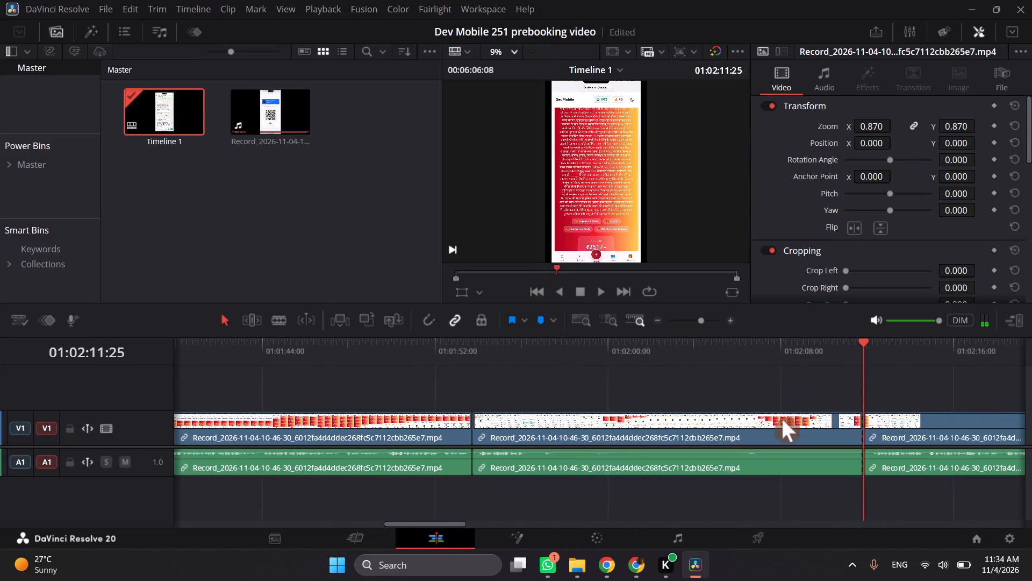
left_click(782, 421)
key("BackSpace")
left_click(783, 435)
key("BackSpace")
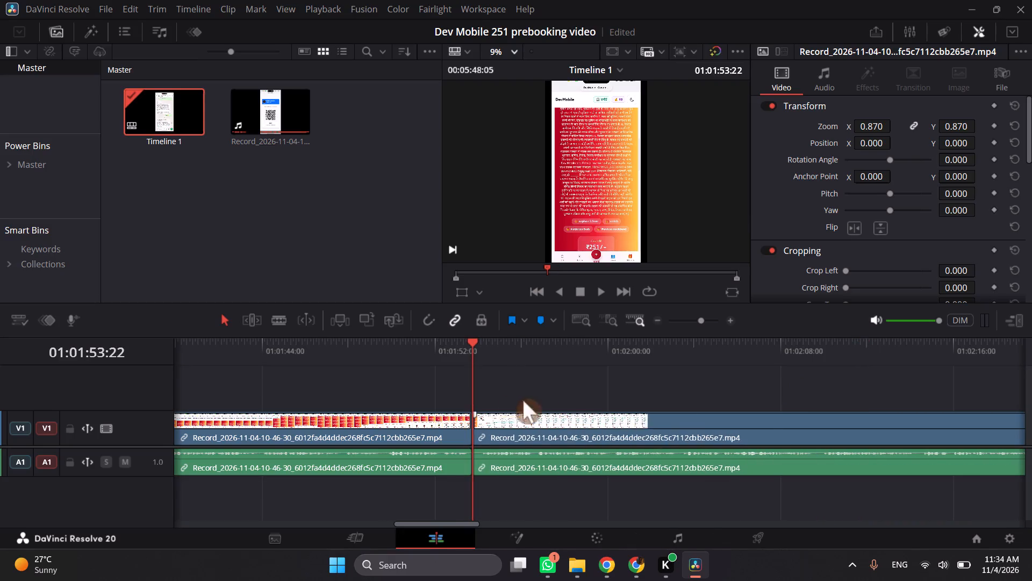
Play across the new join through the product, delivery address and payment footage, and split the recording at 01:02:31:03.
left_click(452, 367)
key("space")
left_click(456, 362)
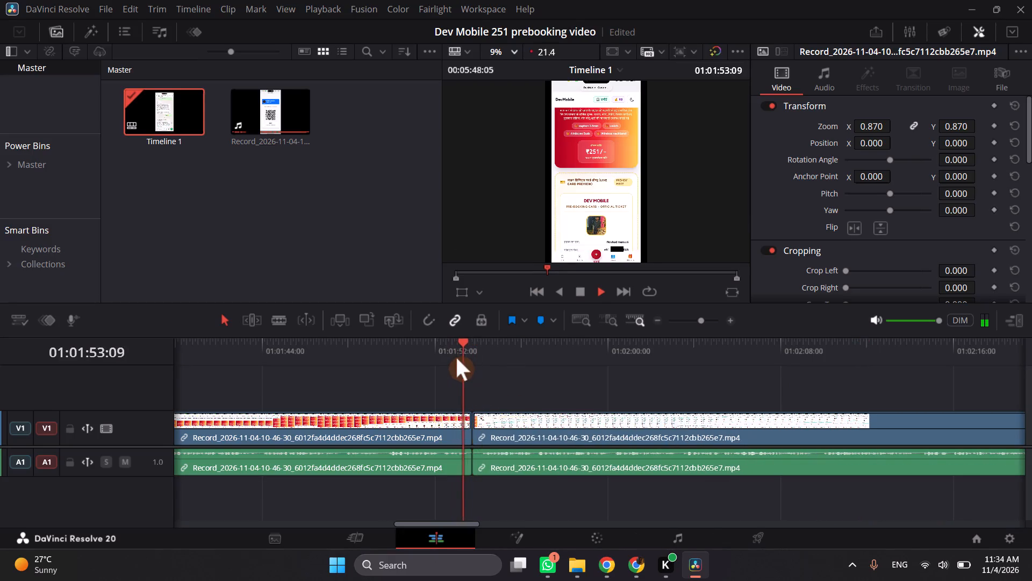
key("space")
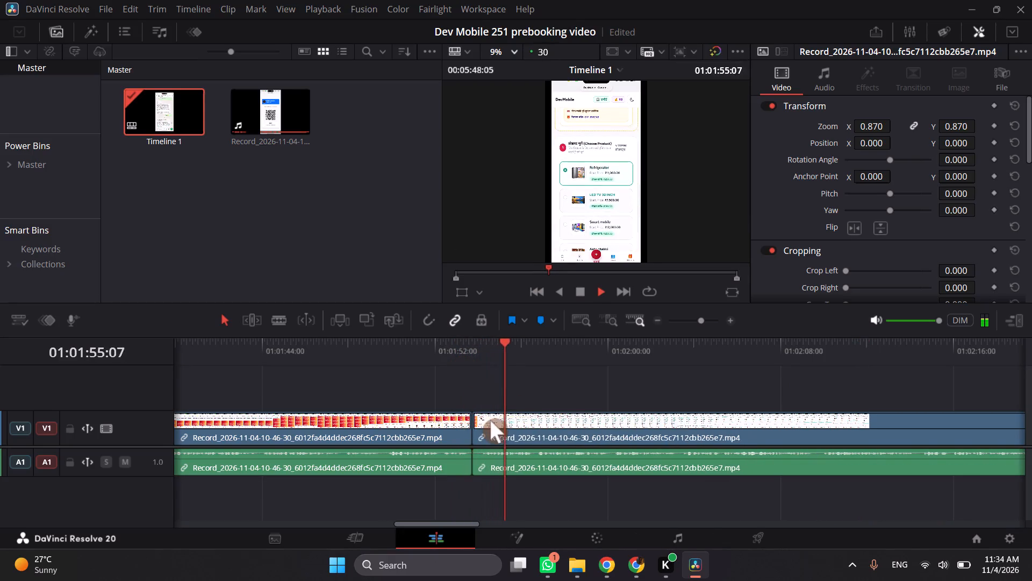
key("space")
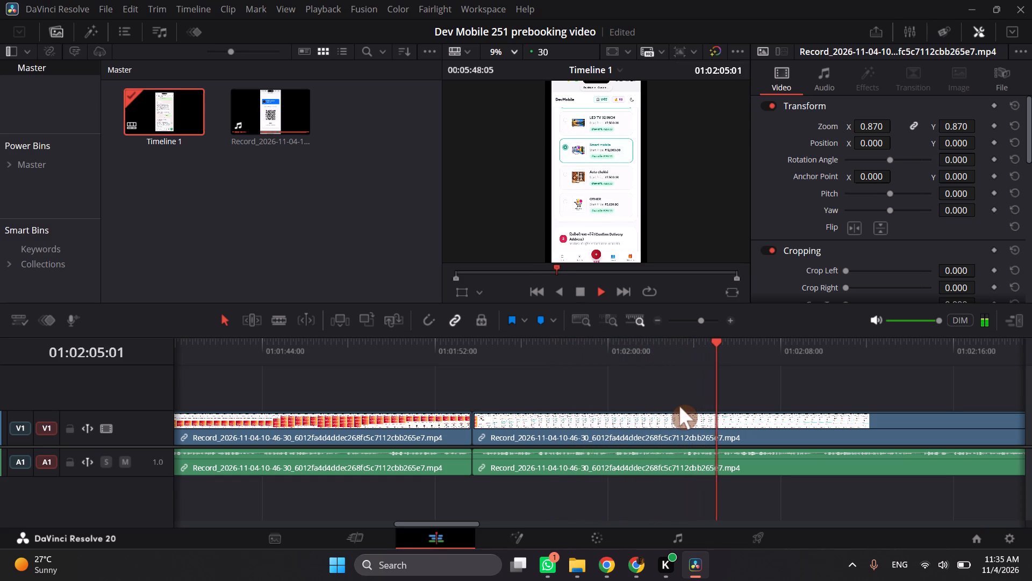
key("space")
key("space")
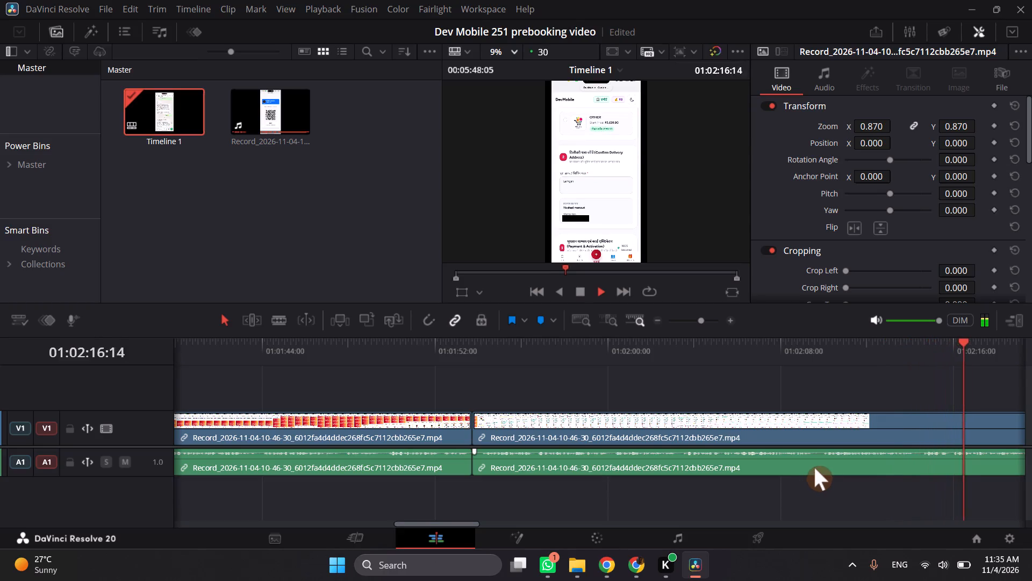
key("space")
scroll(814, 467, "left", 1)
key("space")
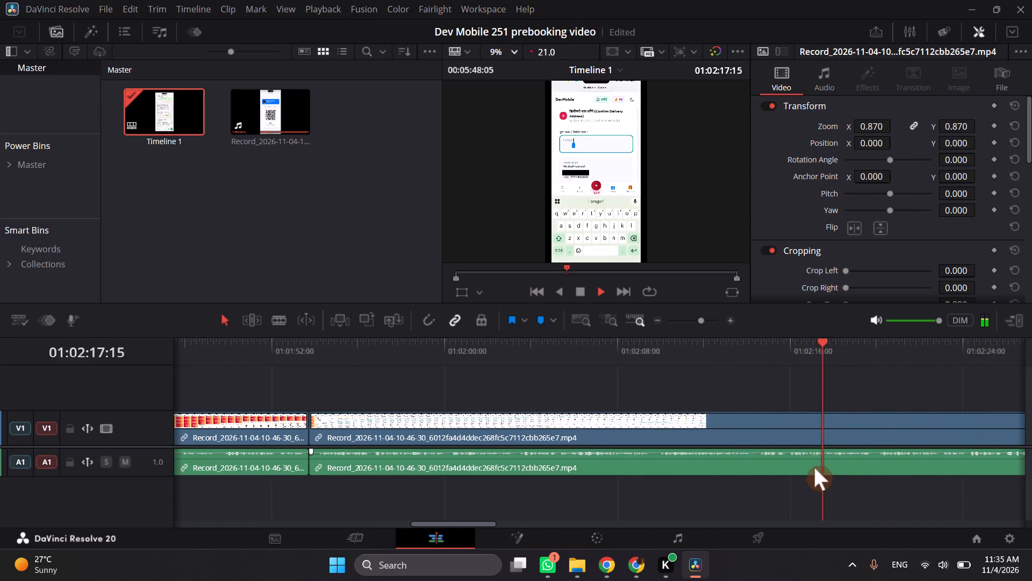
scroll(814, 467, "left", 1)
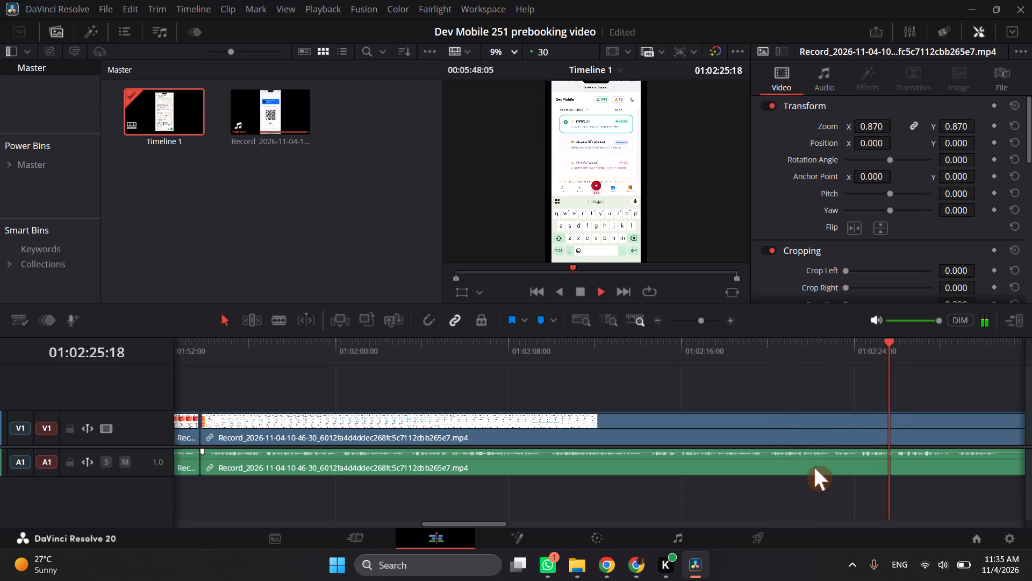
scroll(814, 467, "left", 1)
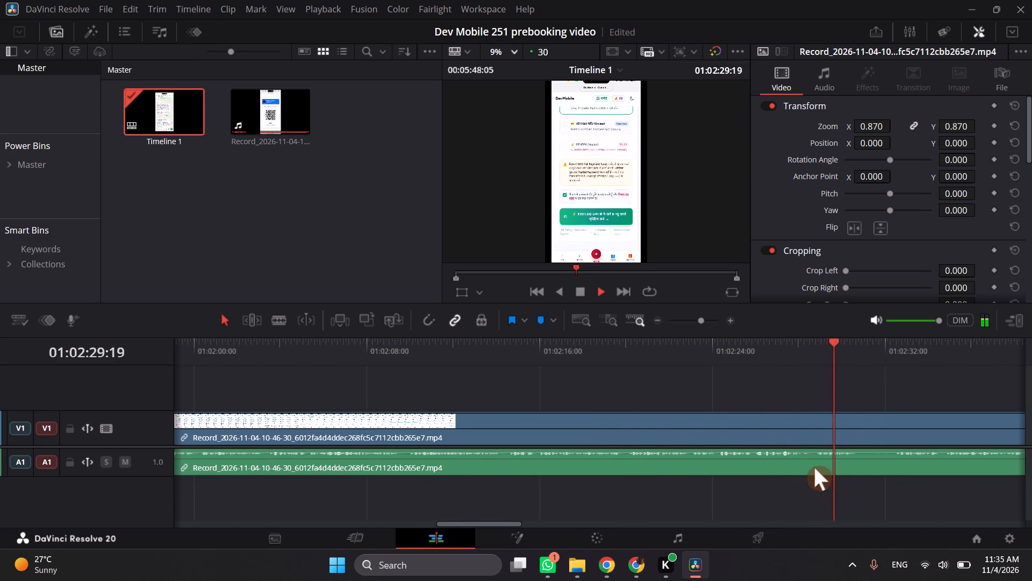
key("space")
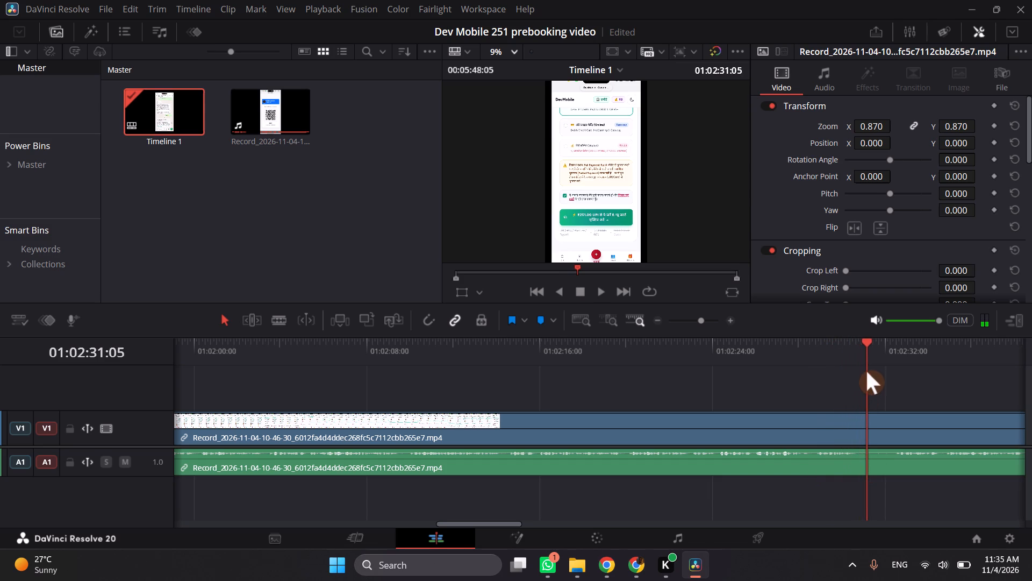
left_click(866, 366)
left_click(861, 457)
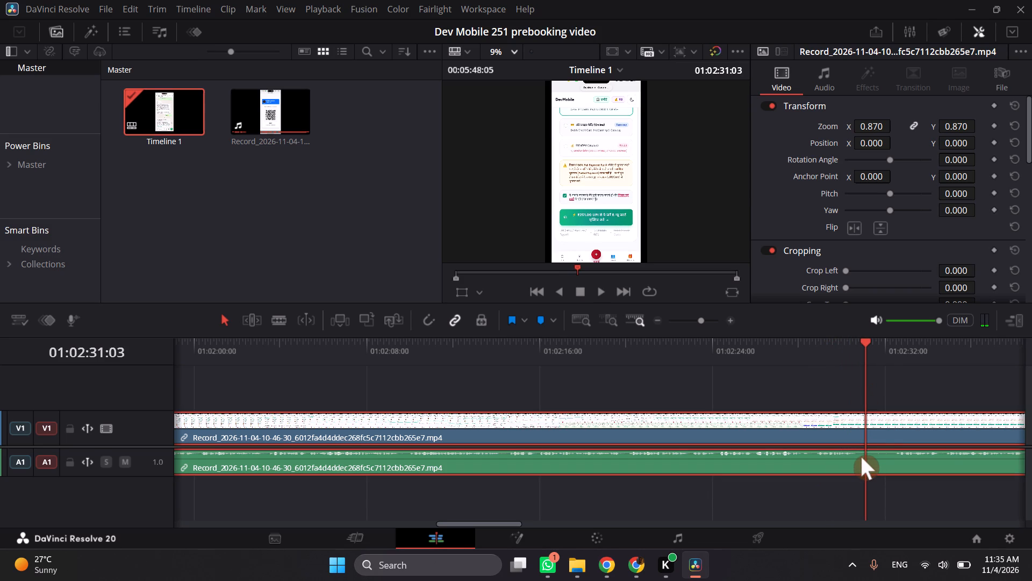
key("ctrl+b")
Trim about 1 second off the start of the clip after the 01:02:31:03 split and move it back against the preceding clip.
left_click(892, 444)
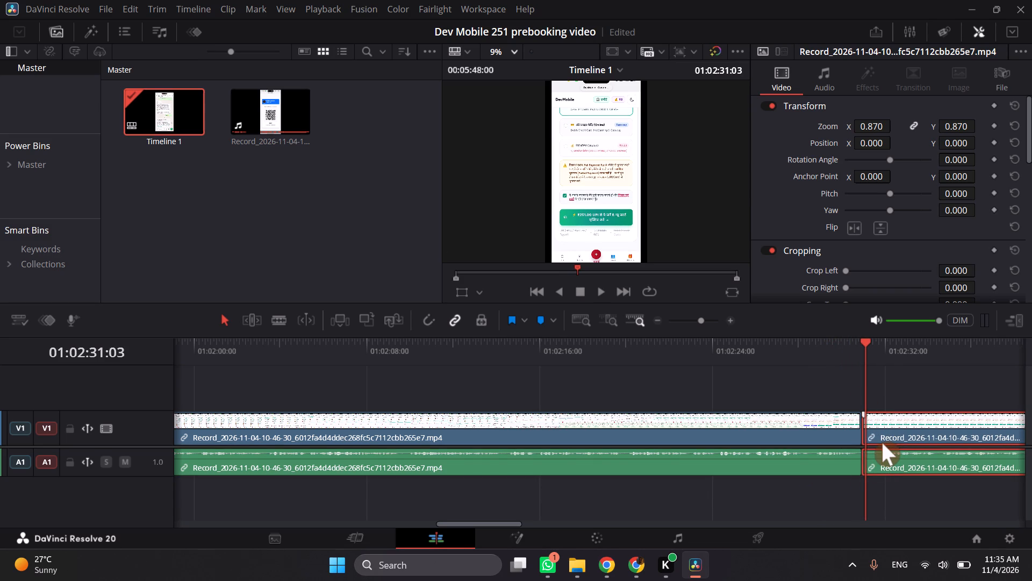
key("ctrl+z")
left_click(894, 432)
left_click_drag(873, 430, 897, 434)
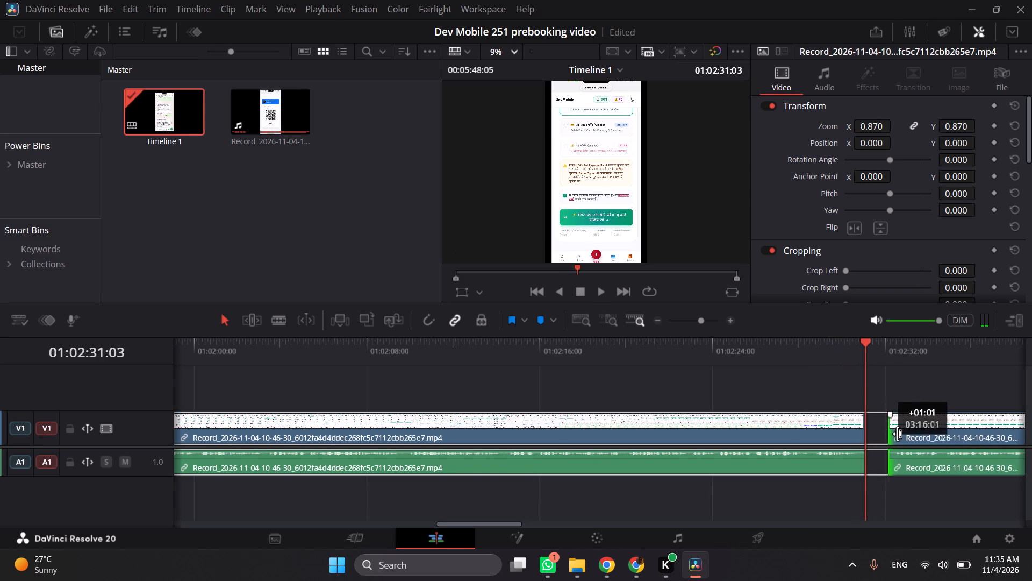
left_click_drag(897, 434, 898, 434)
left_click_drag(922, 425, 891, 431)
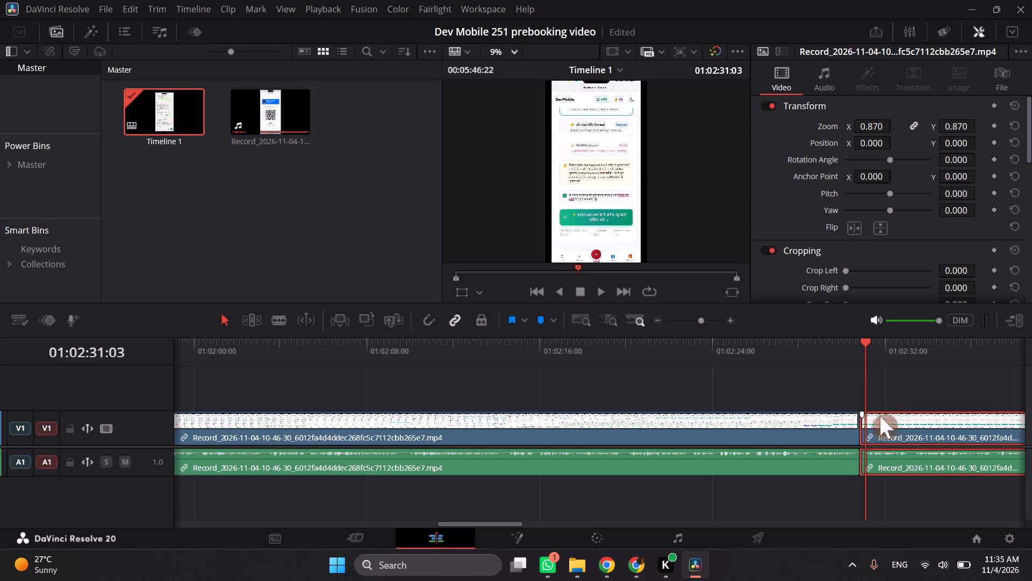
Play across the trimmed join through the payment confirmation footage and split the recording at 01:02:39:06.
left_click(863, 367)
key("space")
scroll(863, 367, "left", 1)
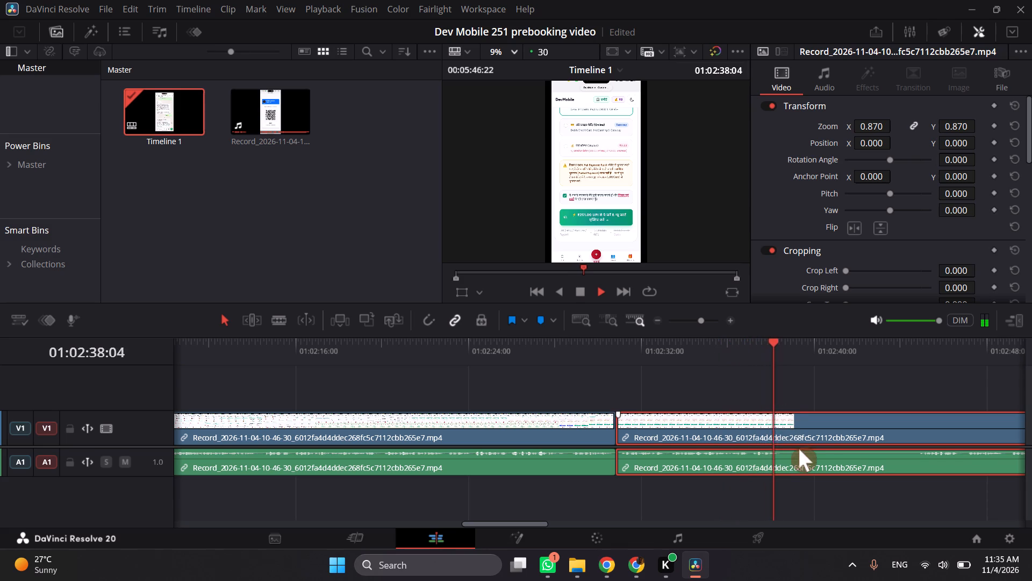
key("space")
key("space")
key("space")
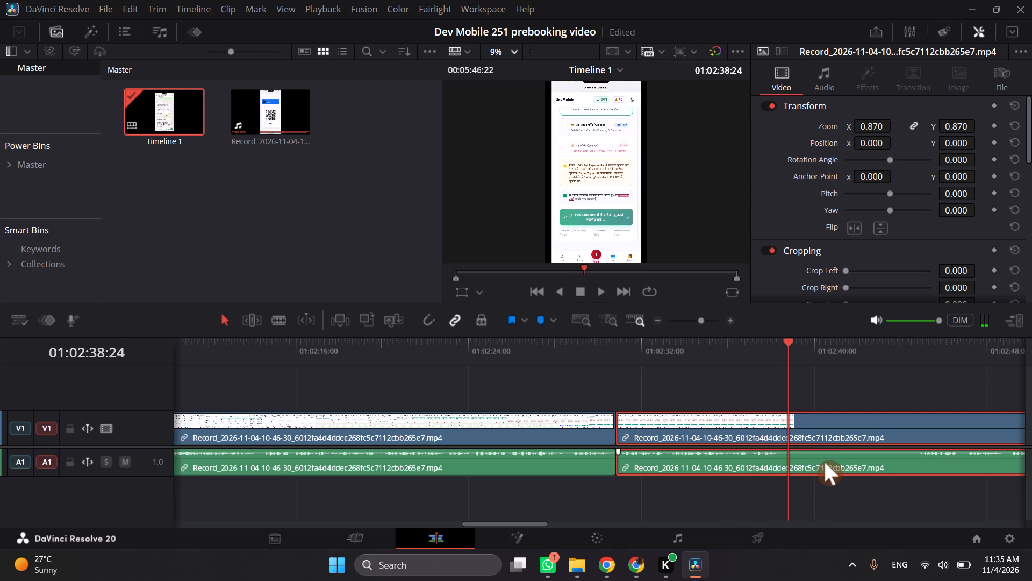
key("space")
key("space")
key("ctrl+b")
Trim about 5 seconds off the start of the clip after the 01:02:39:06 split and move it back against the preceding clip.
scroll(815, 443, "left", 1)
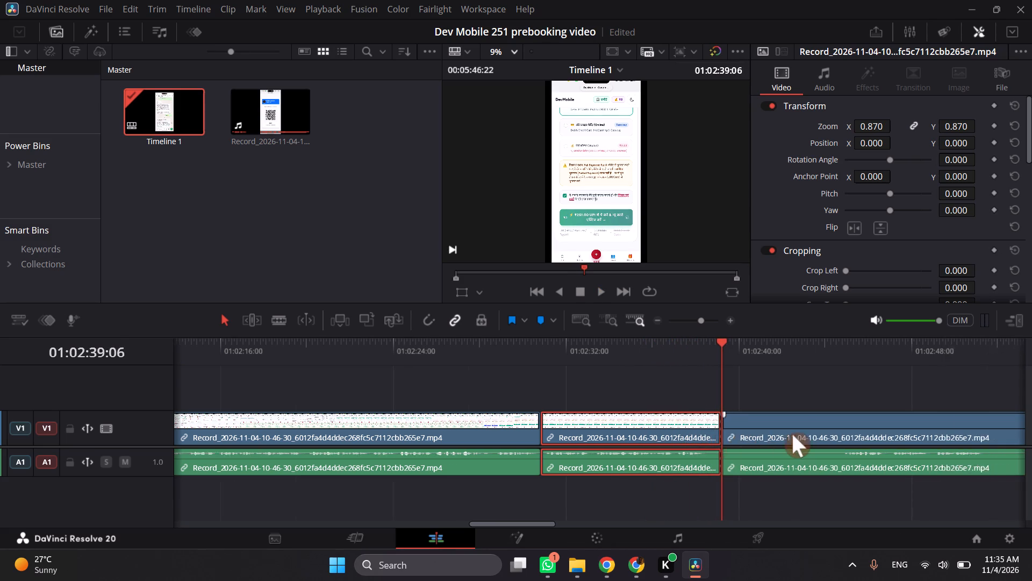
scroll(792, 434, "left", 1)
left_click(766, 430)
left_click_drag(621, 429, 649, 429)
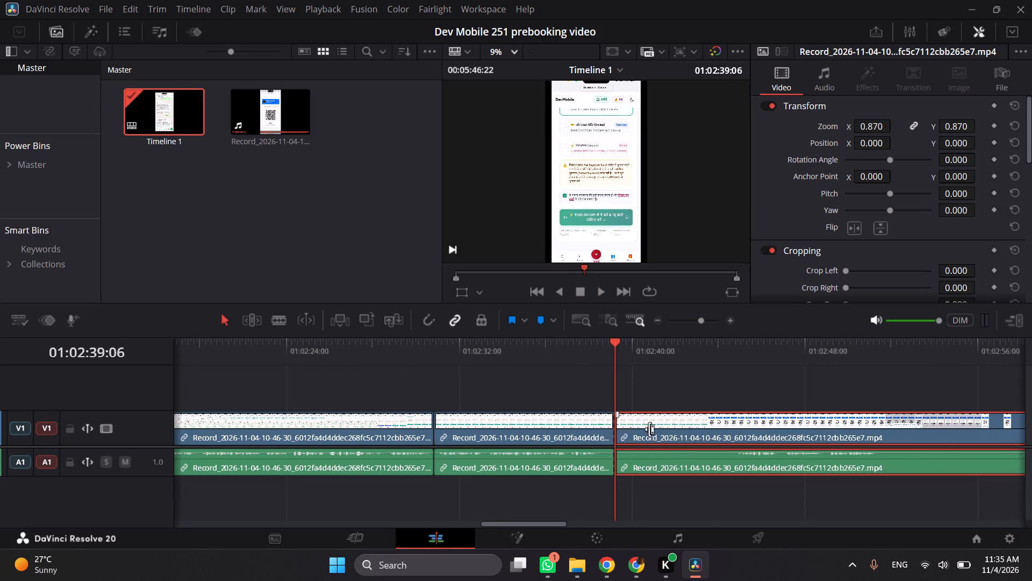
left_click_drag(649, 429, 737, 429)
left_click_drag(785, 428, 697, 435)
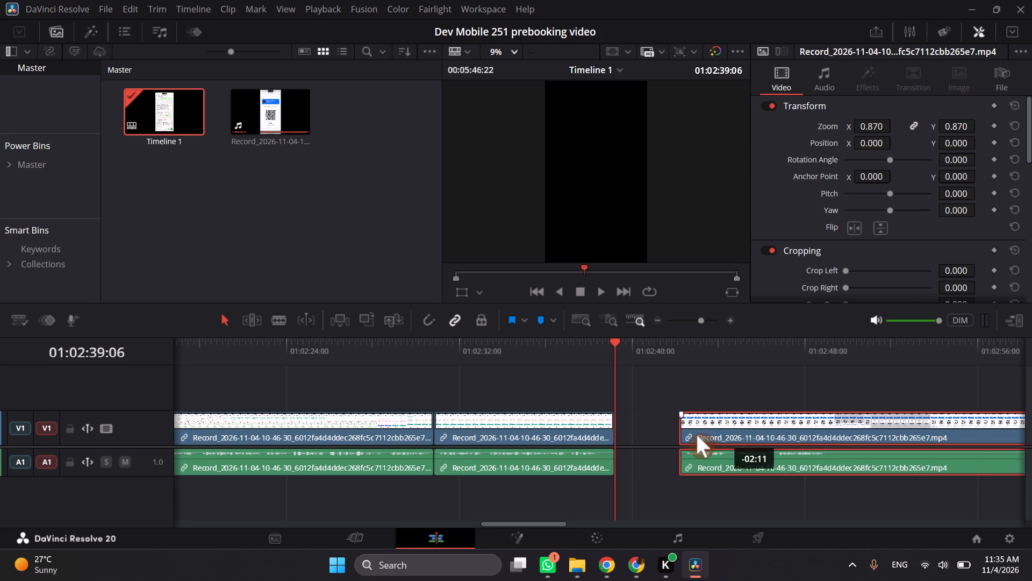
left_click_drag(697, 435, 662, 434)
Play across the trimmed join, check the static QR code footage, and split the recording at 01:02:57:02.
left_click(590, 351)
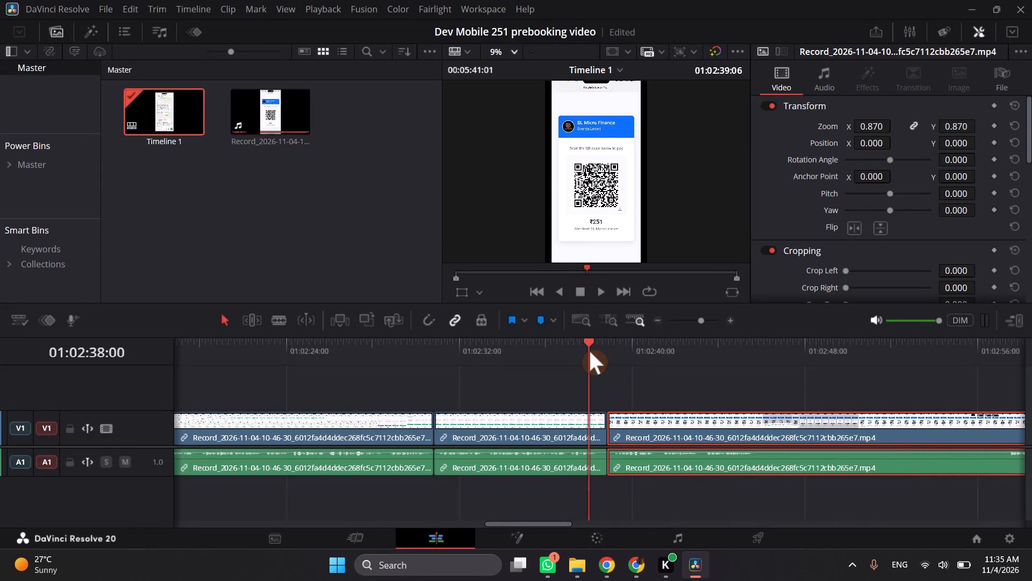
key("space")
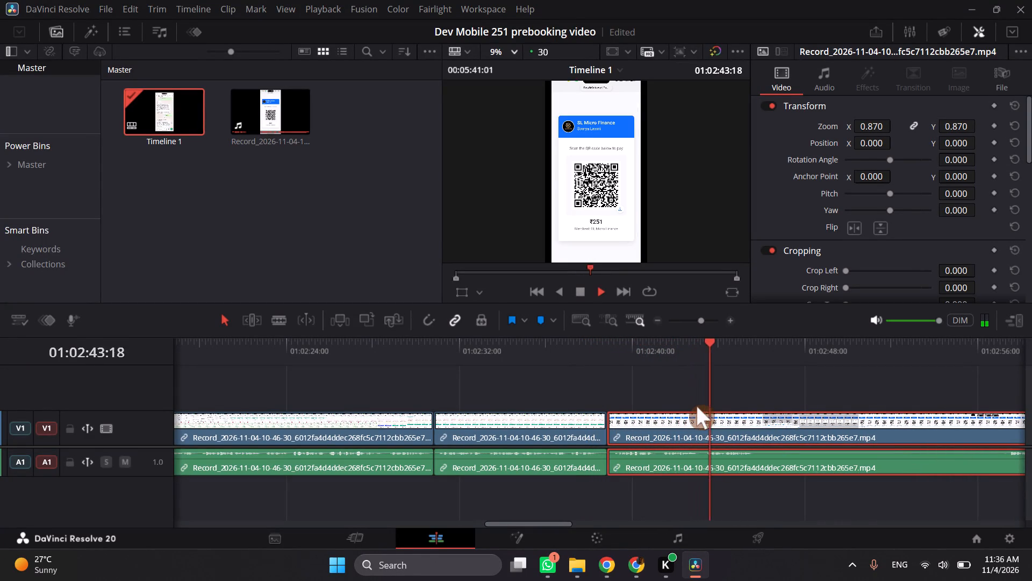
key("space")
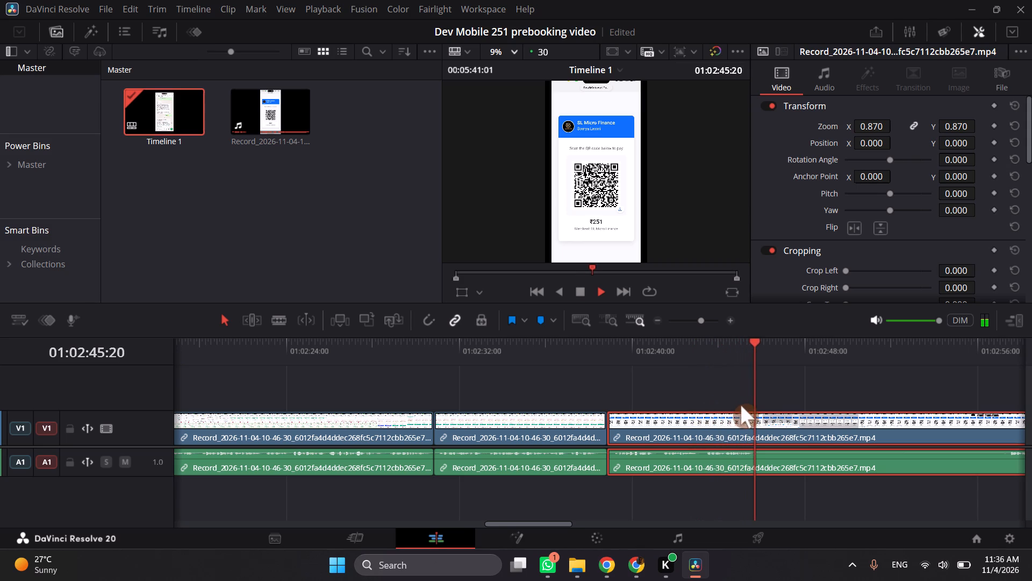
scroll(763, 416, "left", 1)
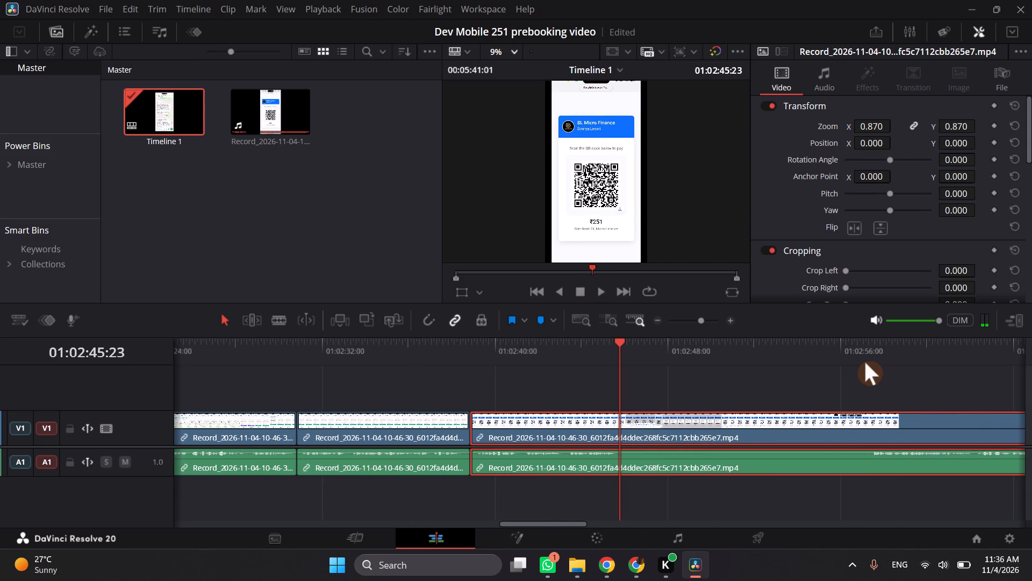
left_click(864, 362)
key("space")
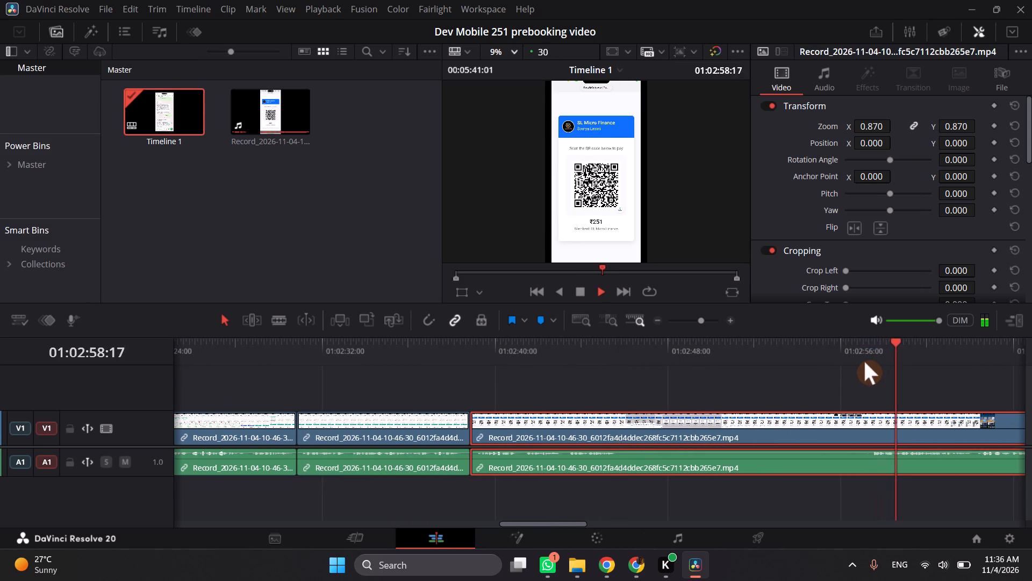
key("space")
left_click(864, 362)
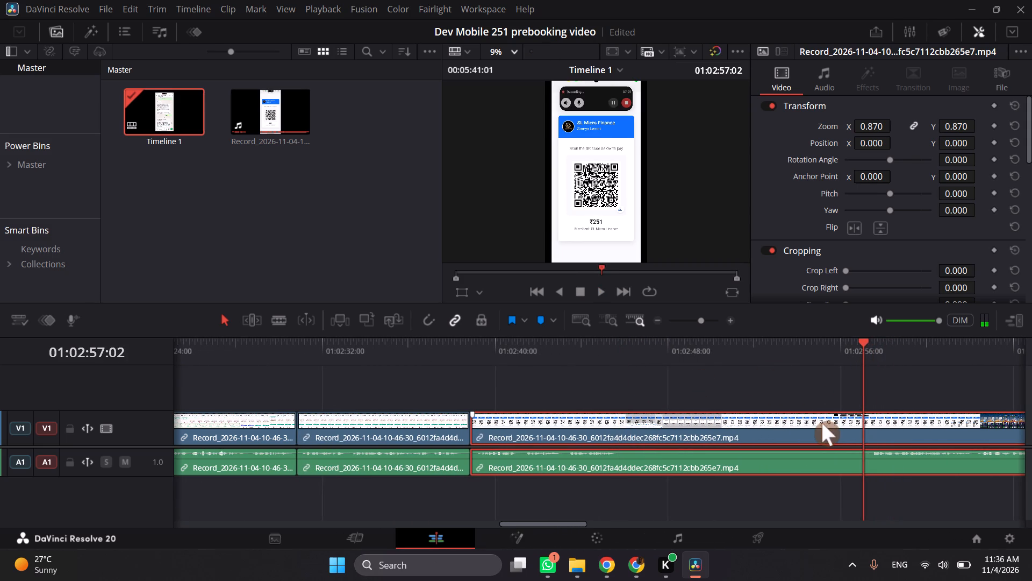
key("ctrl+b")
Delete the QR code waiting section between the 01:02:38:26 join and the 01:02:57:02 split, closing the gap.
left_click(811, 414)
key("BackSpace")
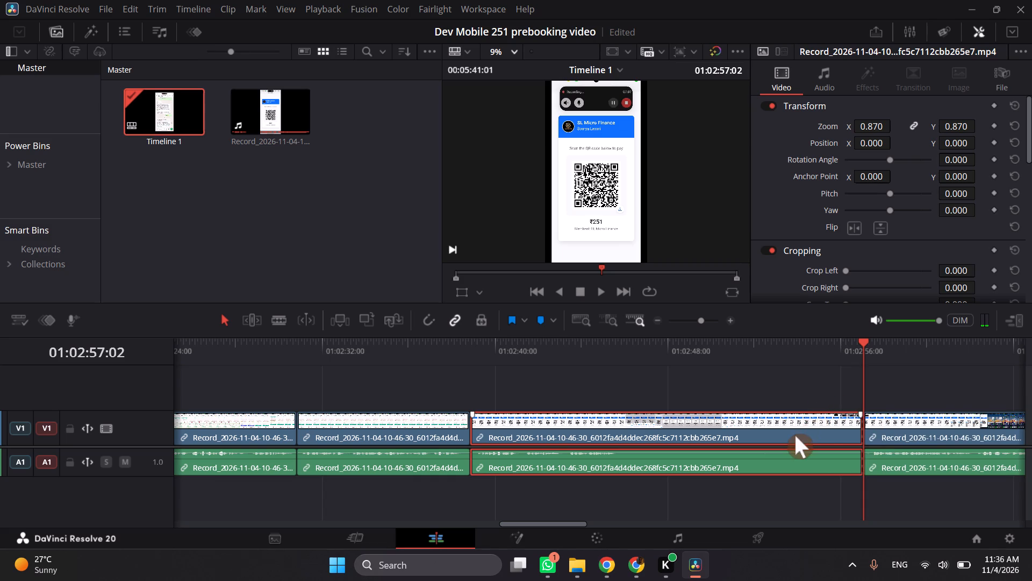
key("BackSpace")
left_click(795, 437)
key("BackSpace")
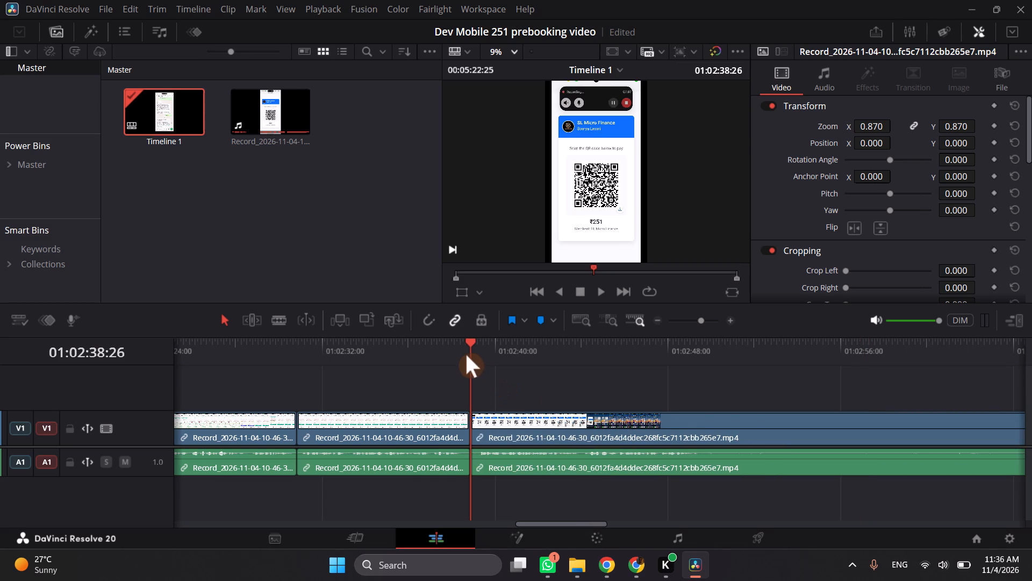
Play across the new join to where the payment app opens from the phone's home screen, and split the recording at 01:02:49:19.
left_click(452, 355)
key("space")
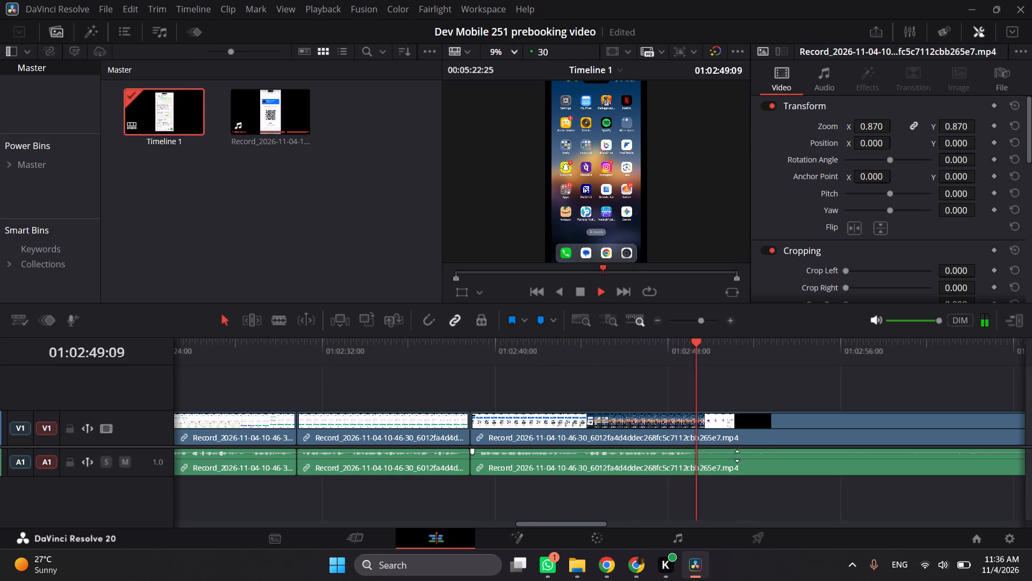
key("space")
key("ctrl+b")
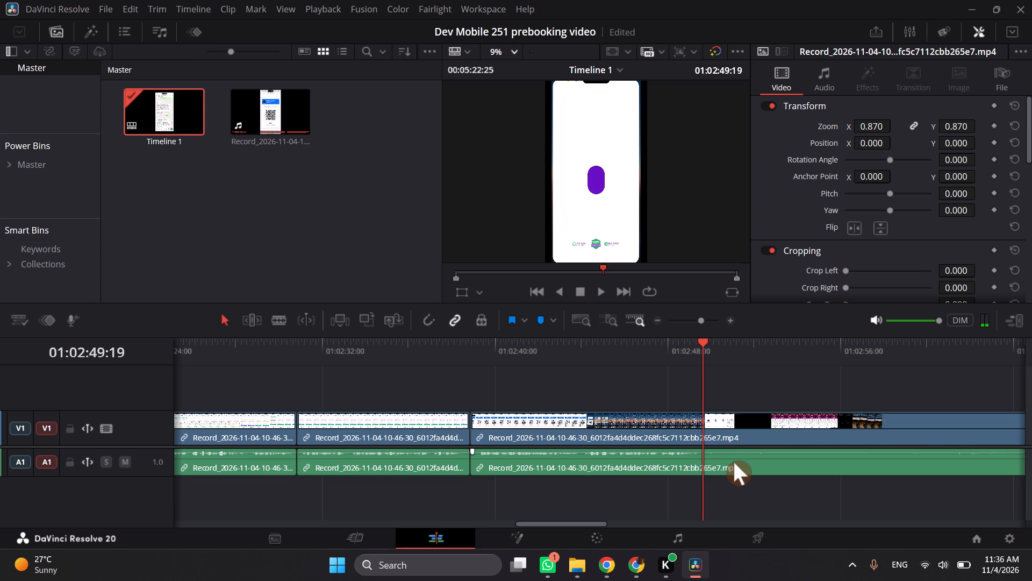
Scrub through the payment app's launch, home and QR scanner footage, and split the recording at 01:02:53:22 on its home screen.
scroll(734, 462, "left", 1)
left_click(613, 348)
key("space")
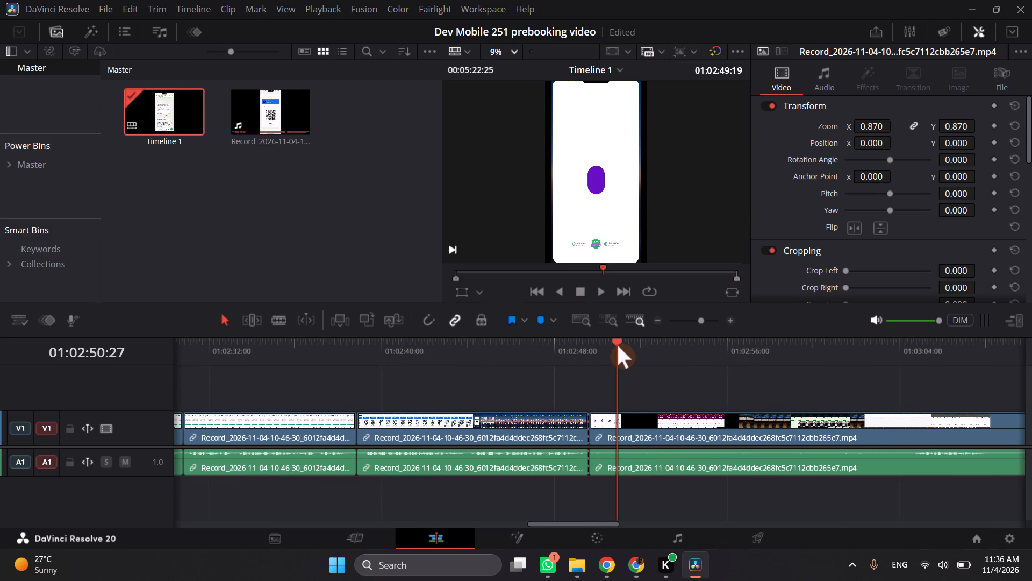
left_click_drag(675, 351, 687, 353)
key("space")
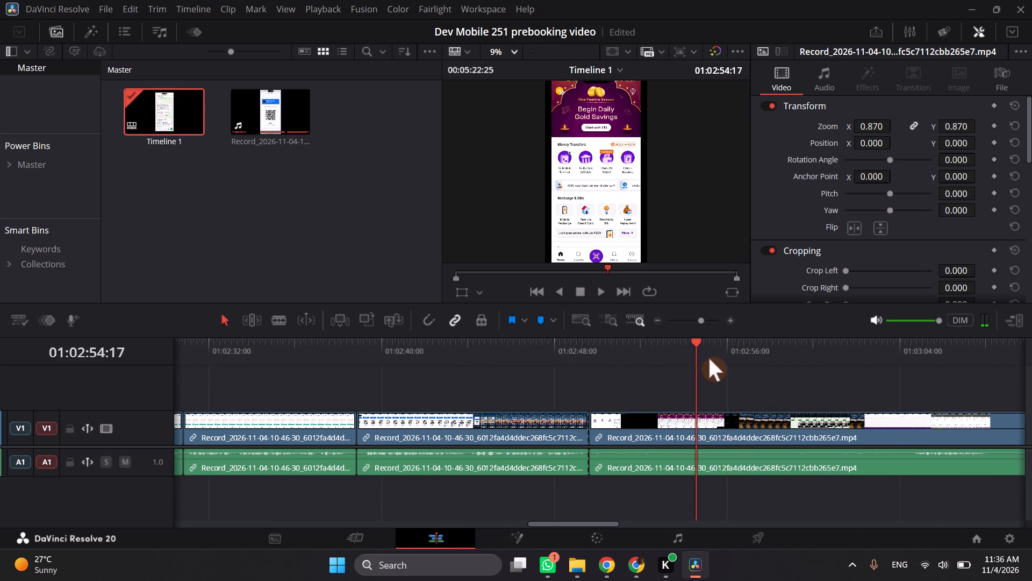
left_click_drag(729, 360, 763, 363)
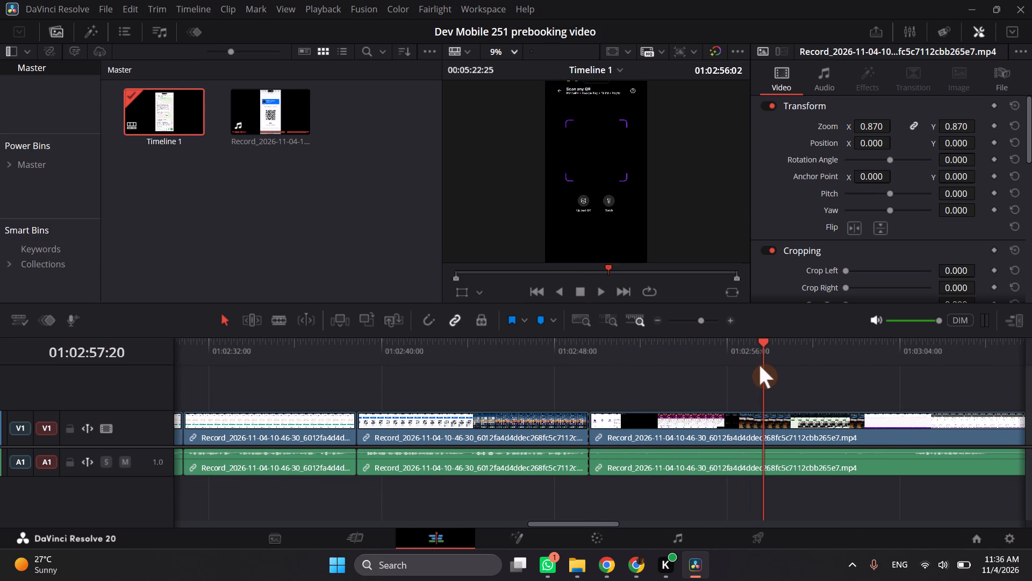
left_click_drag(765, 363, 816, 360)
left_click_drag(823, 361, 851, 361)
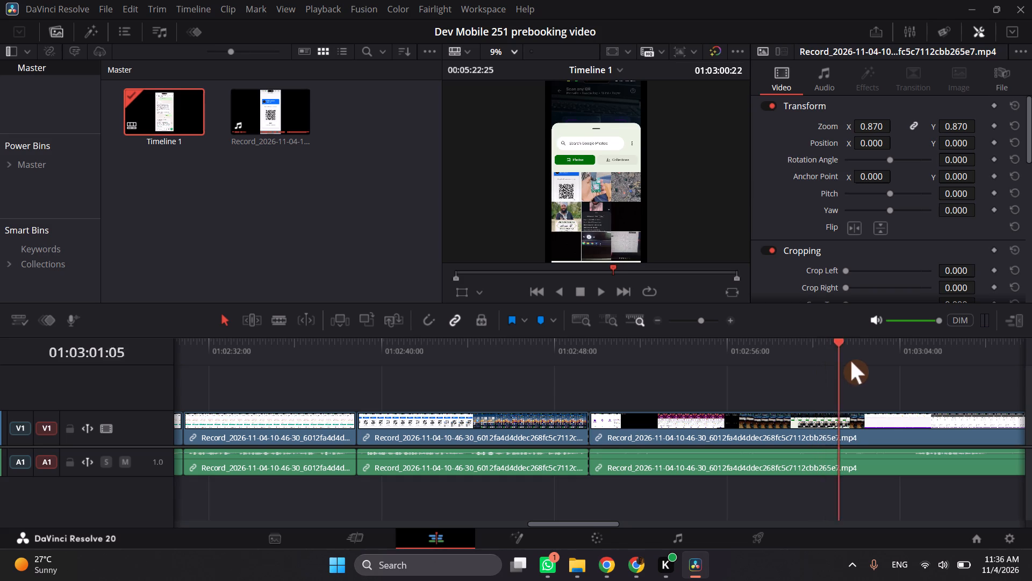
left_click_drag(851, 361, 891, 366)
left_click_drag(891, 366, 730, 369)
left_click_drag(735, 367, 745, 364)
left_click(698, 376)
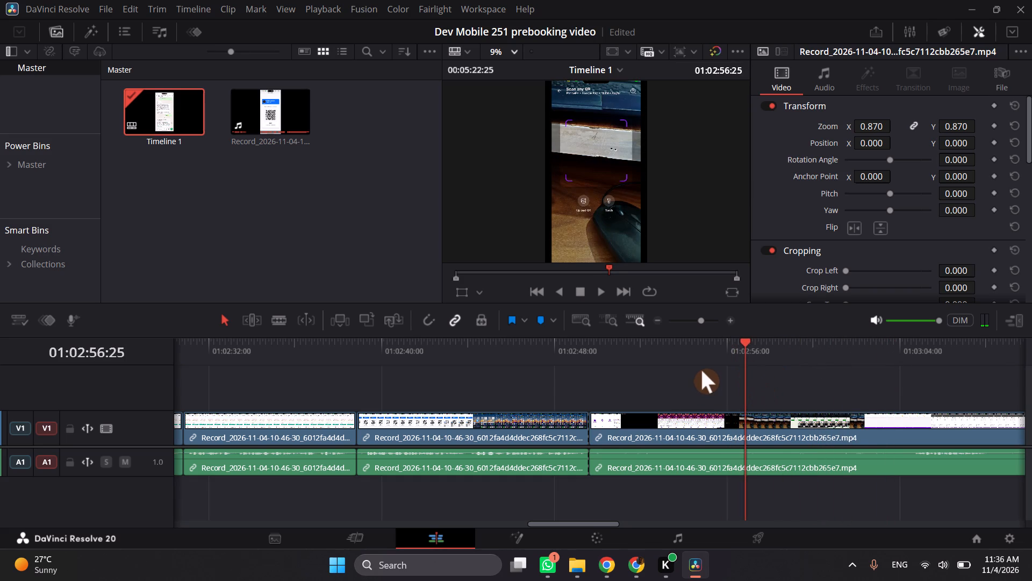
left_click(706, 358)
key("space")
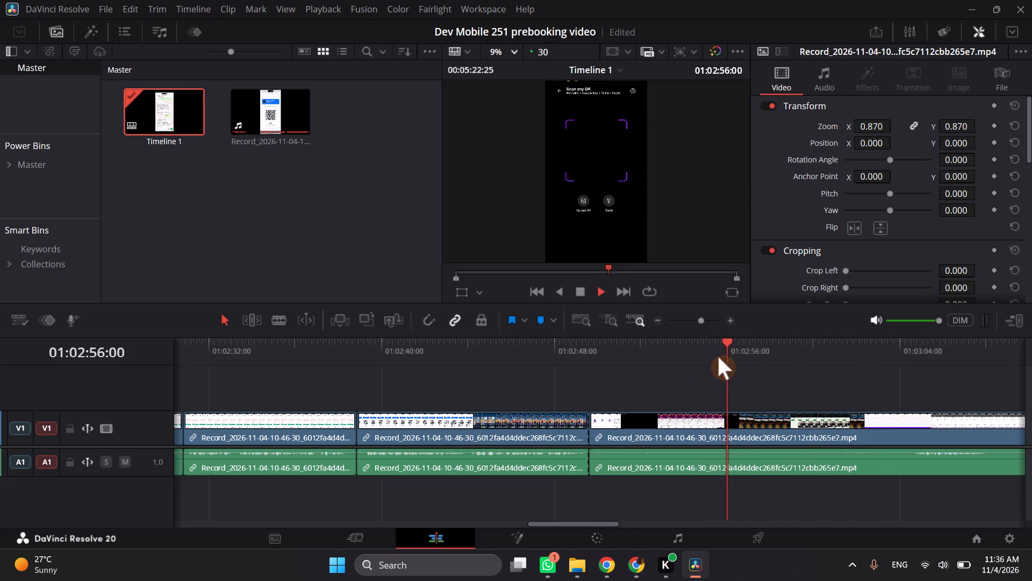
key("space")
left_click(701, 353)
left_click(692, 353)
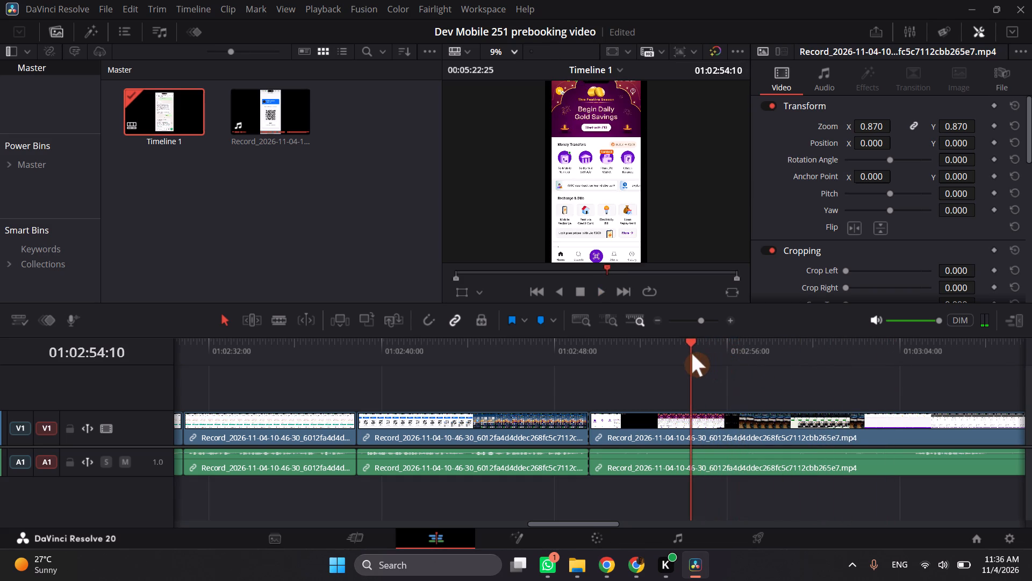
left_click_drag(669, 353, 679, 352)
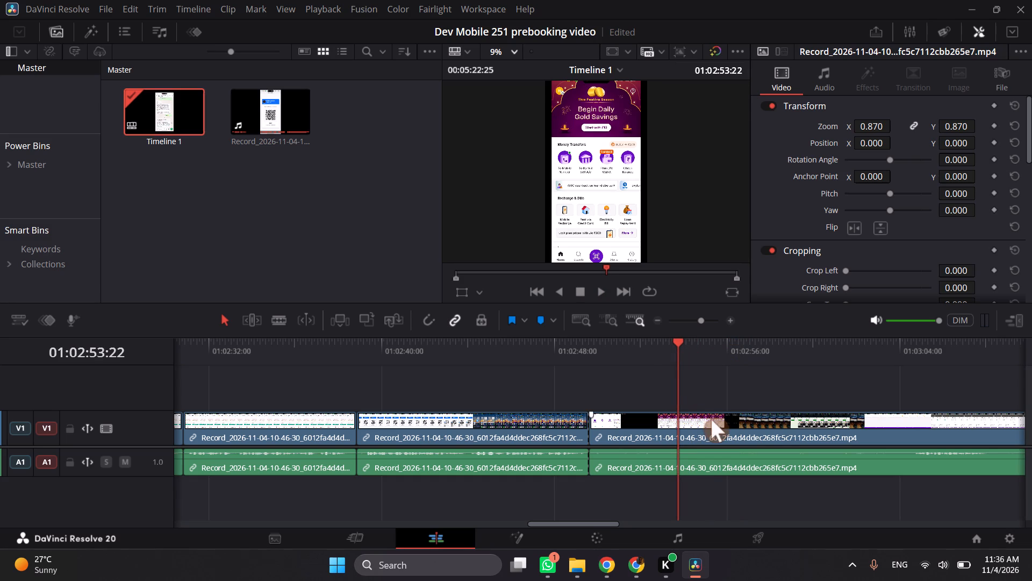
key("ctrl+b")
Delete the app-loading section between the 01:02:49:19 and 01:02:53:22 splits, closing the gap.
key("BackSpace")
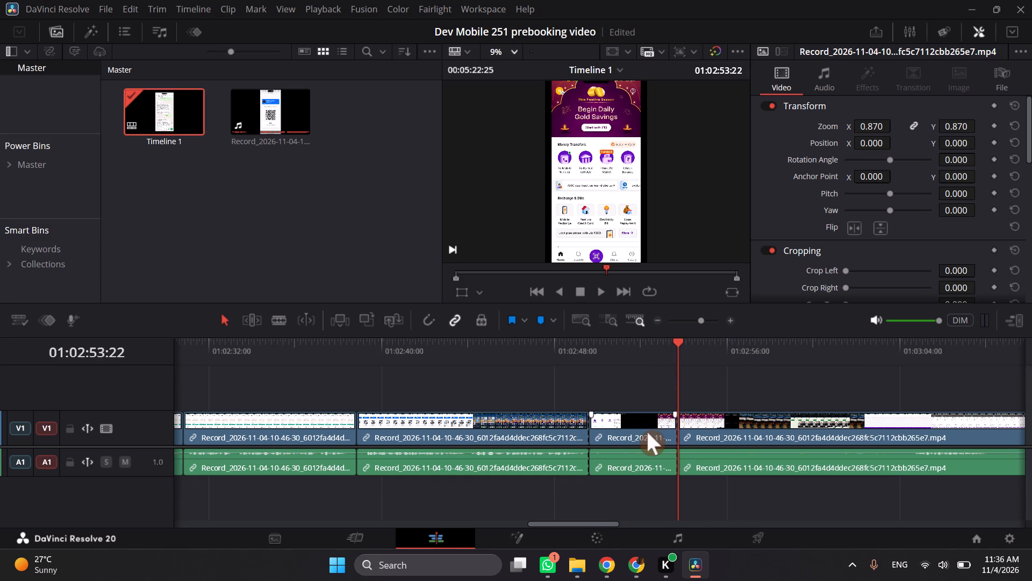
key("BackSpace")
left_click(644, 433)
key("BackSpace")
left_click(638, 431)
key("BackSpace")
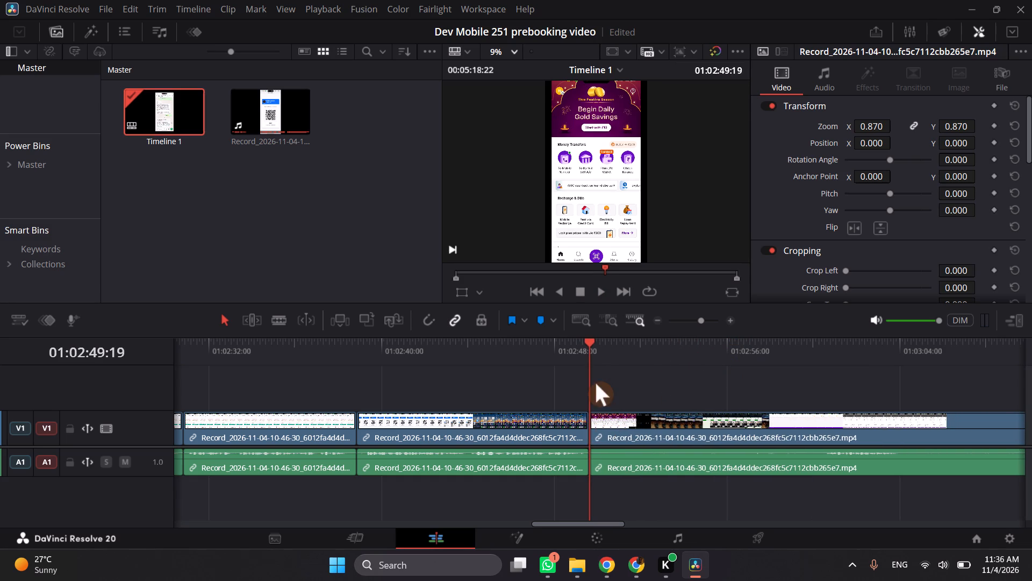
Play across the new join through the QR upload and ₹251 payment footage, and split the recording at 01:03:04:26 on the payment-processing screen.
left_click(584, 360)
key("space")
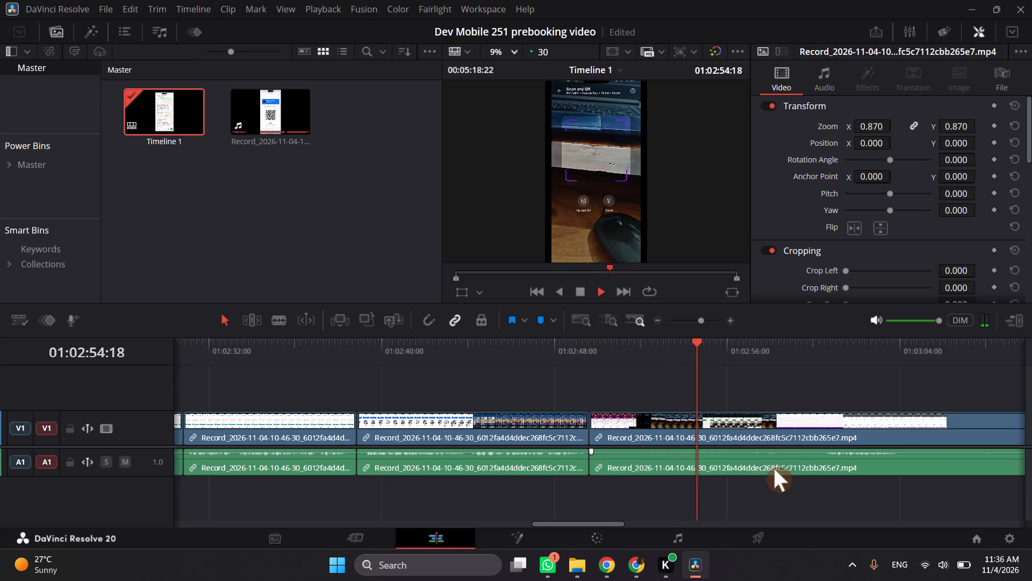
key("space")
scroll(774, 469, "left", 1)
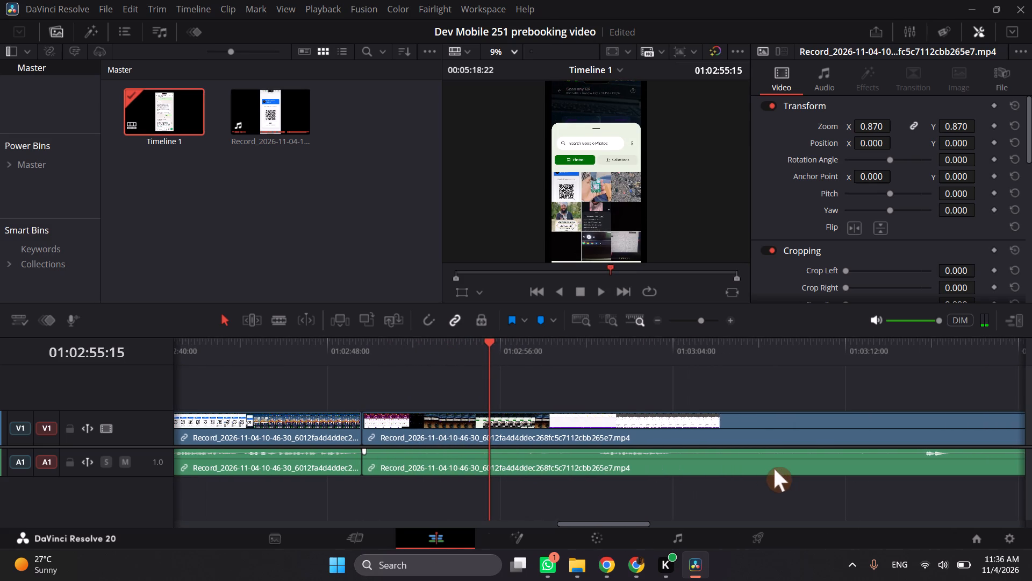
key("space")
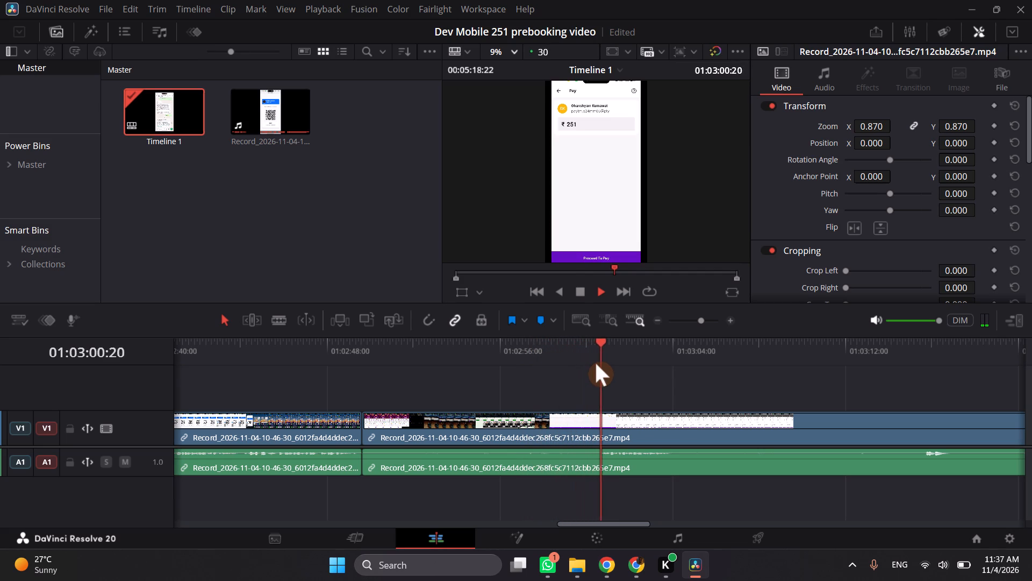
key("space")
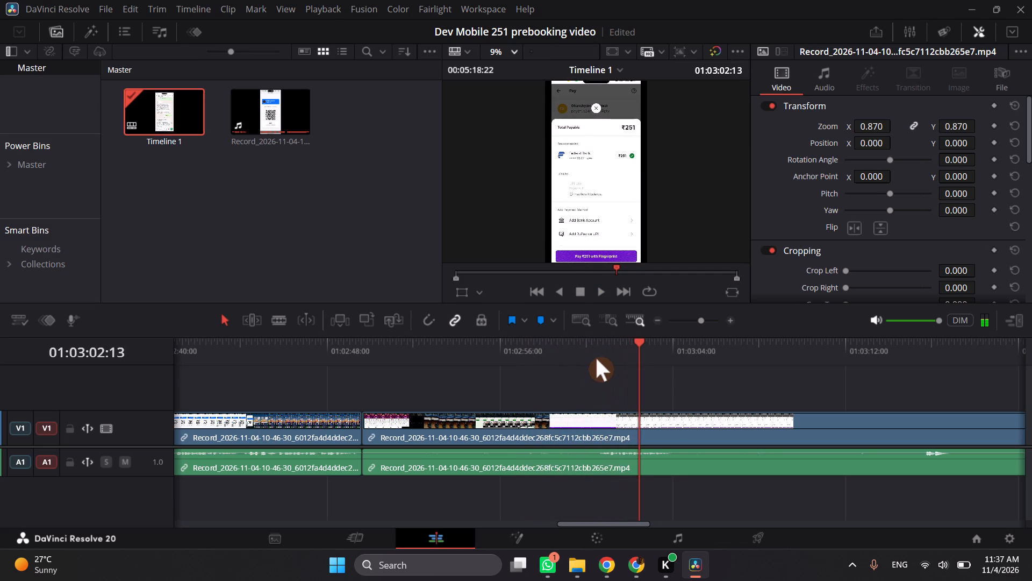
left_click(596, 358)
left_click(592, 360)
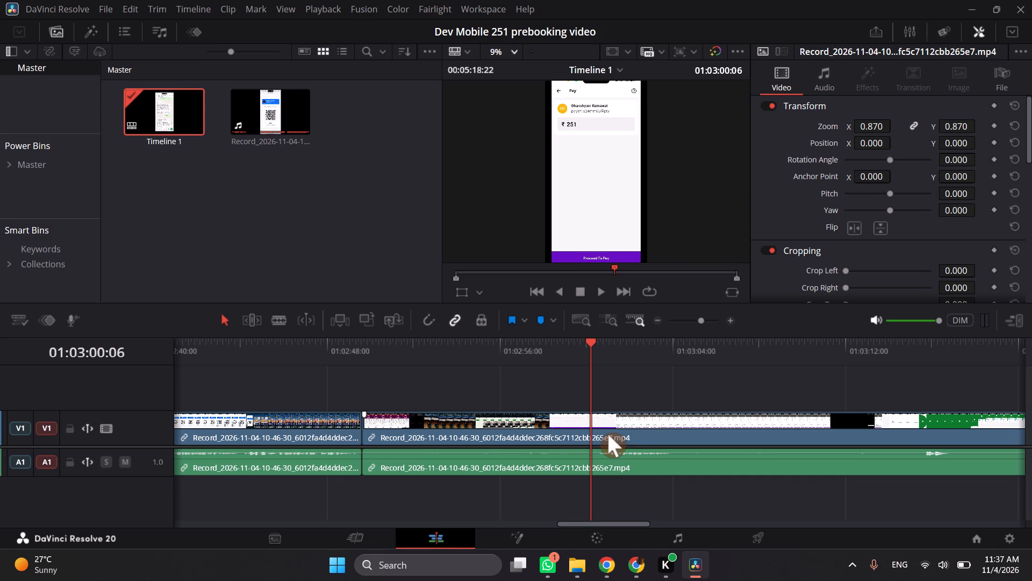
key("space")
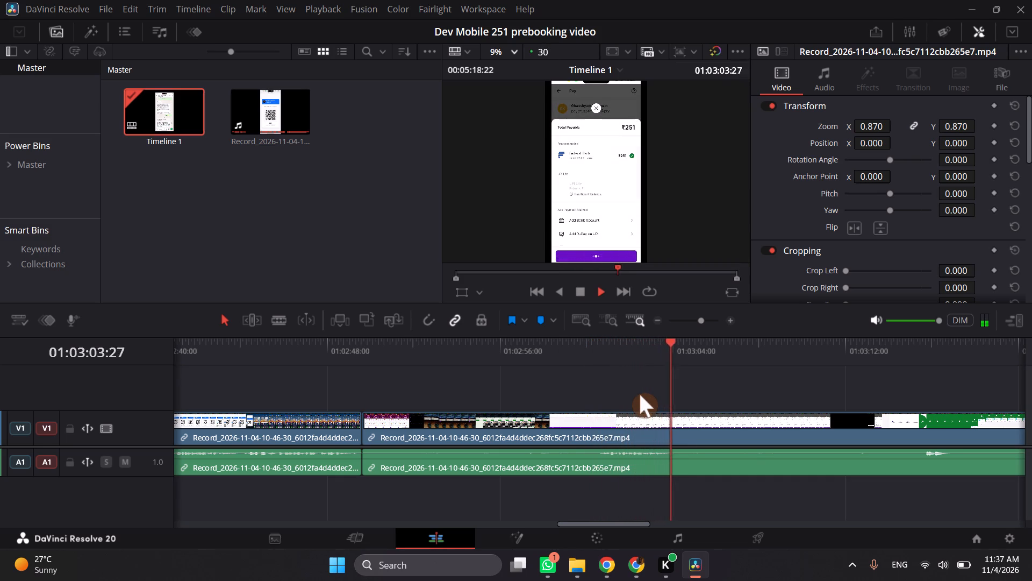
key("space")
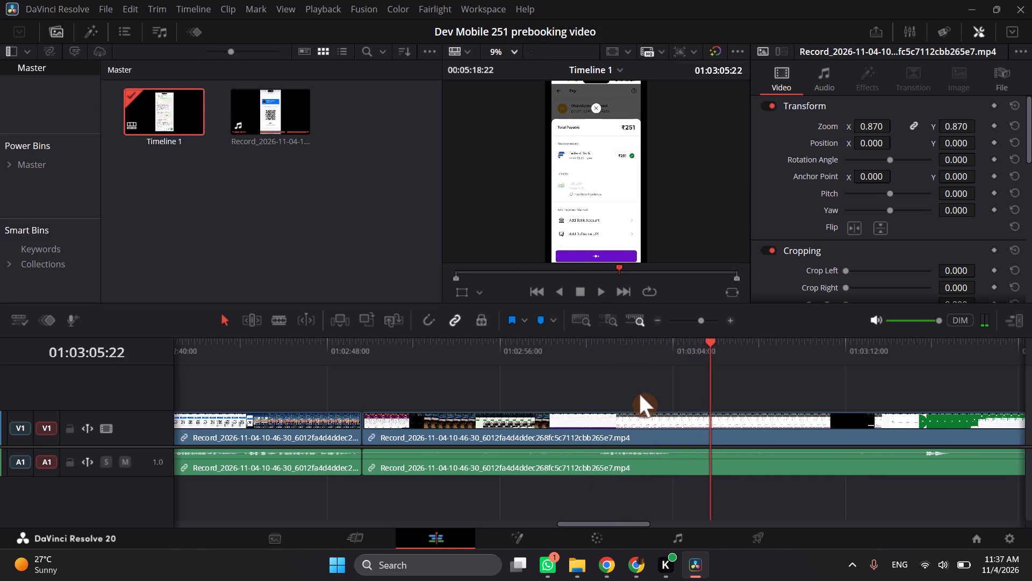
scroll(640, 394, "left", 1)
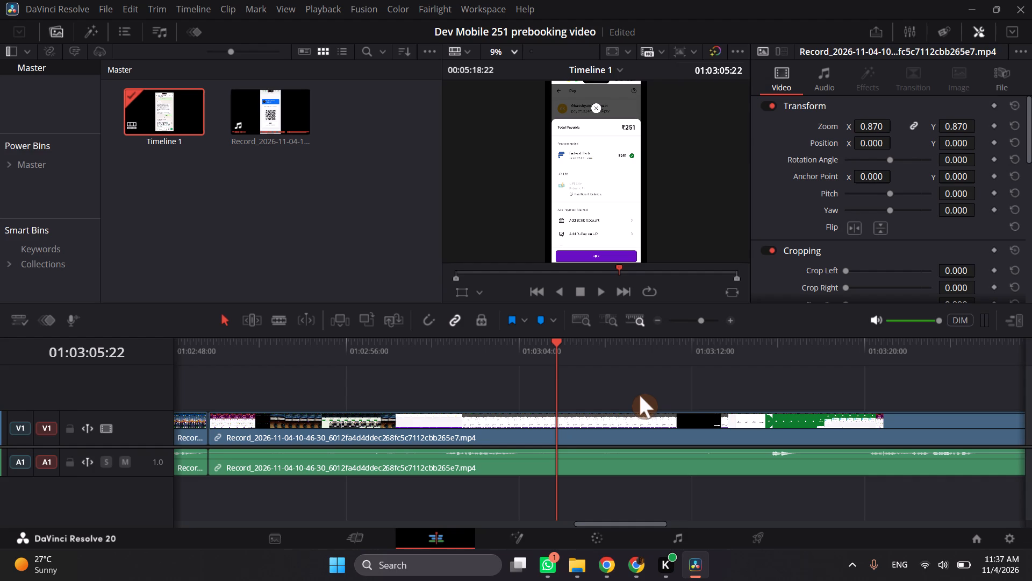
key("space")
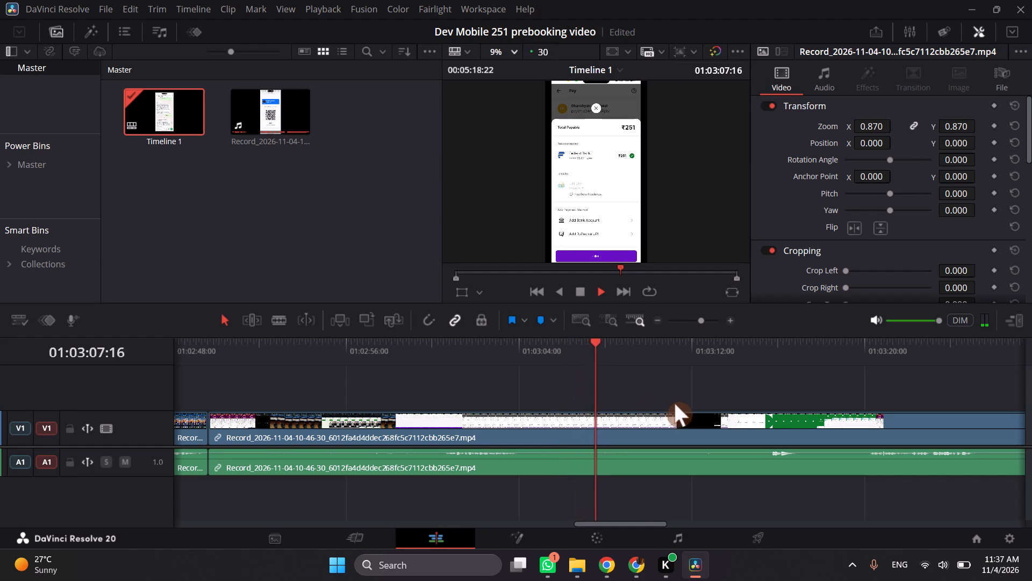
key("space")
key("space")
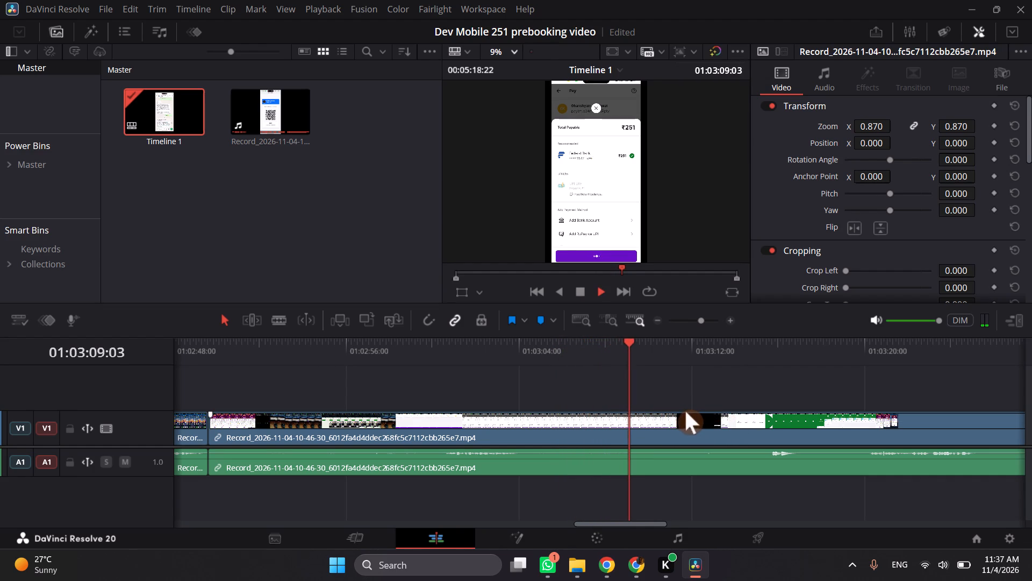
key("space")
left_click(538, 363)
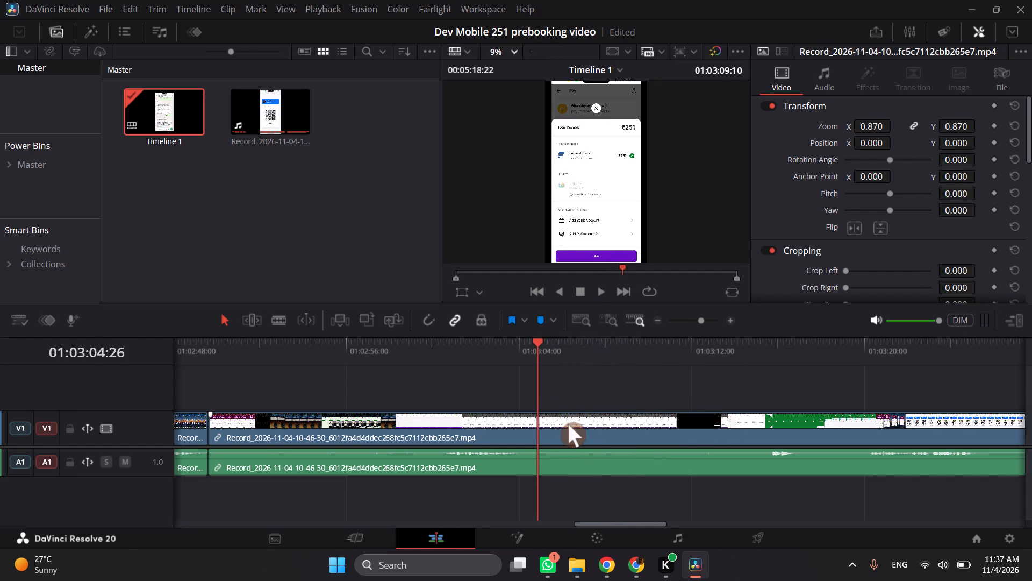
key("ctrl+b")
Trim the start of the clip after the 01:03:04:26 split to the Payment Successful screen, and move it back against the preceding clip.
left_click(619, 427)
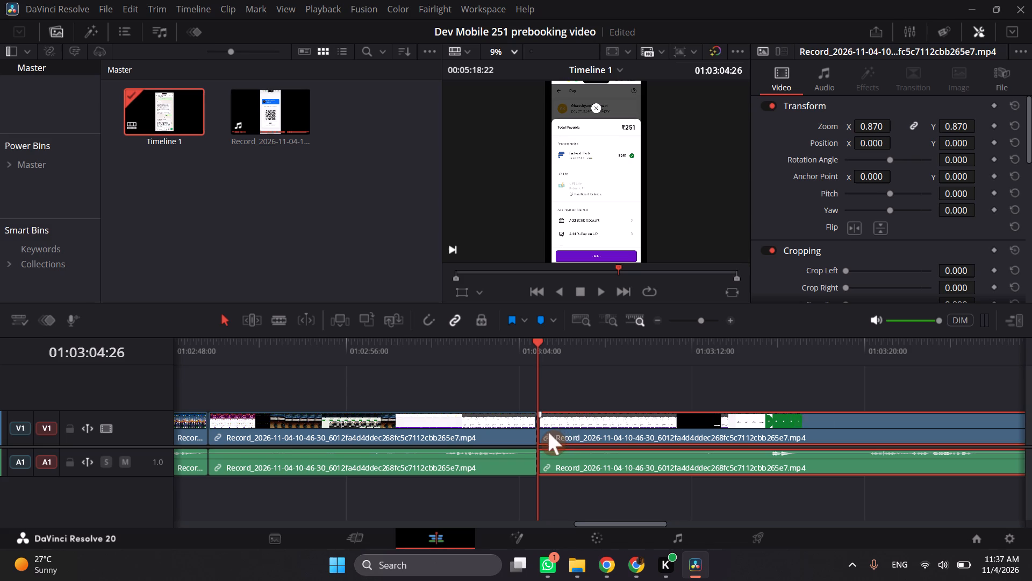
left_click_drag(546, 432, 793, 424)
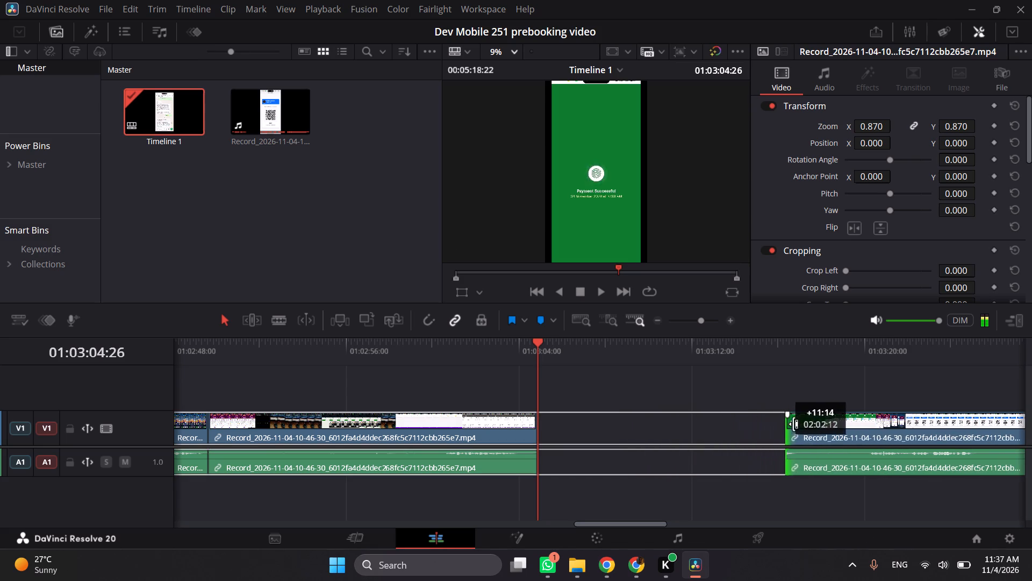
left_click(805, 427)
left_click_drag(795, 430, 784, 430)
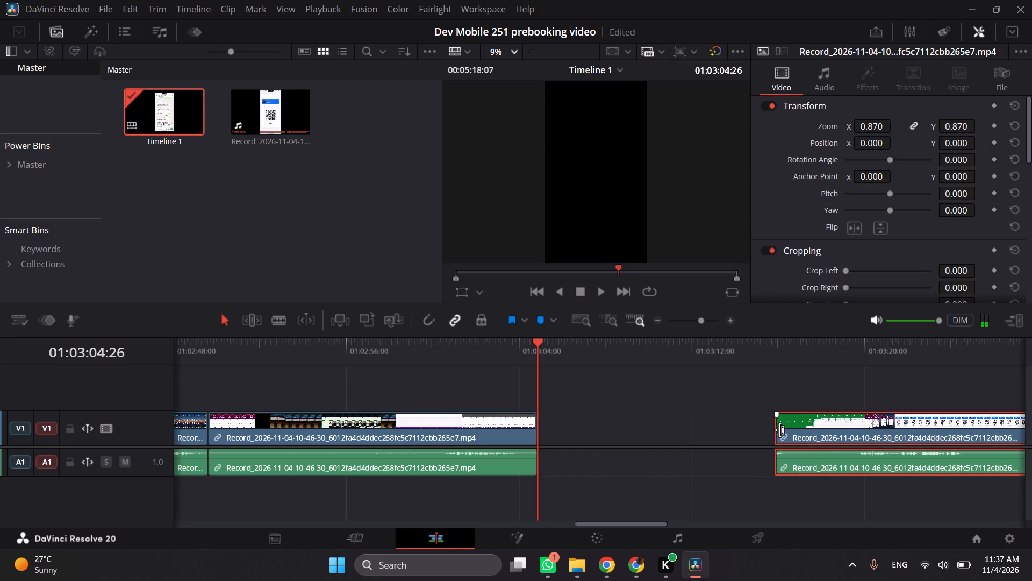
left_click_drag(779, 430, 754, 433)
left_click_drag(792, 424, 591, 432)
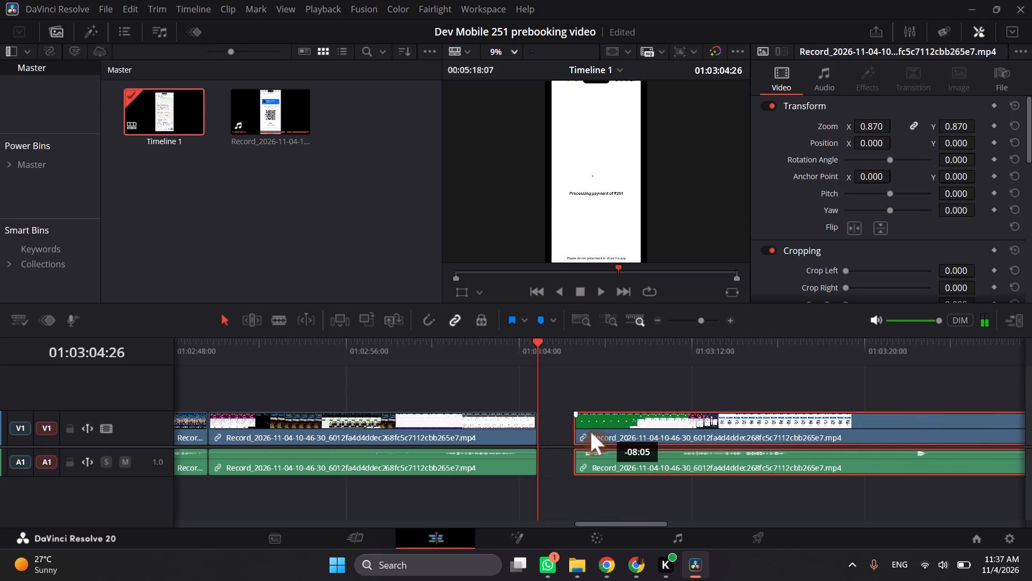
left_click_drag(591, 432, 568, 431)
Play across the new join and split the recording at 01:03:08:13 on the Payment Successful details screen.
left_click(510, 363)
key("space")
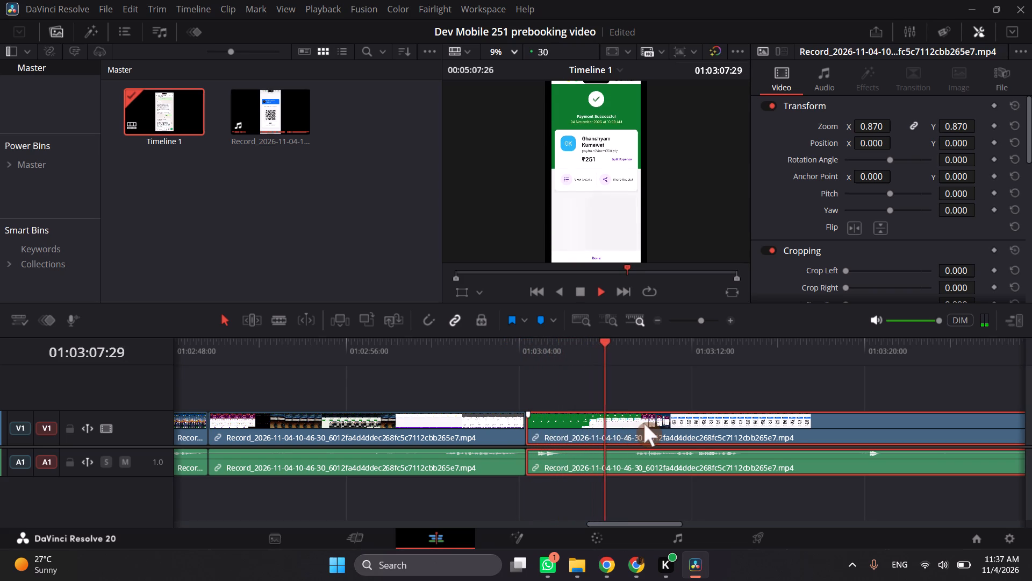
key("space")
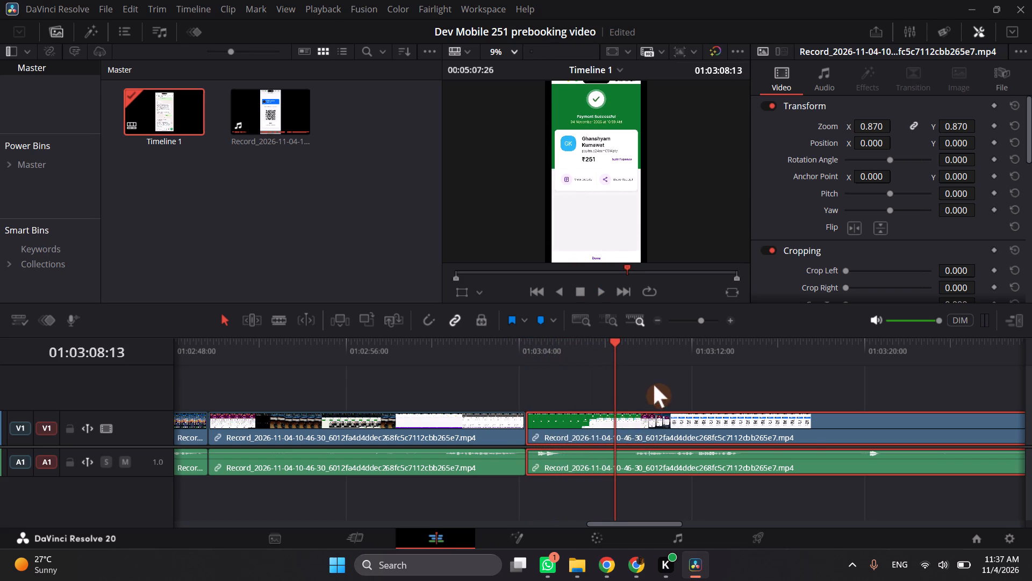
key("ctrl+b")
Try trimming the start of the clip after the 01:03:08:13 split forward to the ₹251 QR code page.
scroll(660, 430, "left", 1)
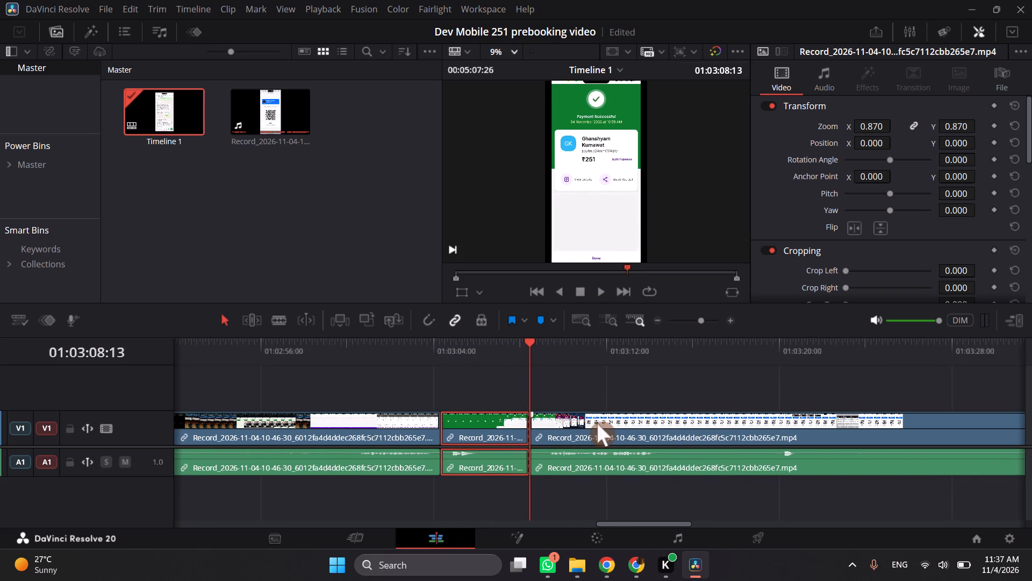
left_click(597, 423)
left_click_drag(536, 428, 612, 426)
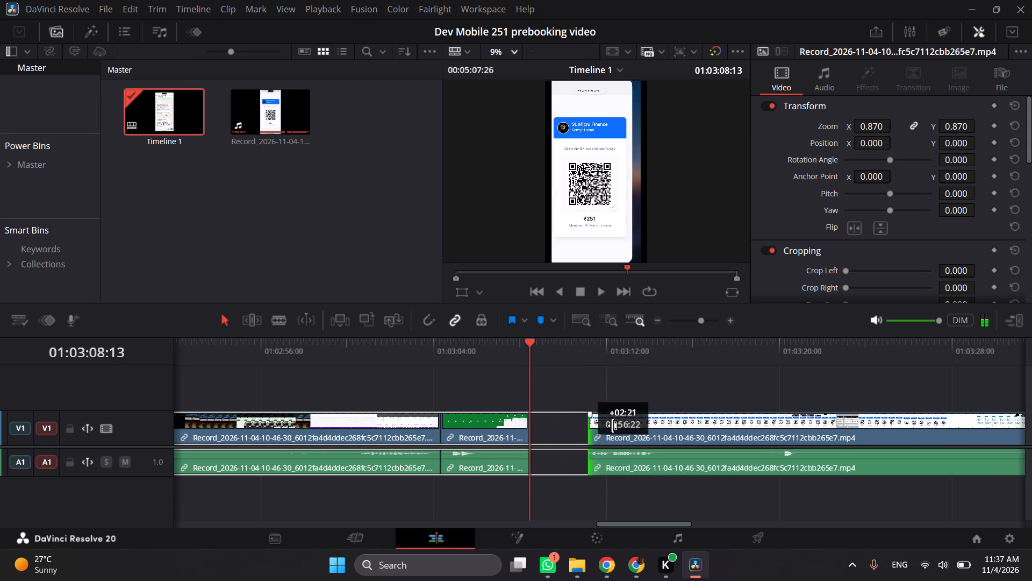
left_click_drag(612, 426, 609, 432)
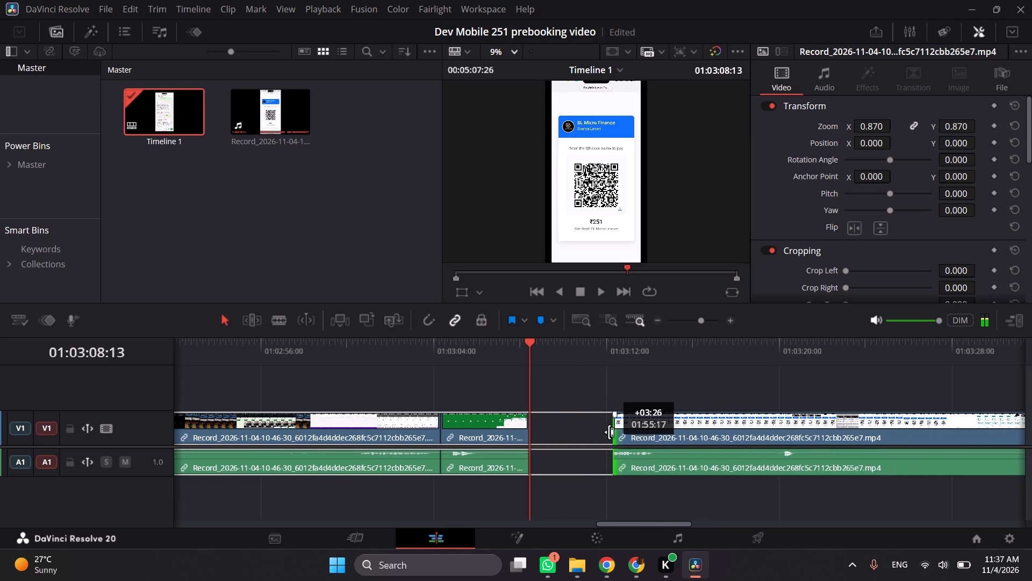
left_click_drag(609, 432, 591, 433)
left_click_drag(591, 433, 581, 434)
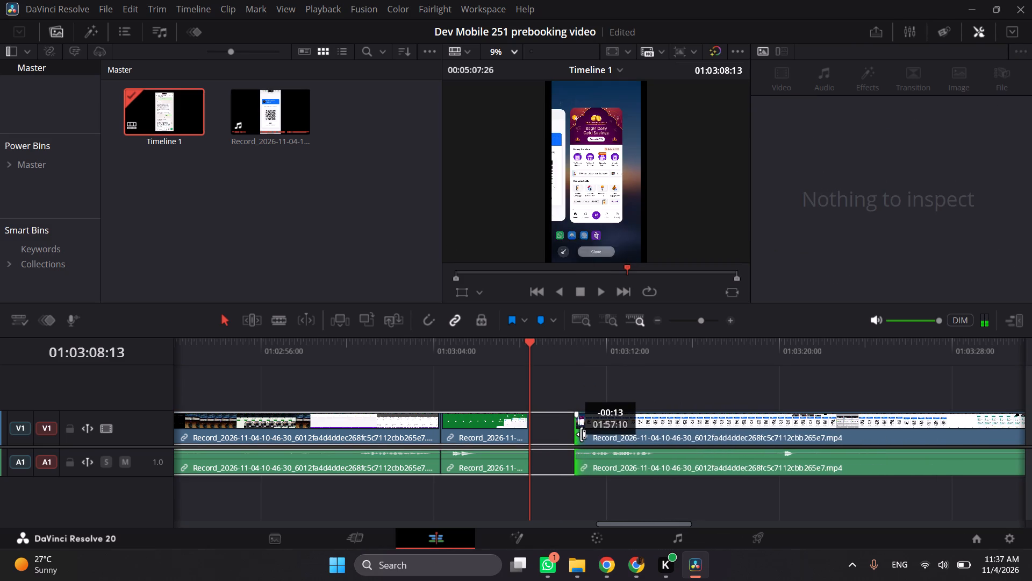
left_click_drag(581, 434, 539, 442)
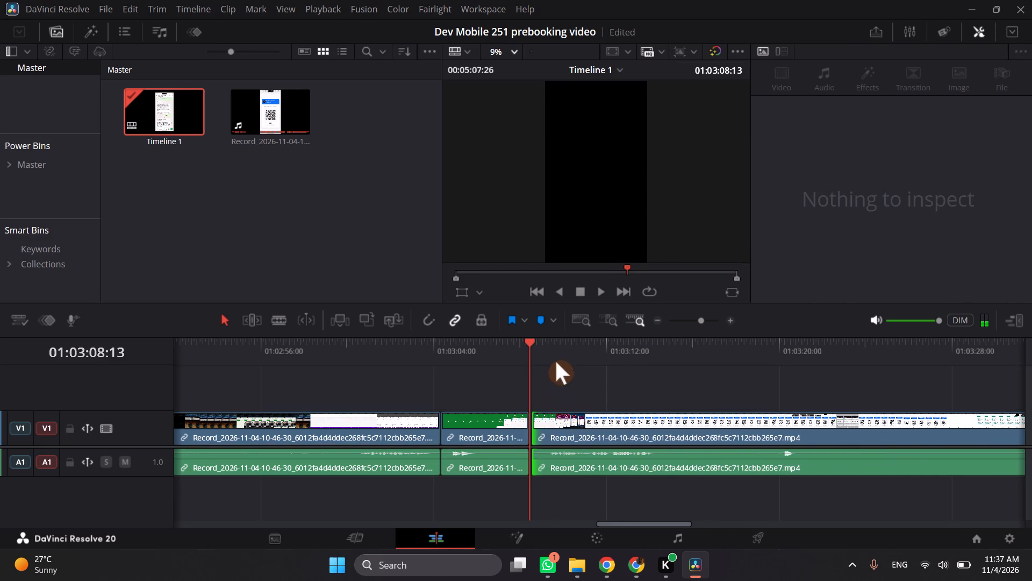
Play the footage after the 01:03:08:13 split and check how long the ₹251 QR code page stays on screen.
left_click(546, 358)
key("space")
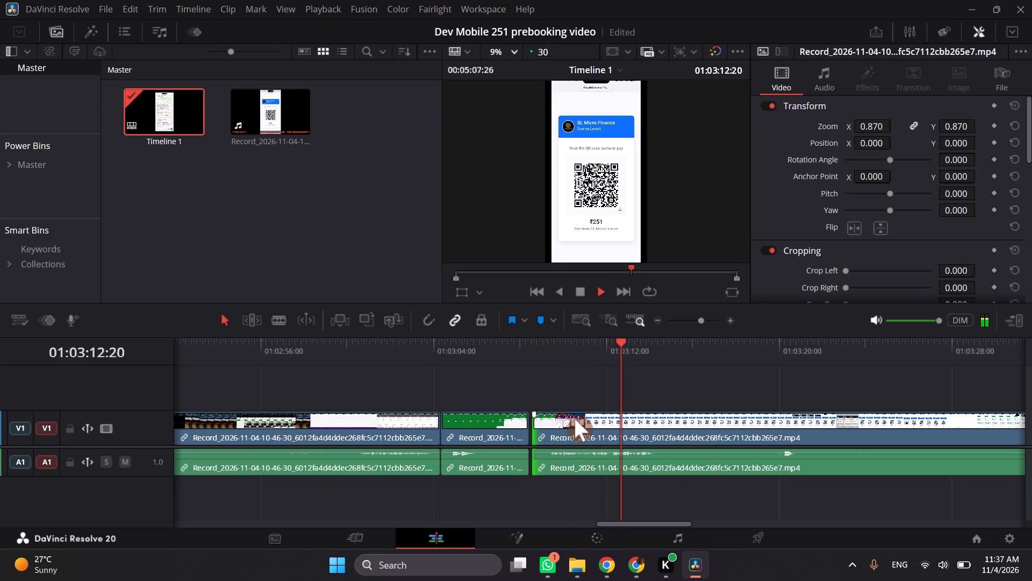
key("space")
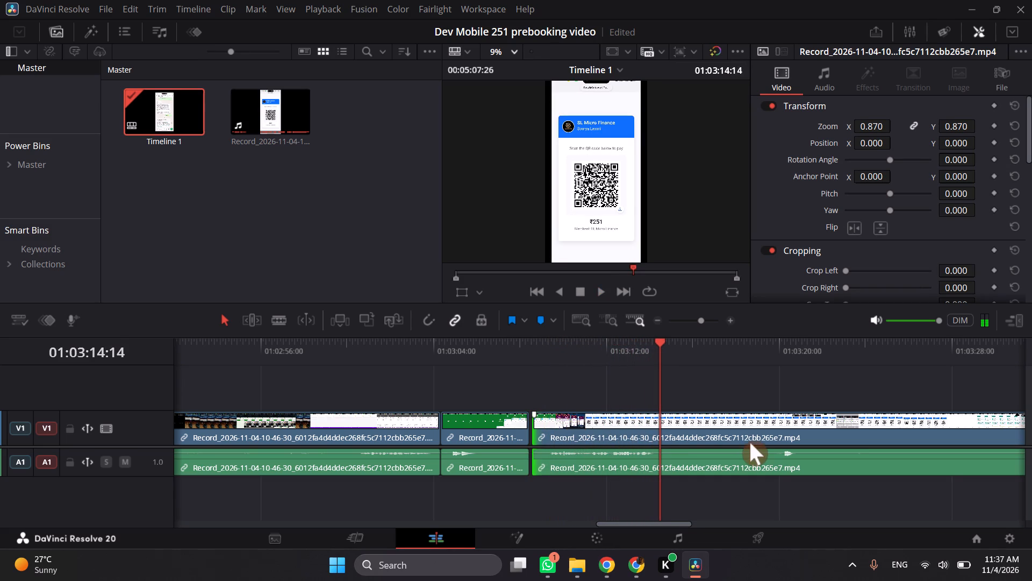
left_click(780, 366)
key("space")
left_click(781, 356)
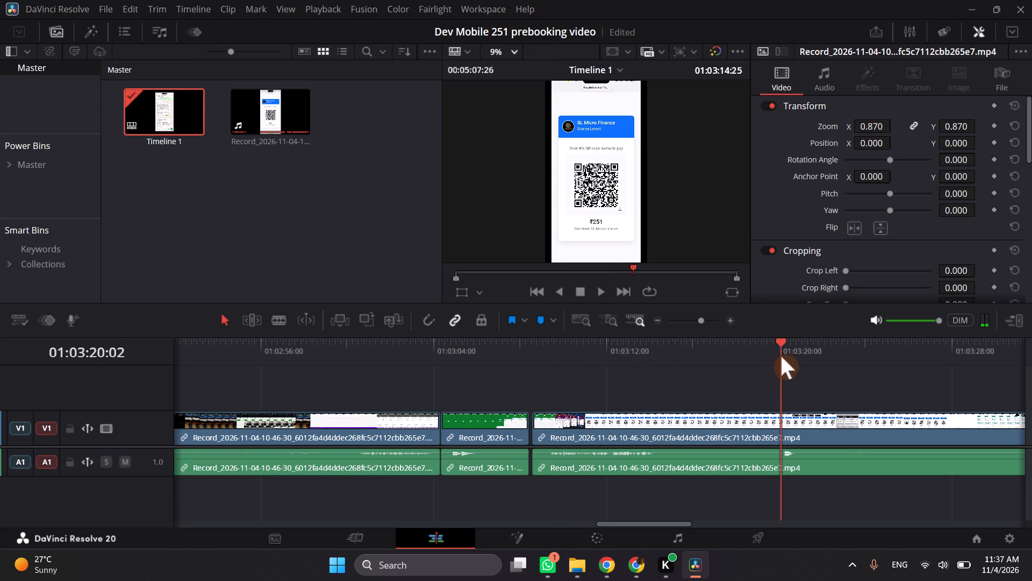
key("space")
key("space")
key("space")
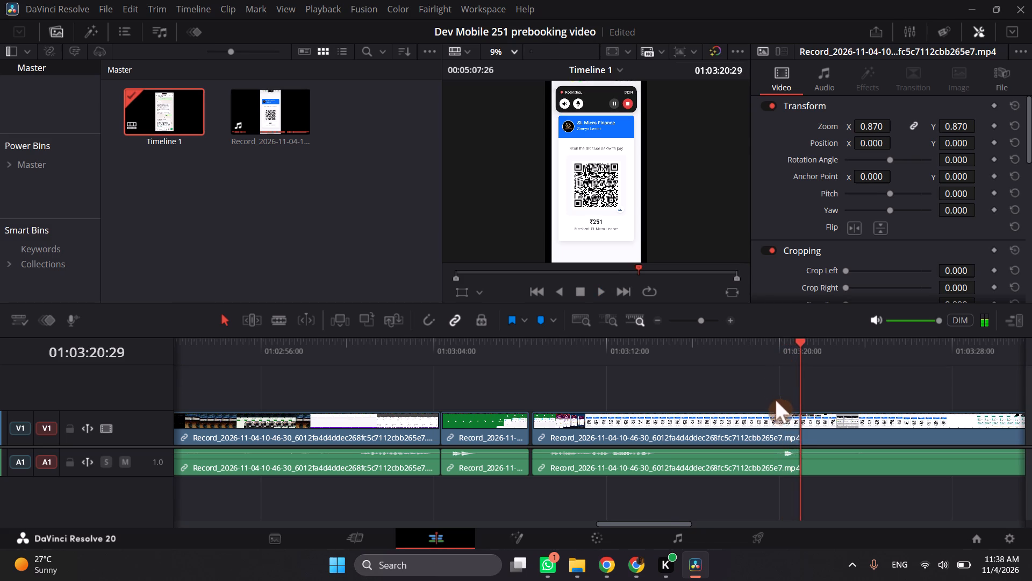
Scrub from the QR code wait to the DevMobile booking receipt, and split the recording at 01:03:32:21 on the receipt.
scroll(778, 406, "left", 1)
left_click(825, 355)
key("space")
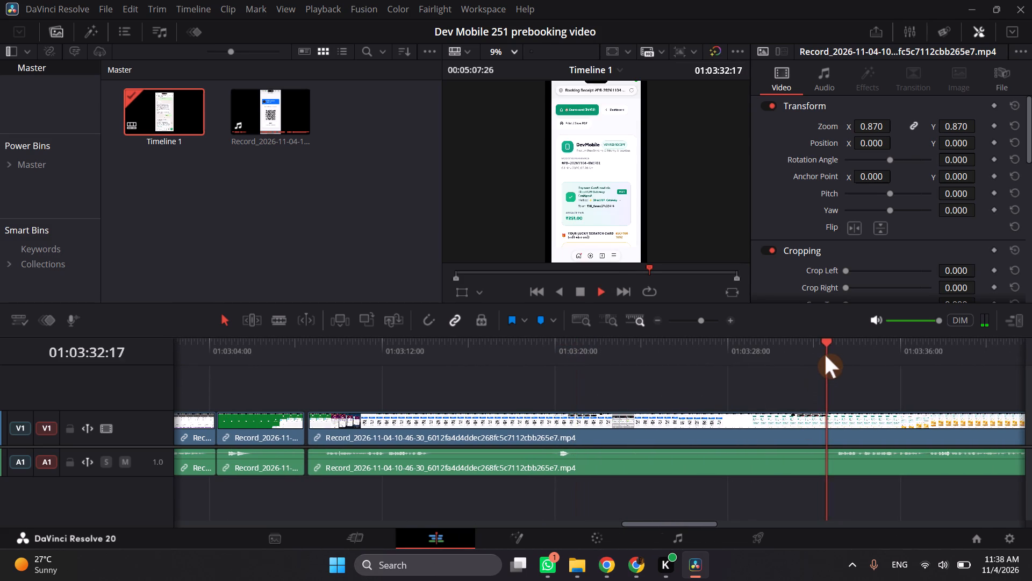
key("space")
left_click(640, 346)
key("space")
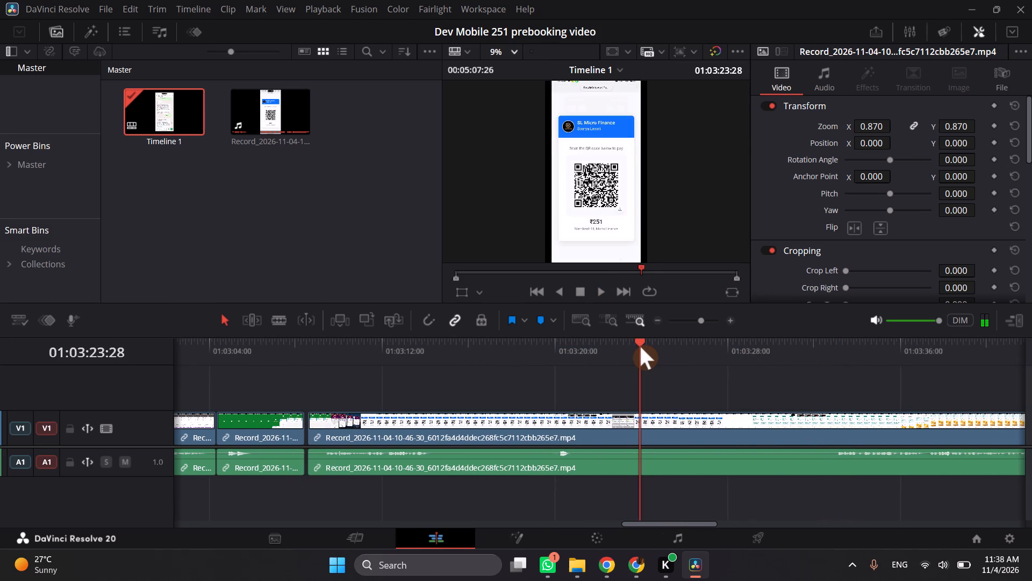
key("space")
left_click_drag(793, 356, 793, 356)
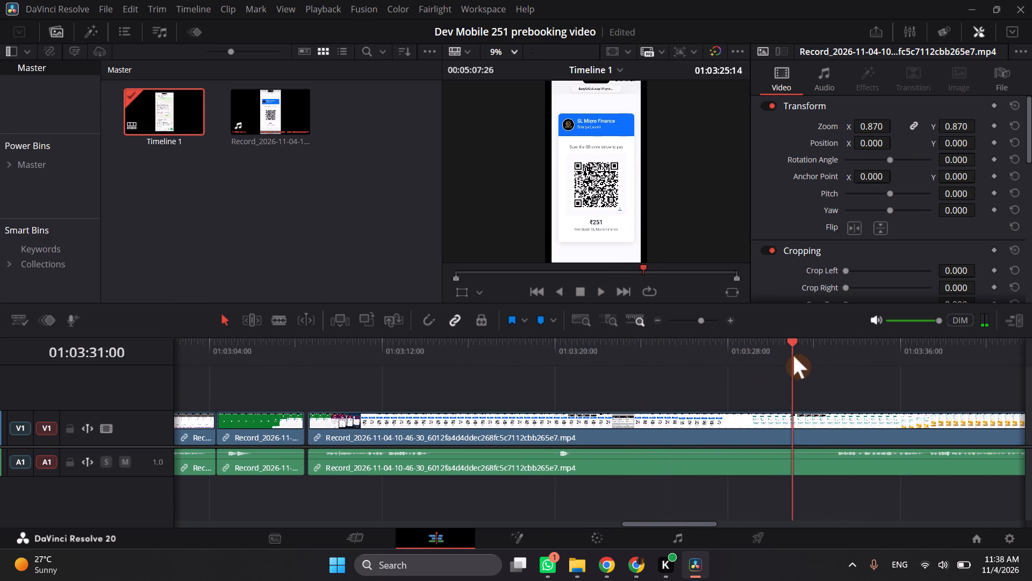
left_click_drag(793, 356, 602, 375)
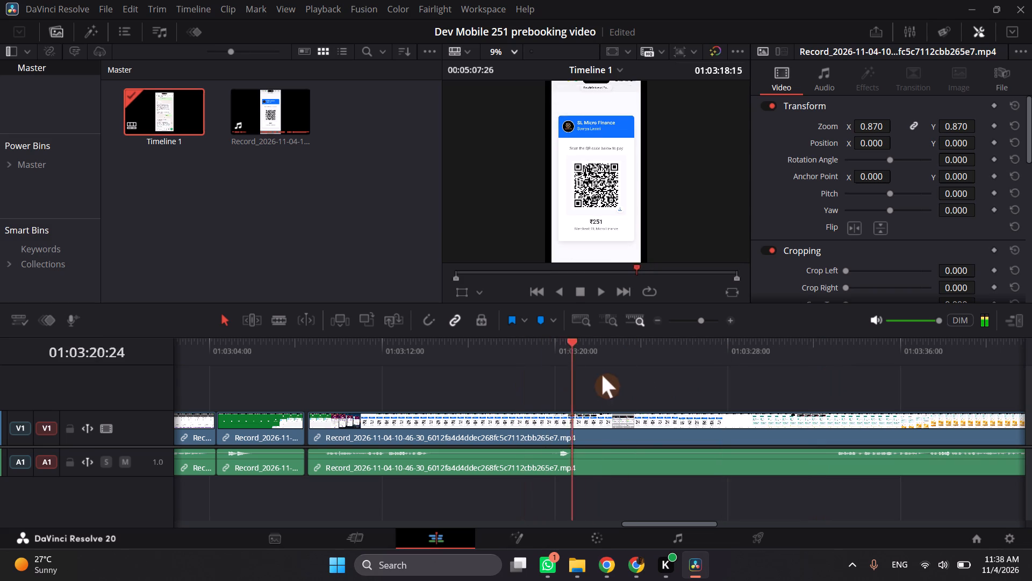
left_click_drag(602, 375, 829, 377)
left_click(829, 377)
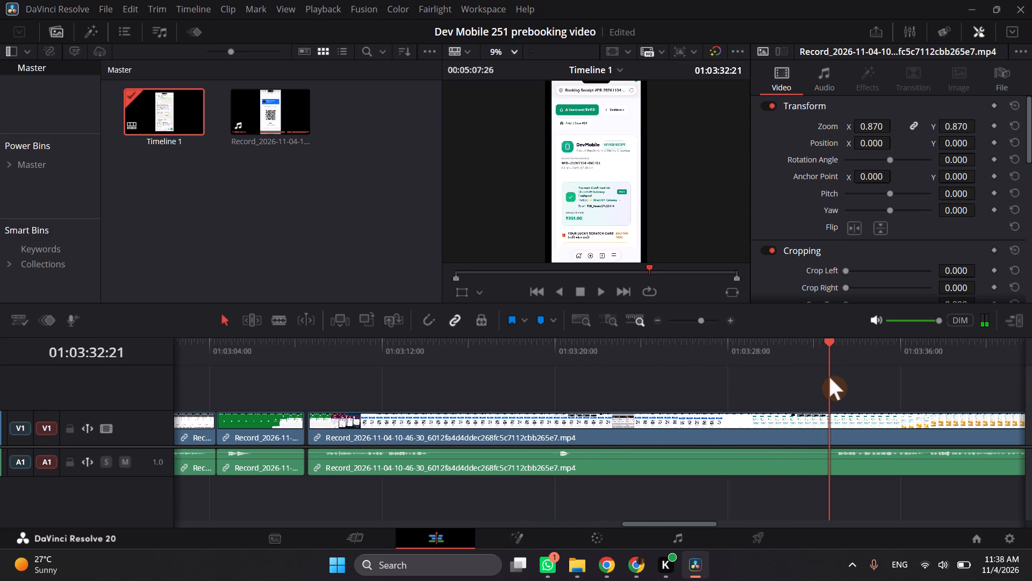
key("ctrl+b")
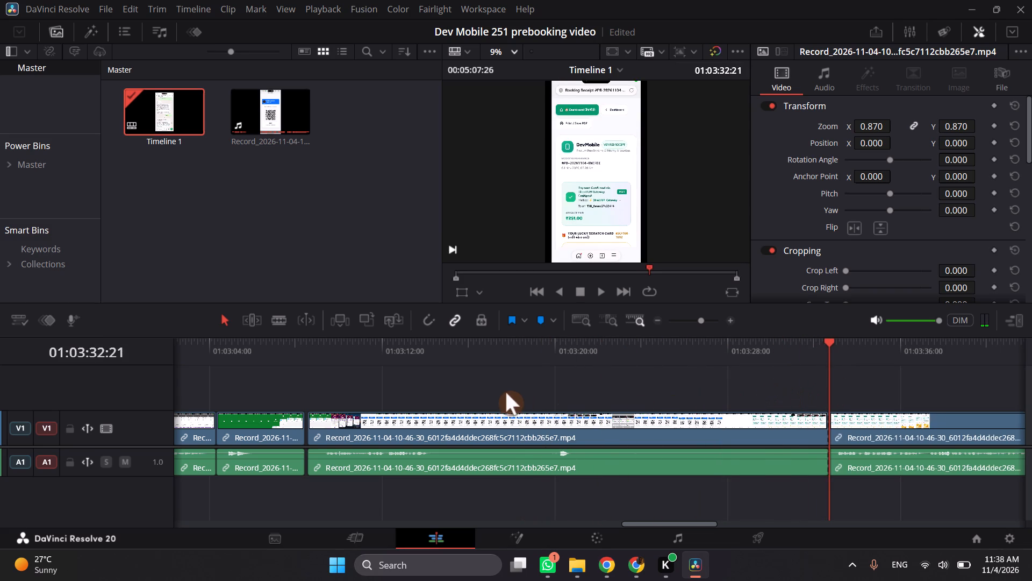
Split the recording at 01:03:15:07 on the QR code page and delete the waiting section up to 01:03:32:21, closing the gap.
left_click(453, 350)
key("ctrl+b")
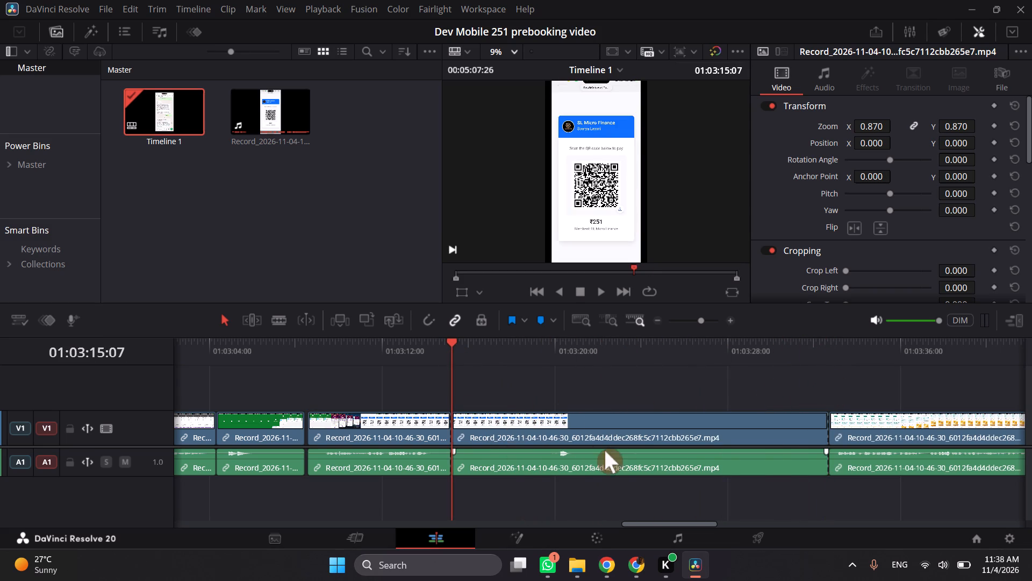
left_click(614, 463)
key("BackSpace")
left_click(614, 463)
key("BackSpace")
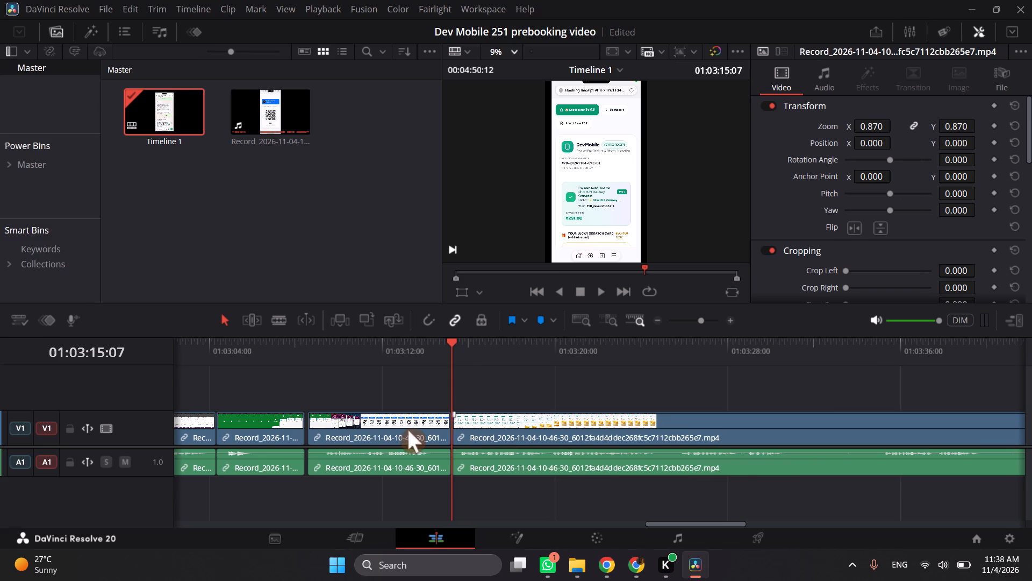
Review the end of the Payment Successful clip, and scrub the earlier QR scanner and photo picker footage for further cuts.
left_click(298, 371)
left_click(295, 360)
key("space")
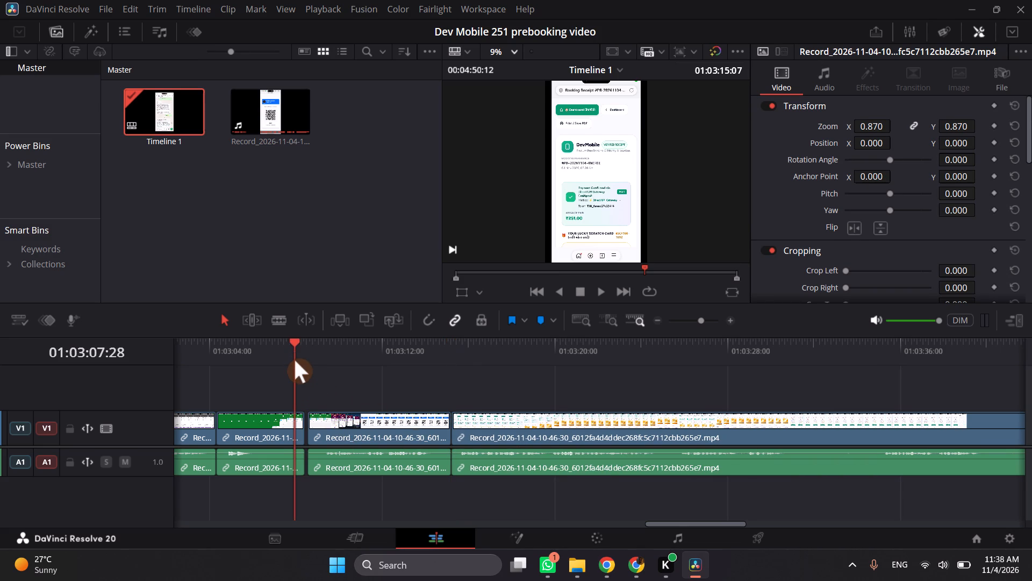
key("space")
scroll(279, 418, "right", 1)
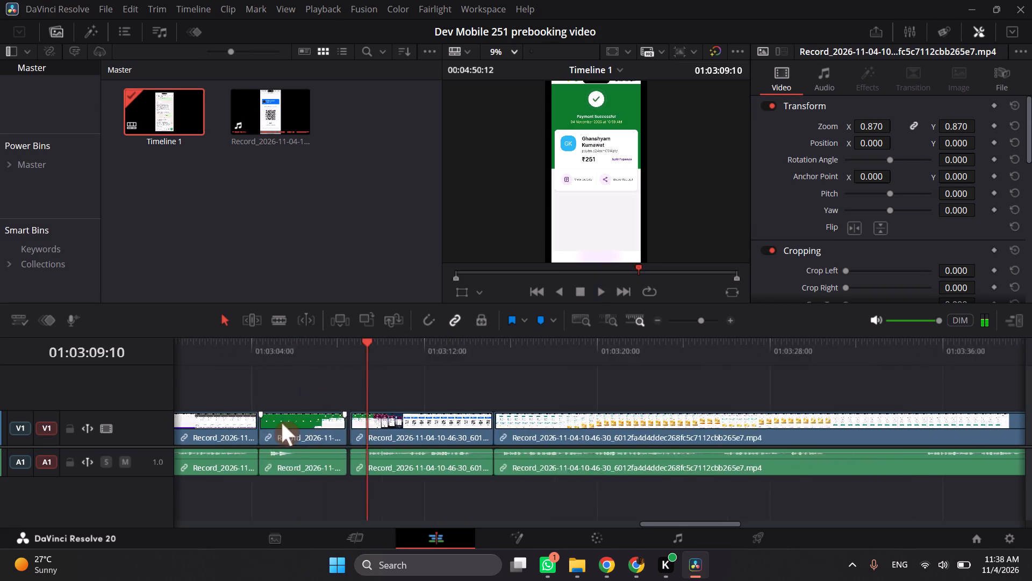
scroll(282, 423, "right", 1)
left_click_drag(451, 365, 540, 370)
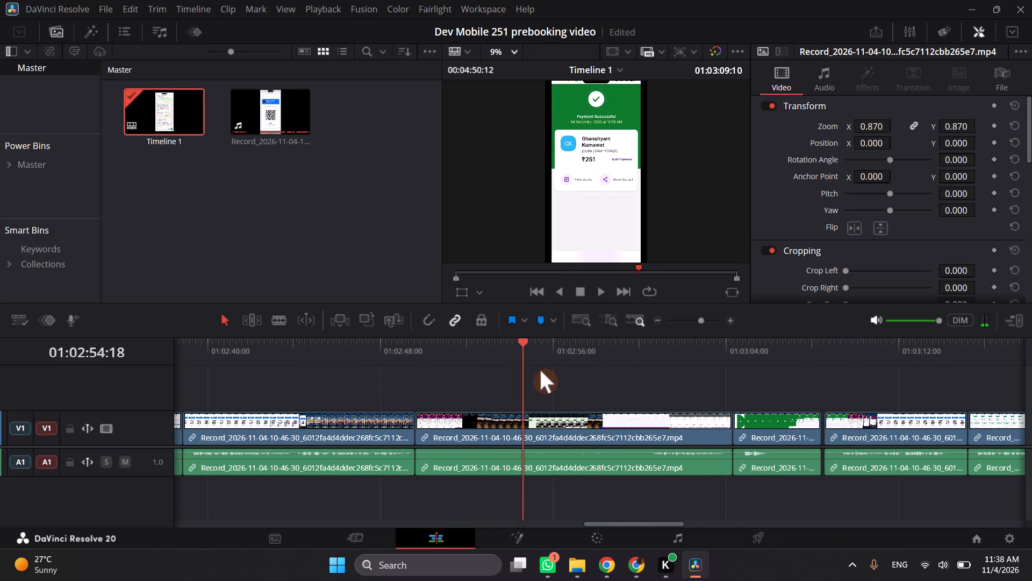
left_click_drag(540, 370, 562, 374)
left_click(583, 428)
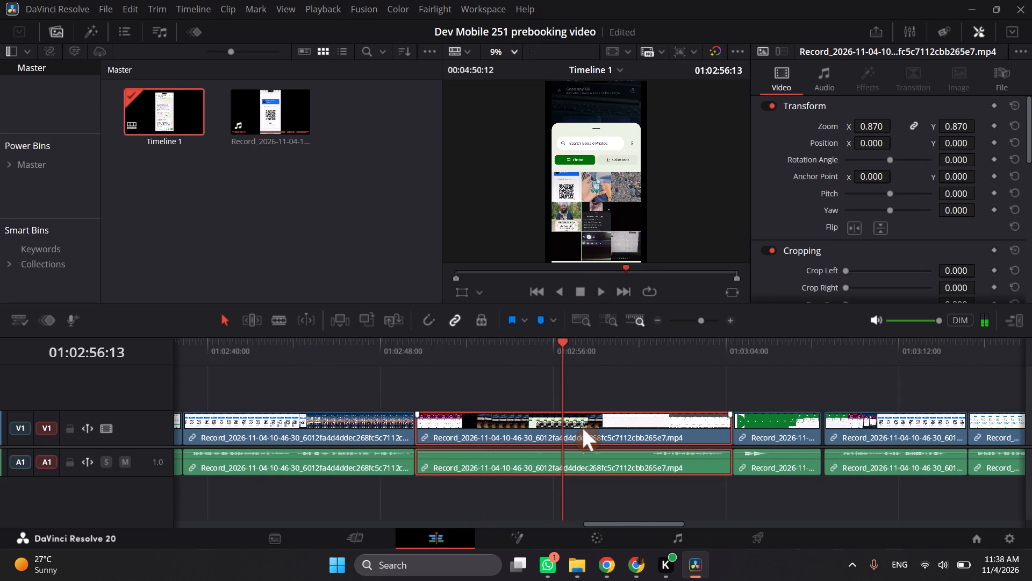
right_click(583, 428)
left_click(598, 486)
Split the payment clip at 01:03:00:14 on the ₹251 Pay screen.
left_click_drag(643, 359, 665, 369)
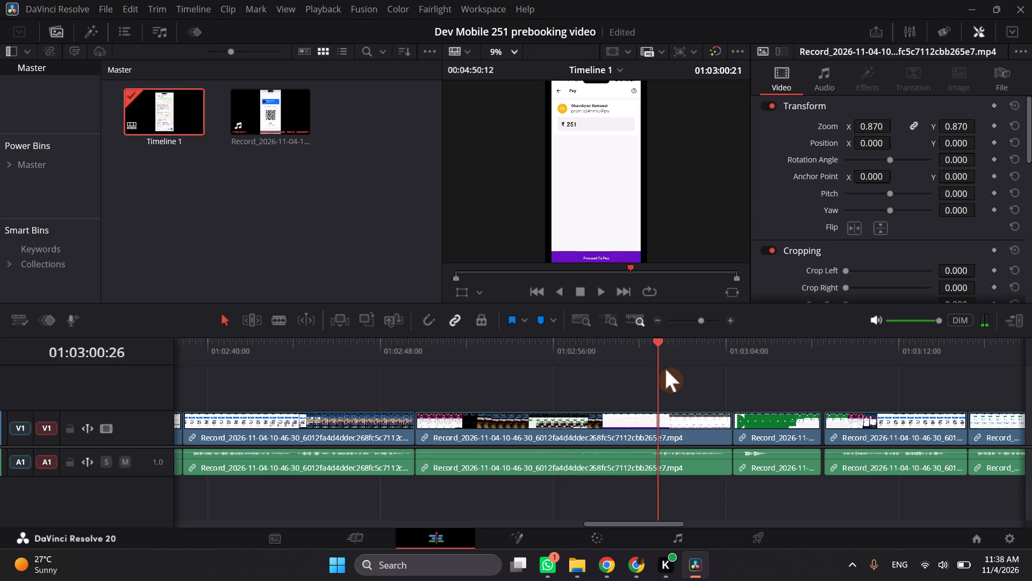
left_click_drag(665, 369, 650, 364)
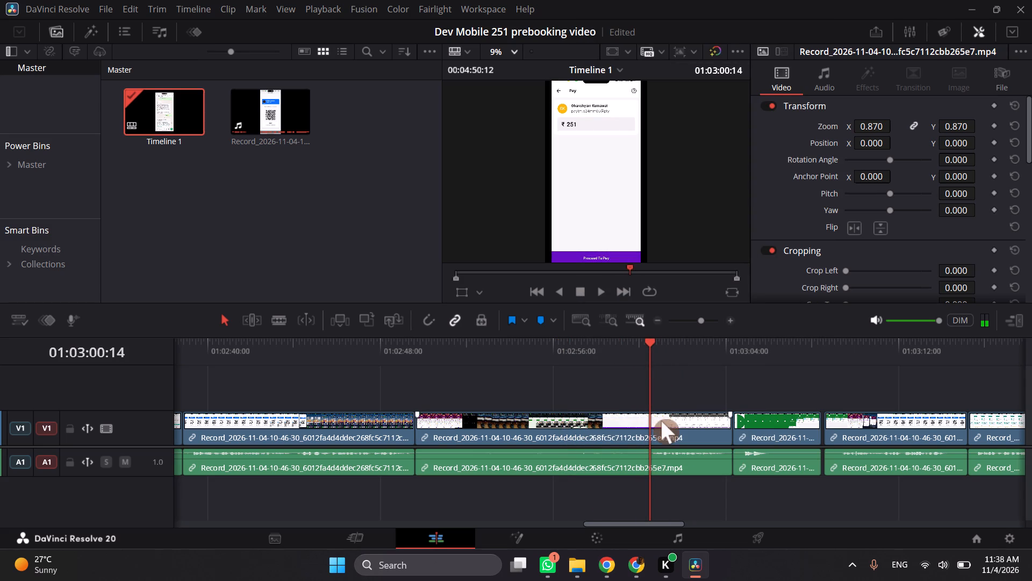
key("ctrl+b")
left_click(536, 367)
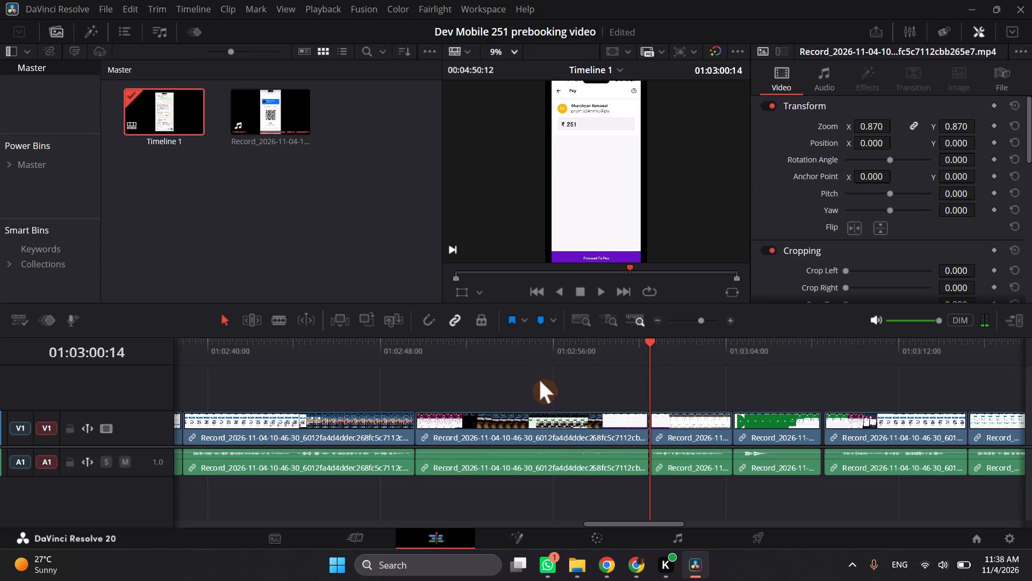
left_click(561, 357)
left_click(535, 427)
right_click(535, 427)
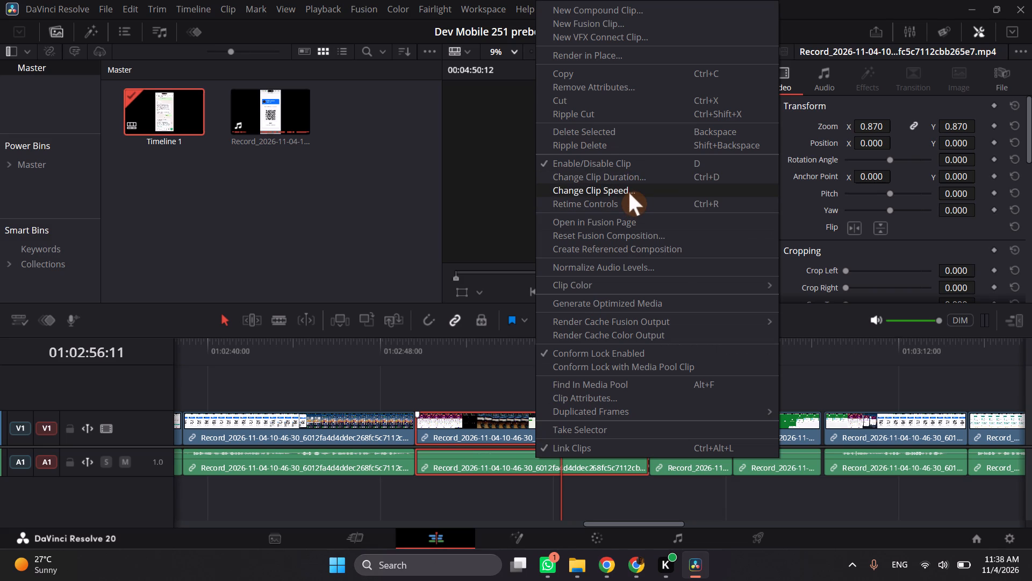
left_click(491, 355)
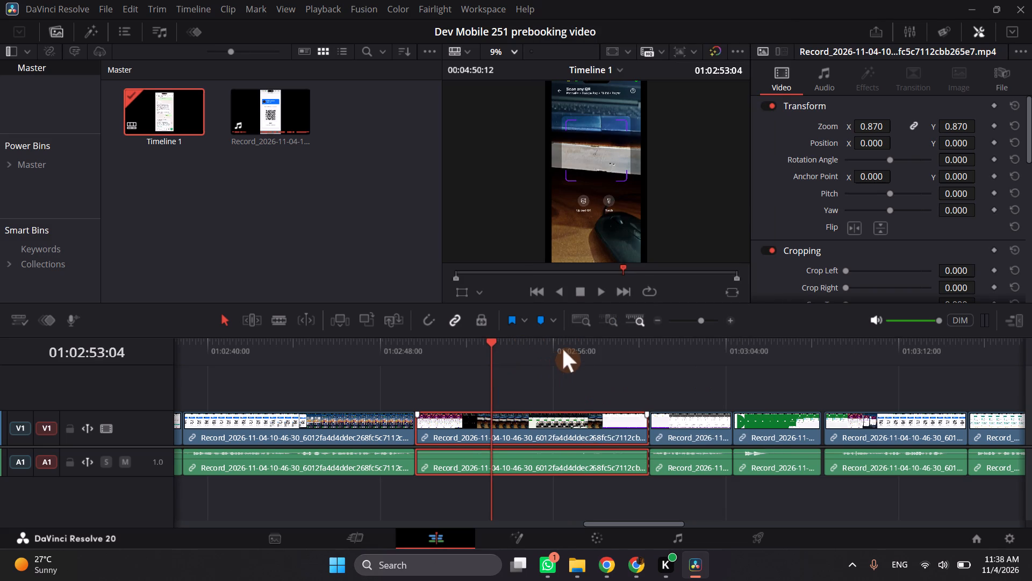
Play the payment footage into the Payment Successful clip, and trim that clip's end back to the full green checkmark screen.
left_click_drag(565, 349, 583, 347)
left_click_drag(633, 355, 677, 348)
key("space")
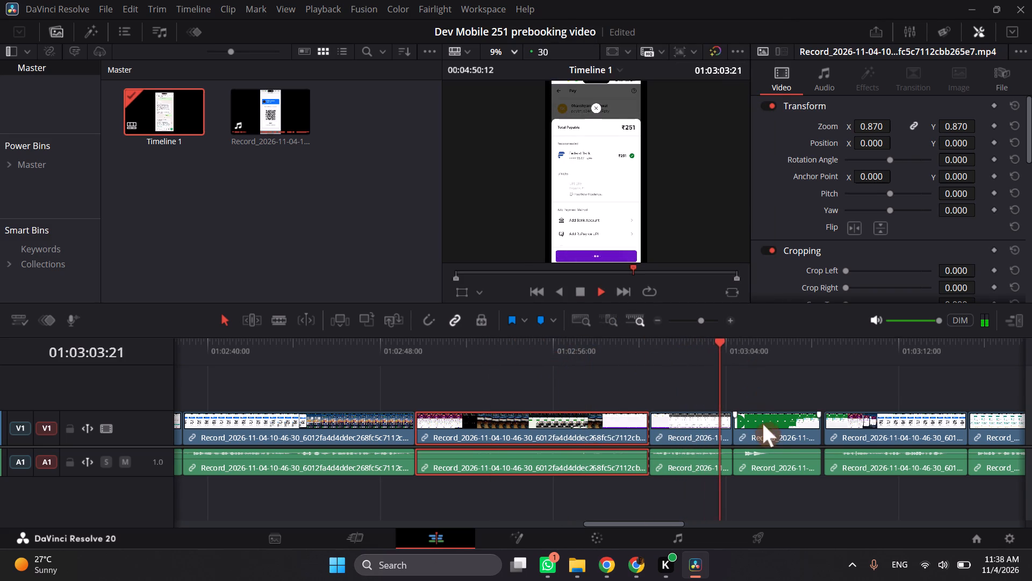
key("space")
key("space")
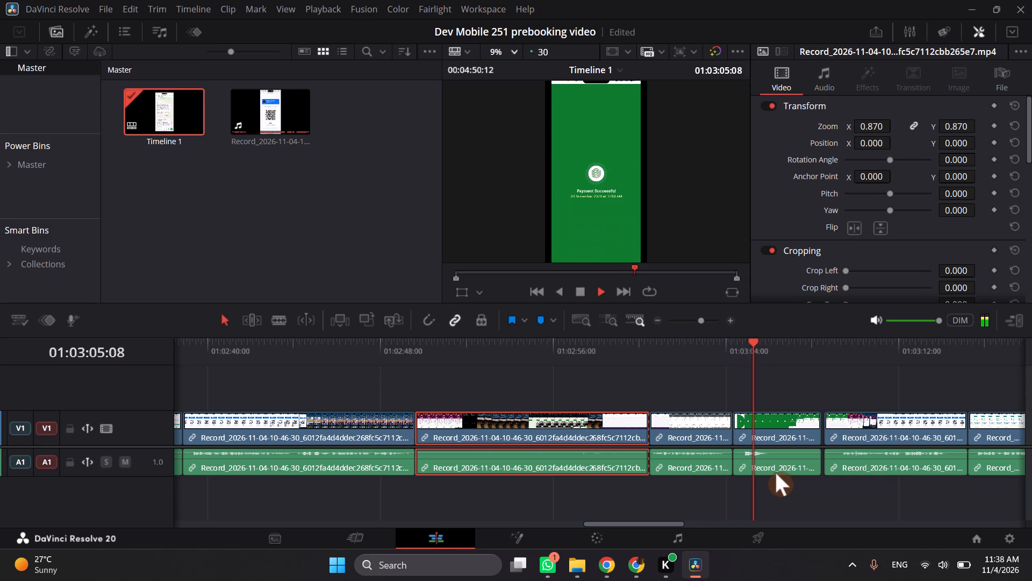
key("space")
left_click(798, 460)
left_click_drag(819, 460, 784, 460)
key("space")
key("space")
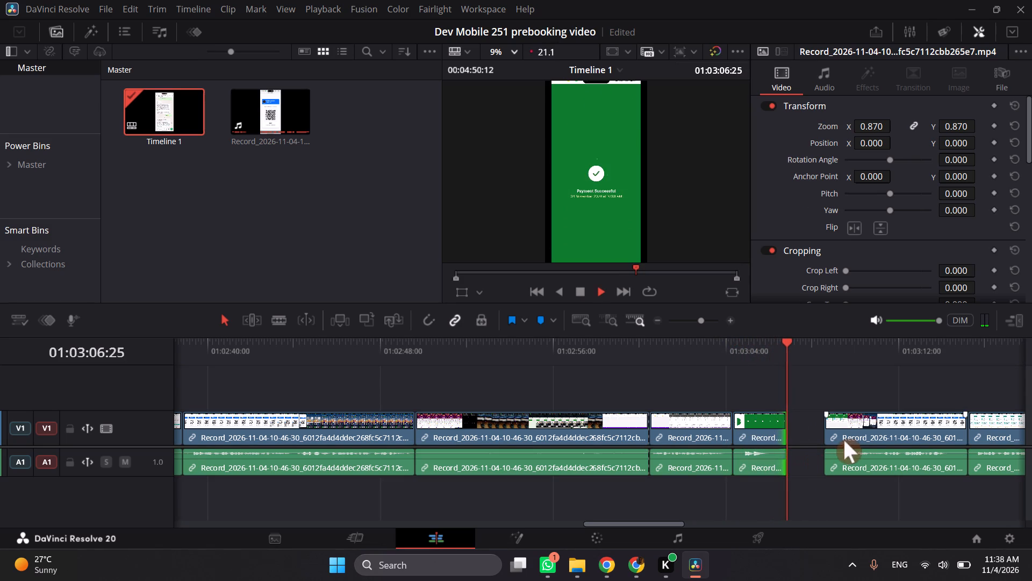
Move the clip following Payment Successful back against it, closing the gap, and play across the join.
left_click_drag(866, 426, 822, 433)
key("space")
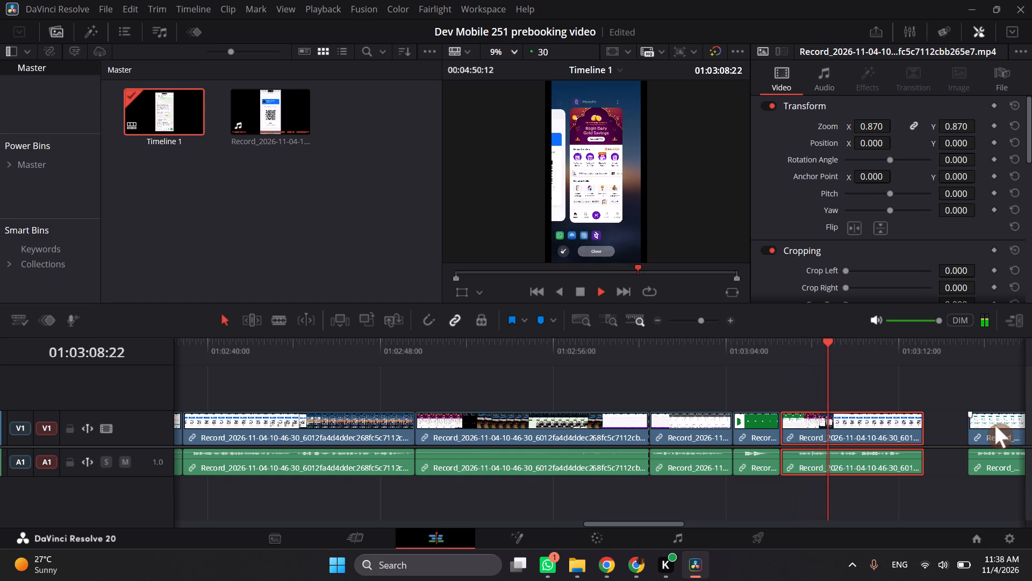
key("space")
Move the booking receipt clip back so it slightly overlaps and trims the end of the QR code page clip.
left_click_drag(993, 427, 940, 431)
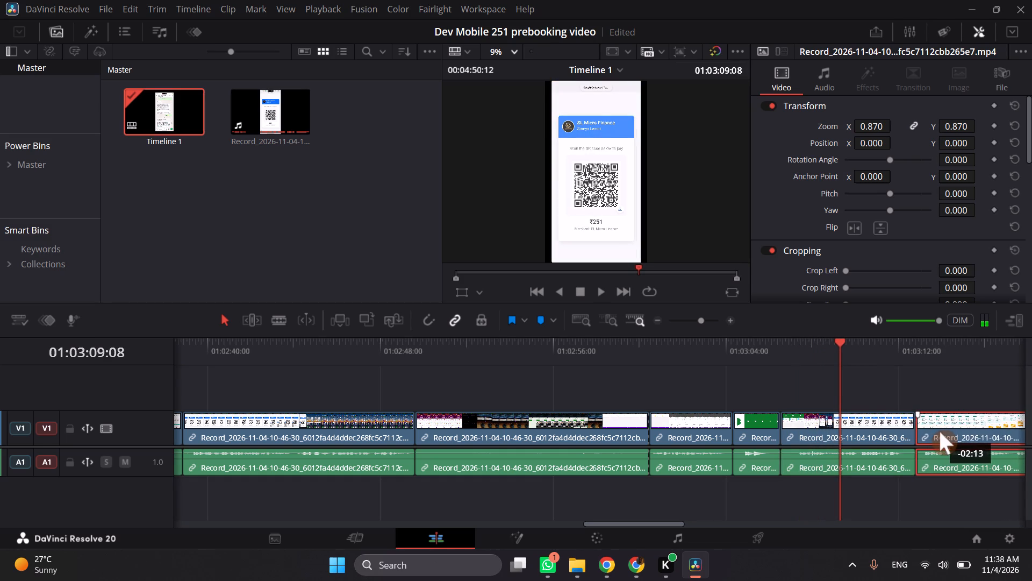
left_click_drag(940, 431, 939, 431)
key("space")
scroll(939, 431, "left", 1)
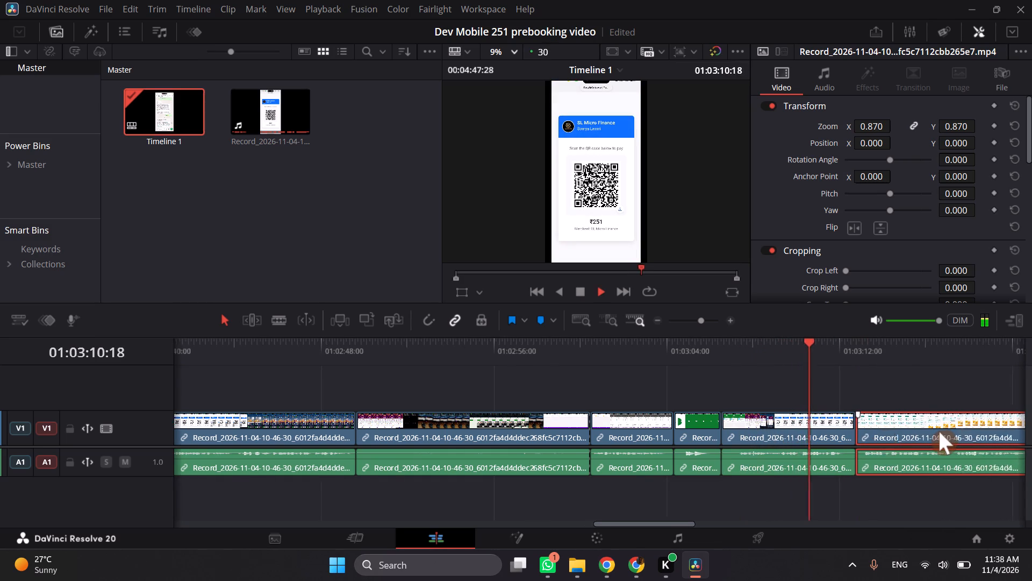
scroll(939, 431, "left", 1)
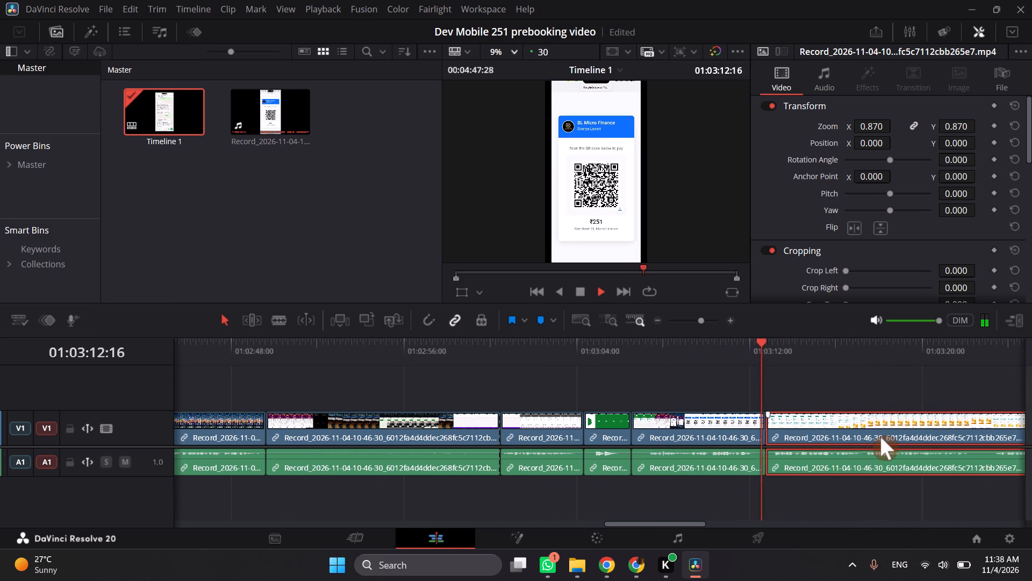
key("space")
left_click_drag(826, 434, 818, 436)
Play the booking receipt footage and replay the join from the QR code page around 01:03:12:00.
key("space")
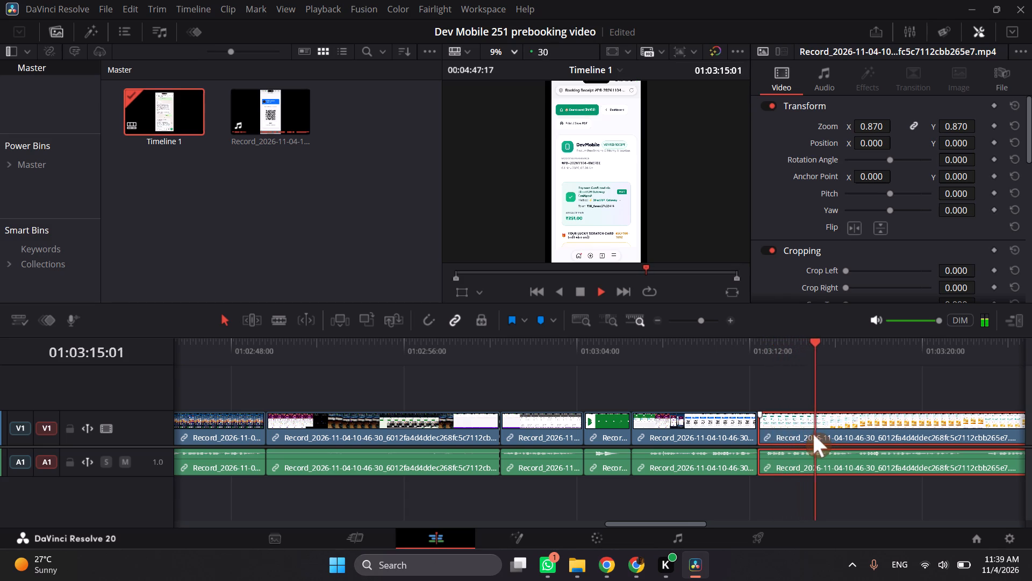
scroll(813, 435, "left", 1)
key("space")
left_click(730, 365)
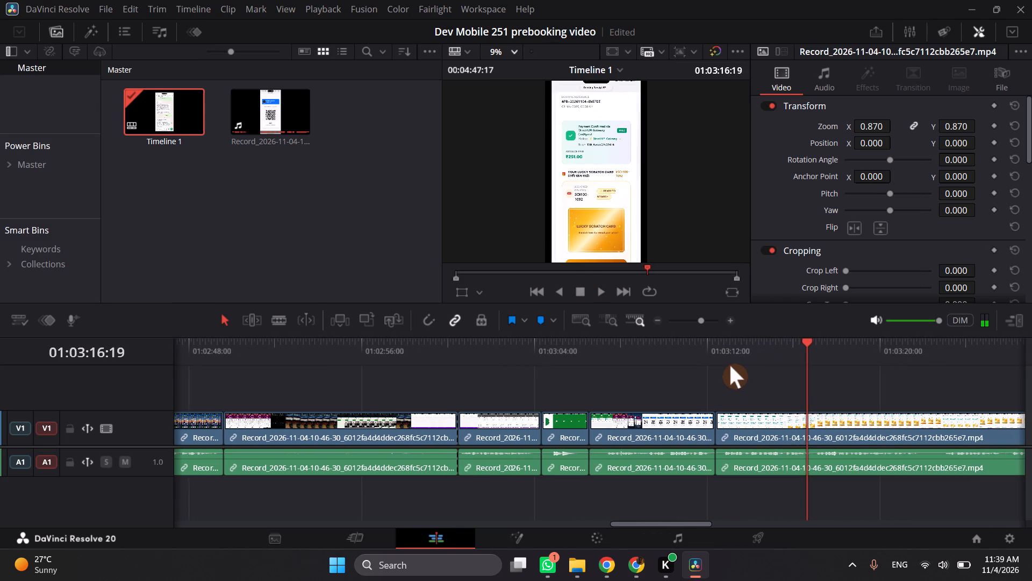
key("space")
left_click(732, 356)
key("space")
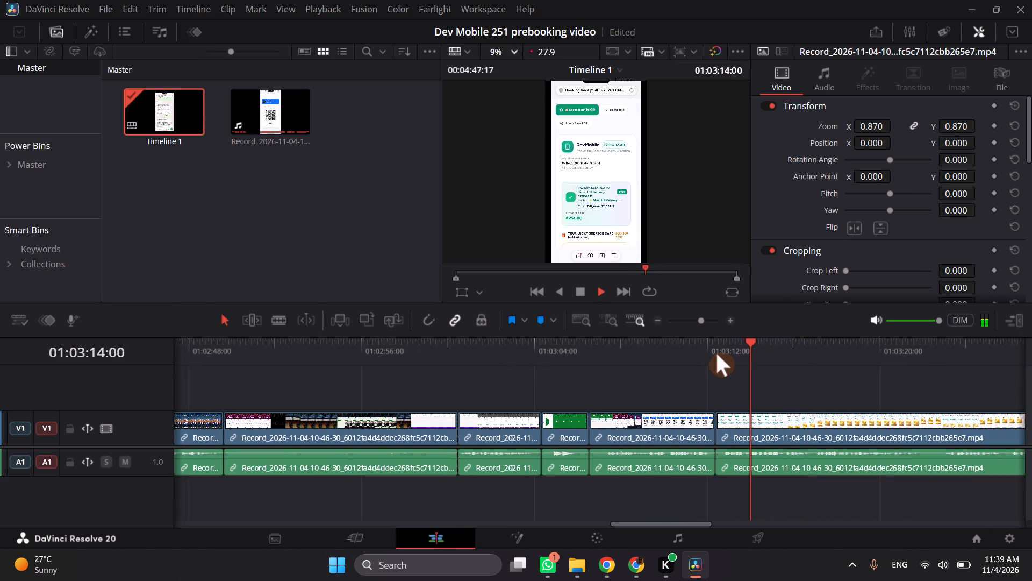
left_click(716, 353)
key("space")
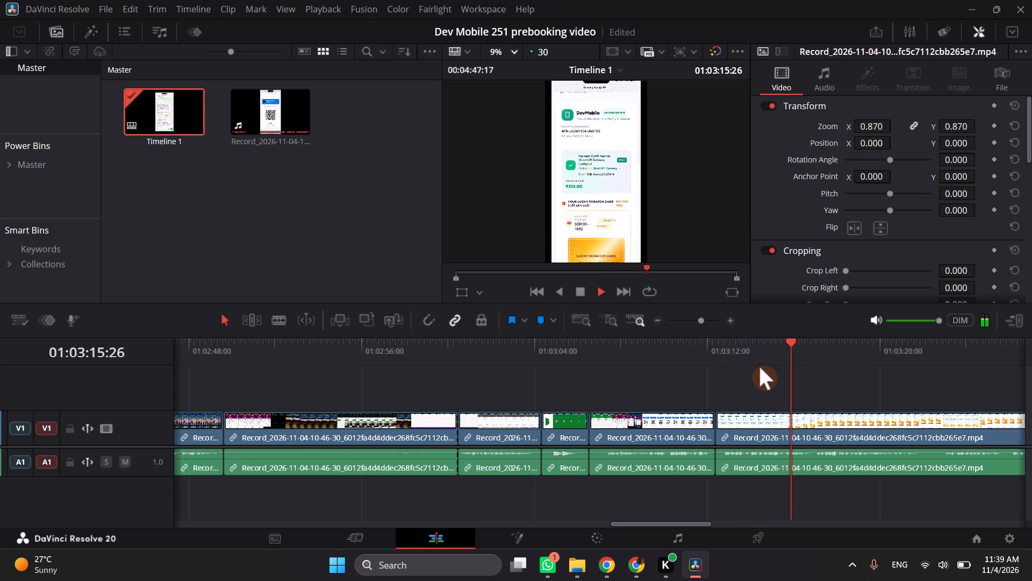
Play on to the Lucky Scratch Card screen and split the booking receipt clip at 01:03:22:00.
scroll(759, 367, "left", 1)
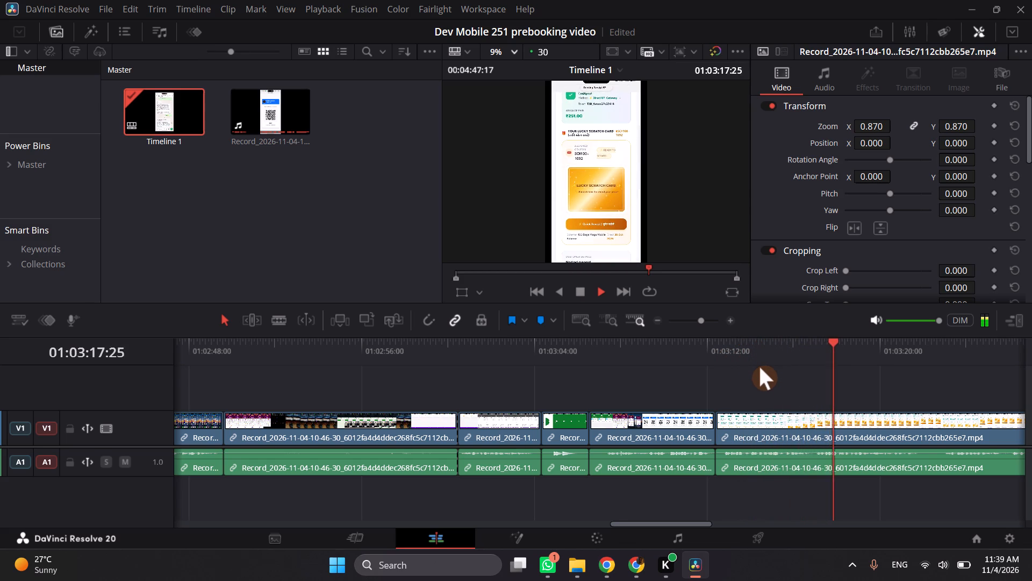
scroll(759, 367, "left", 1)
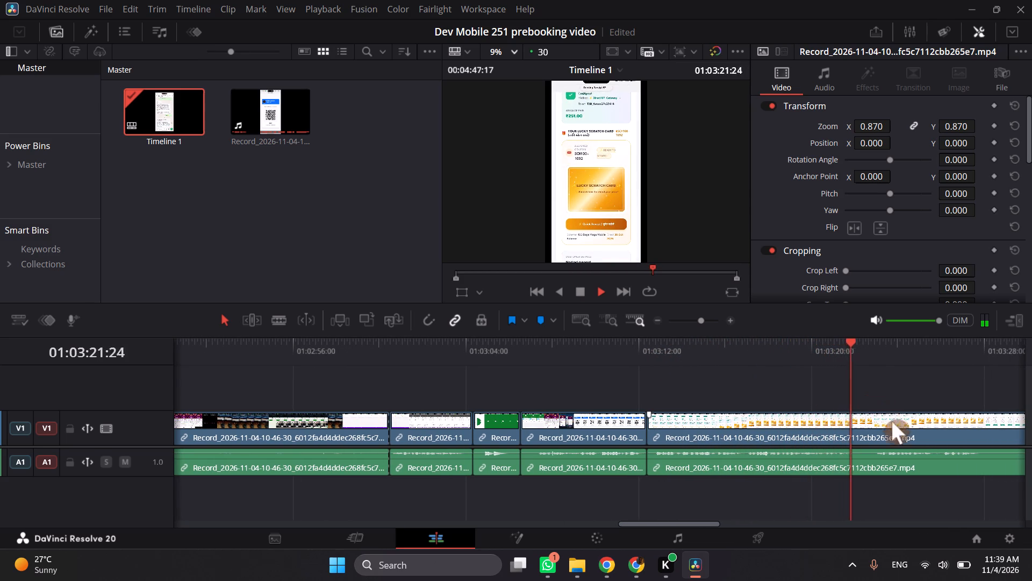
key("space")
key("space")
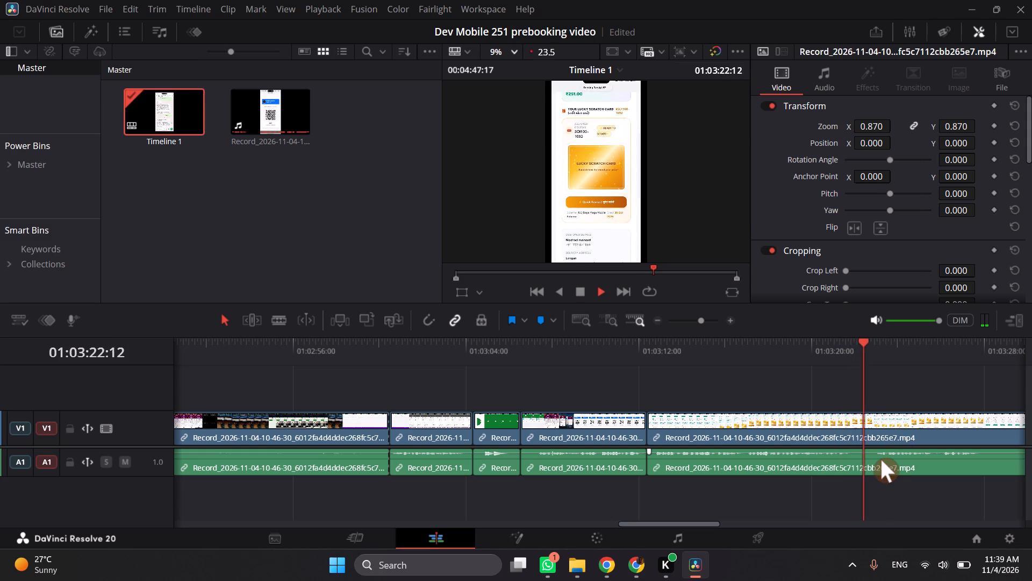
key("space")
left_click(856, 364)
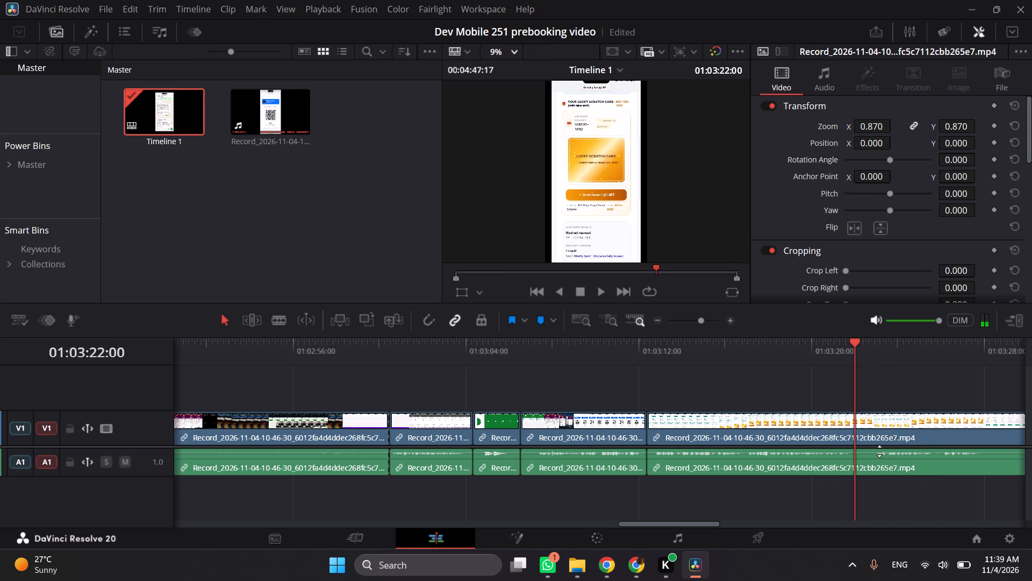
key("ctrl+b")
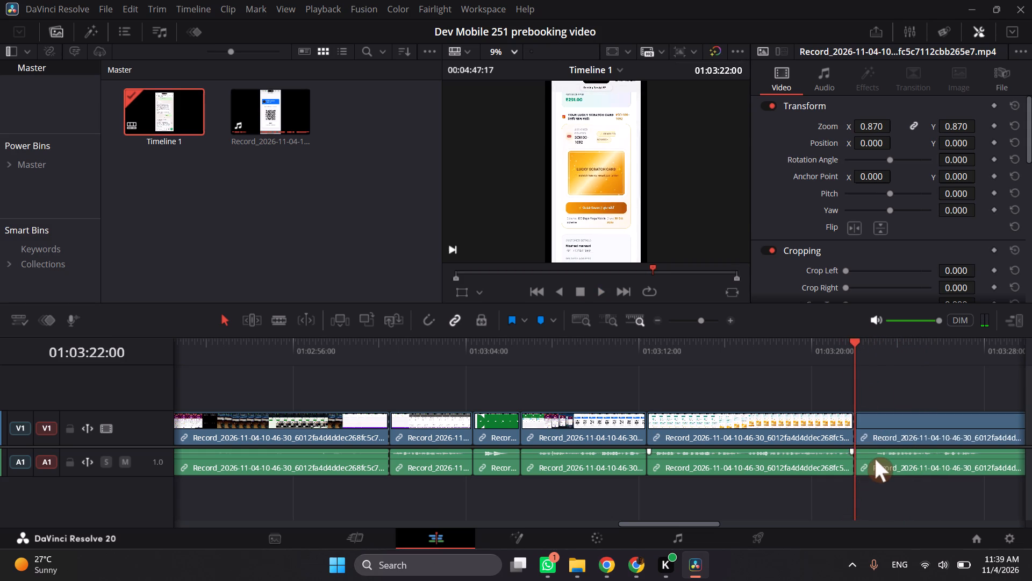
Trim under a second off the start of the part after the 01:03:22:00 split, and move it back to close the gap.
left_click(877, 458)
left_click_drag(862, 460, 878, 463)
left_click_drag(895, 431, 879, 434)
key("space")
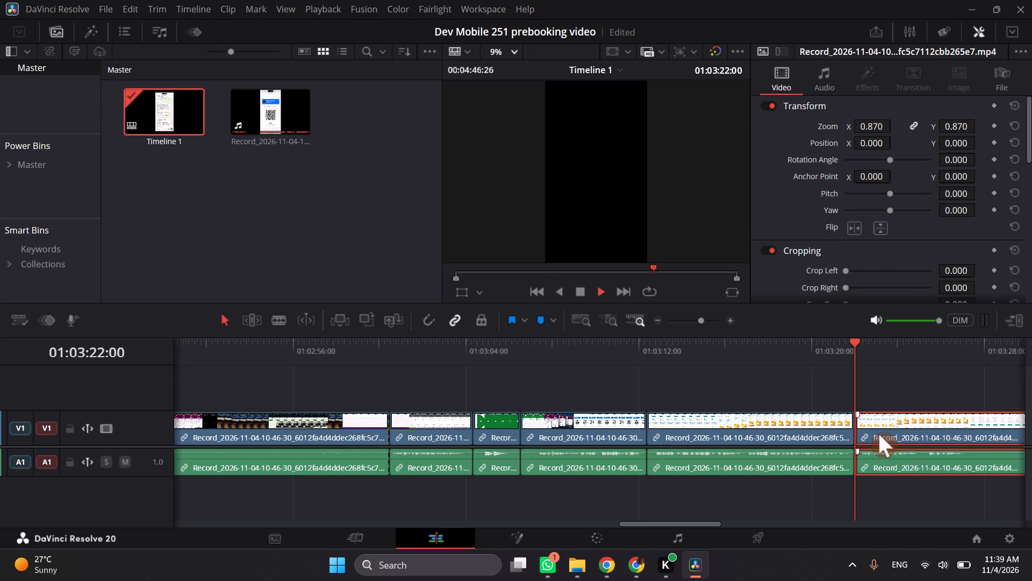
key("space")
left_click(890, 428)
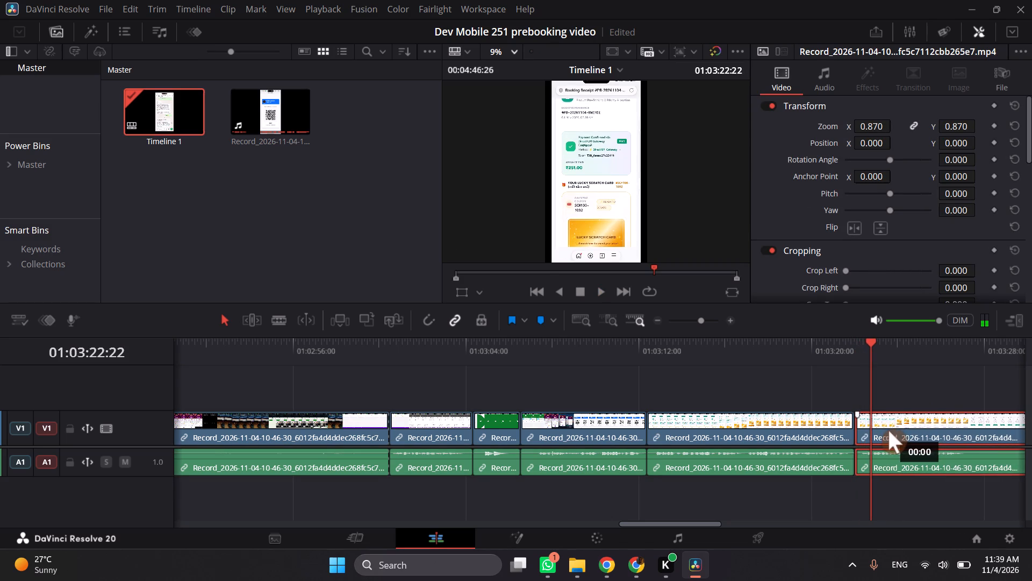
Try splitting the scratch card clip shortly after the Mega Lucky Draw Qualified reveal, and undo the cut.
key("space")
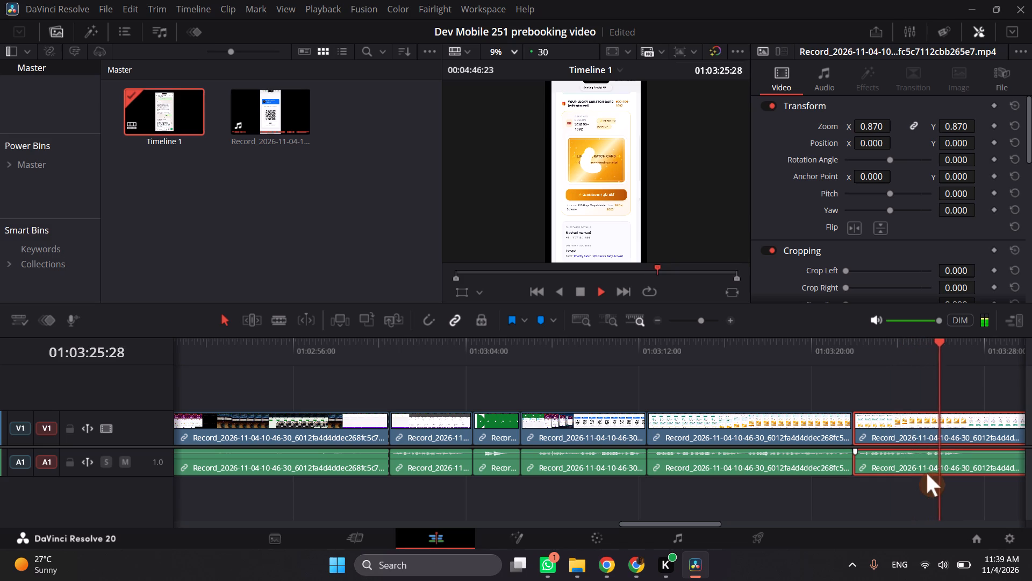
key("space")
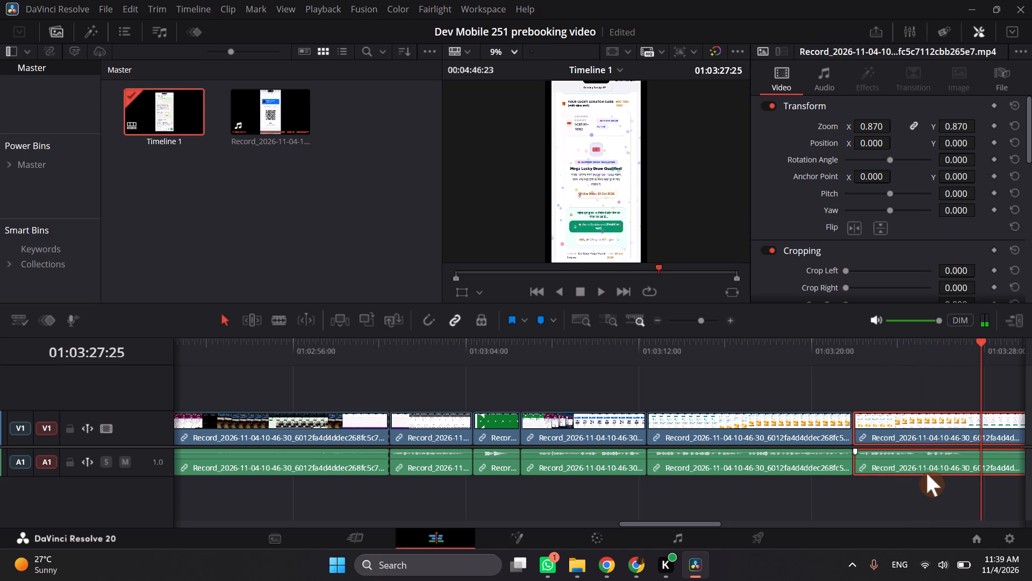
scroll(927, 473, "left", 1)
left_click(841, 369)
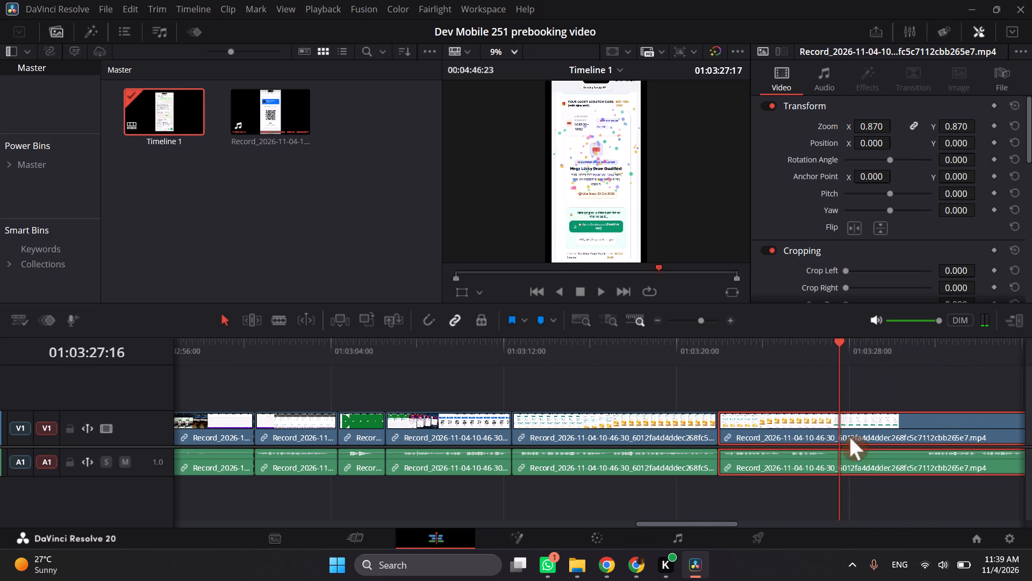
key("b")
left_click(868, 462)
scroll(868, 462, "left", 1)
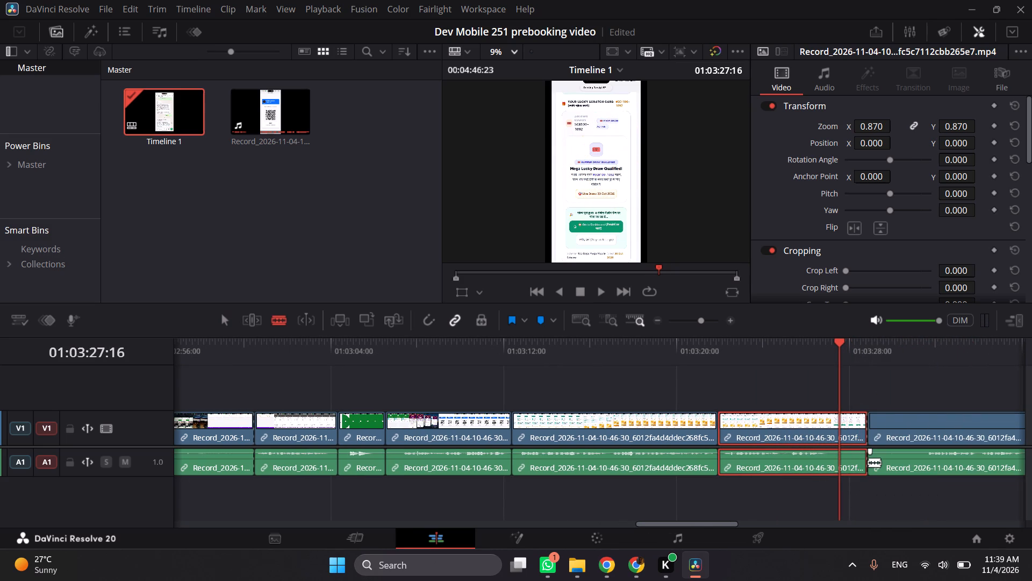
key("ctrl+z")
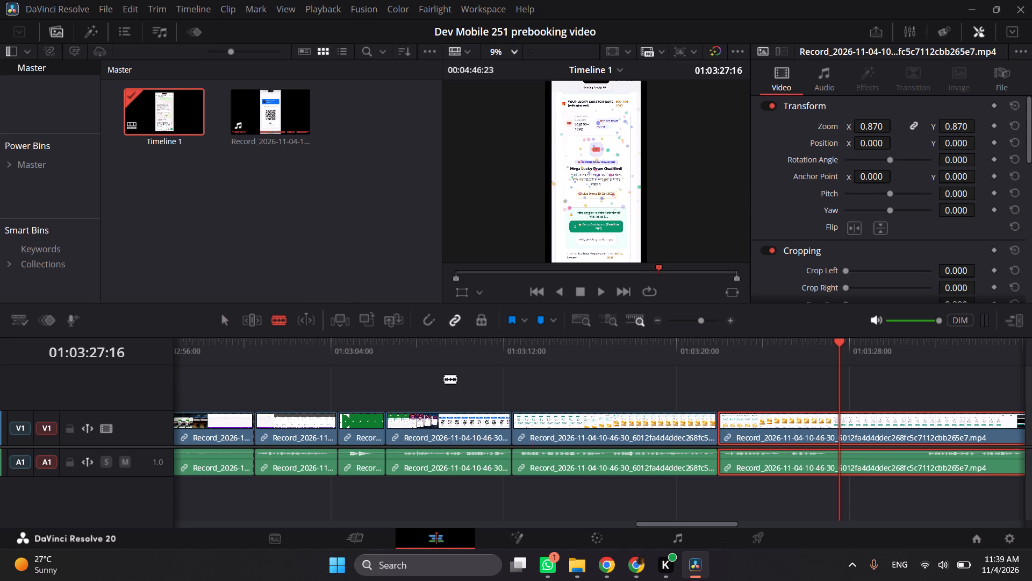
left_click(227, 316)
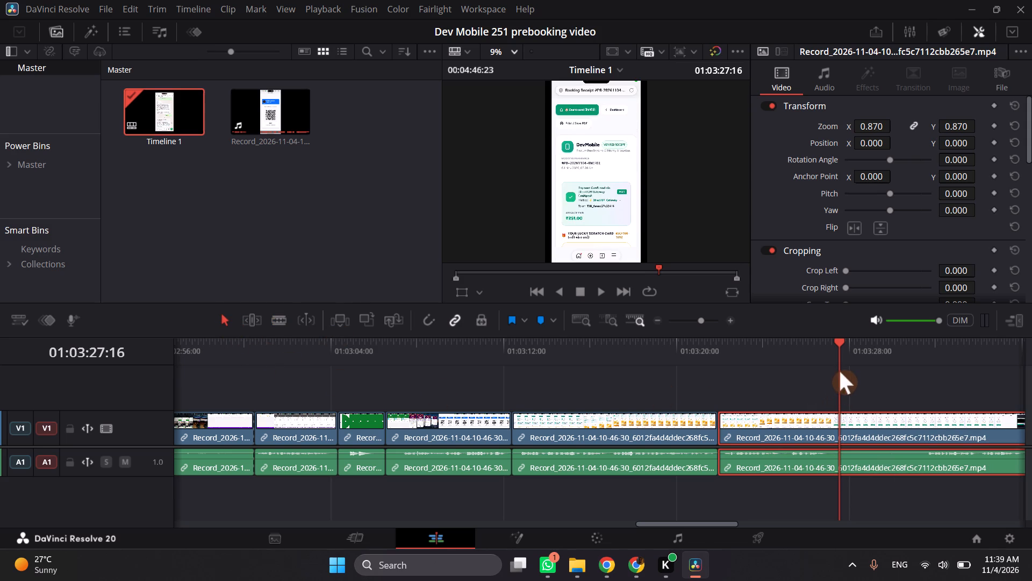
Split the scratch card clip at 01:03:27:11, trim about 4 seconds off the start of the second part, and close the gap.
left_click(836, 359)
key("ctrl+b")
left_click(856, 424)
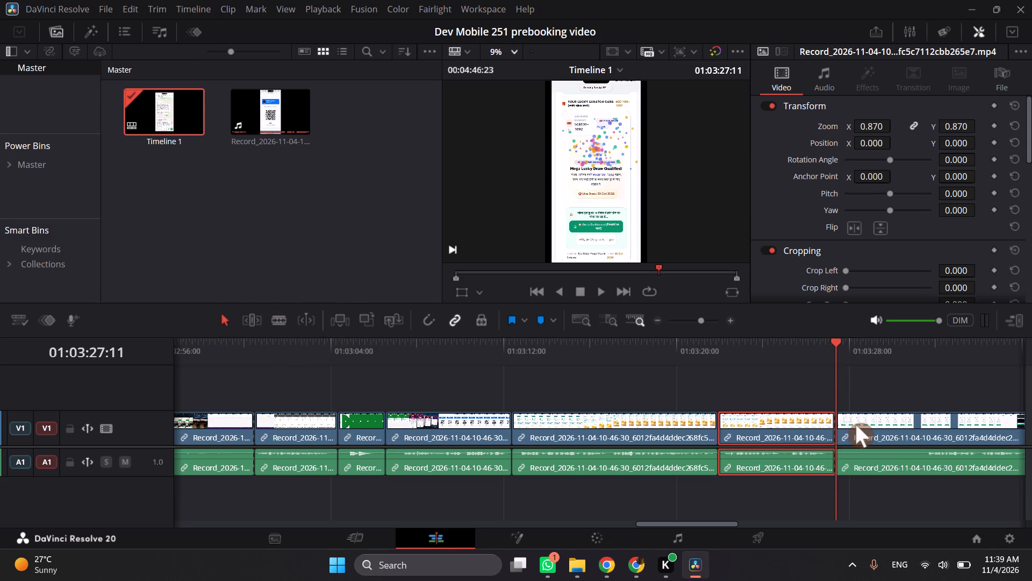
left_click_drag(843, 427, 928, 426)
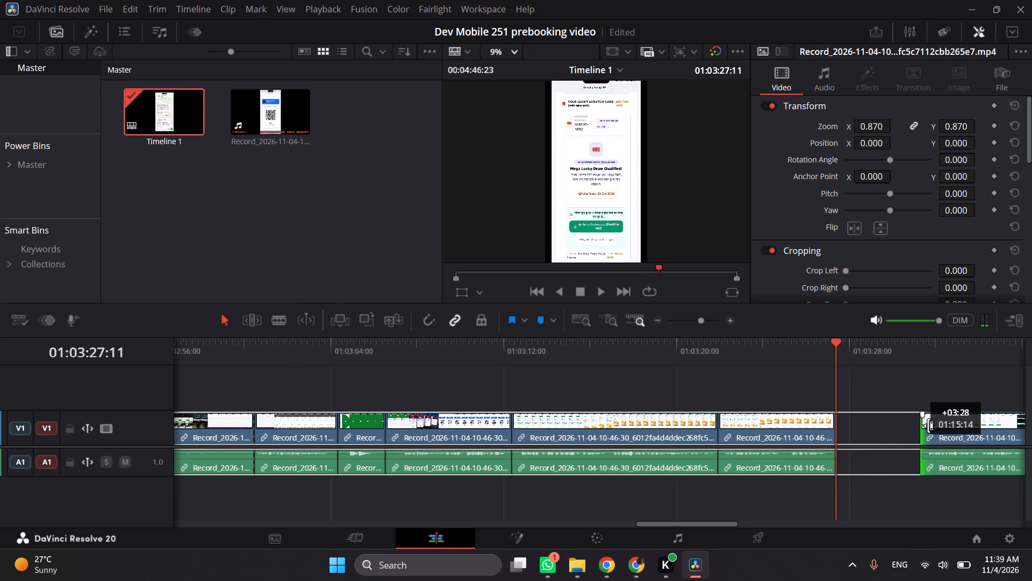
left_click_drag(928, 426, 929, 426)
left_click_drag(947, 426, 856, 435)
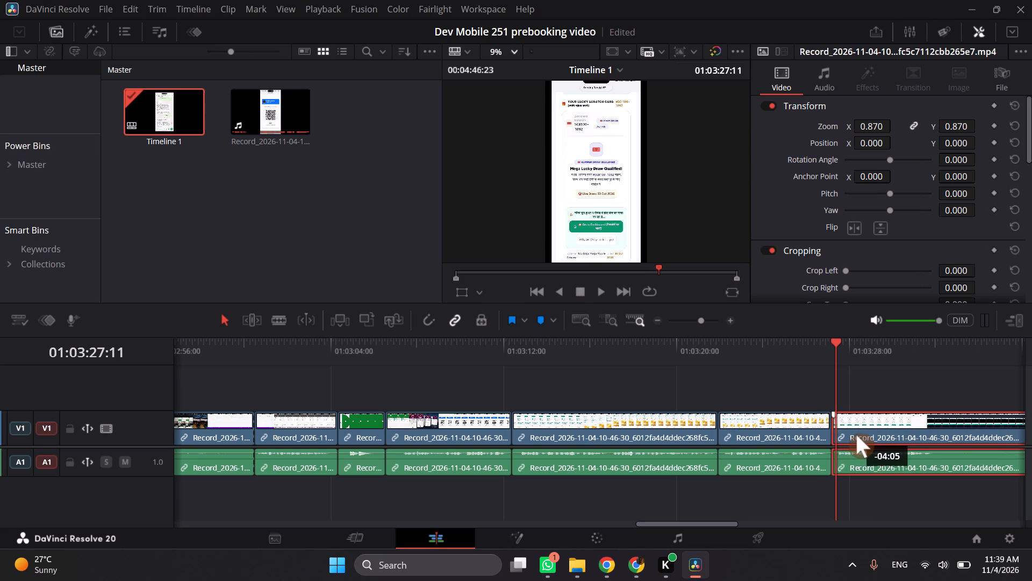
left_click_drag(856, 435, 856, 435)
Play on to the welcome video popup and split the clip at 01:03:32:07.
left_click(822, 362)
key("space")
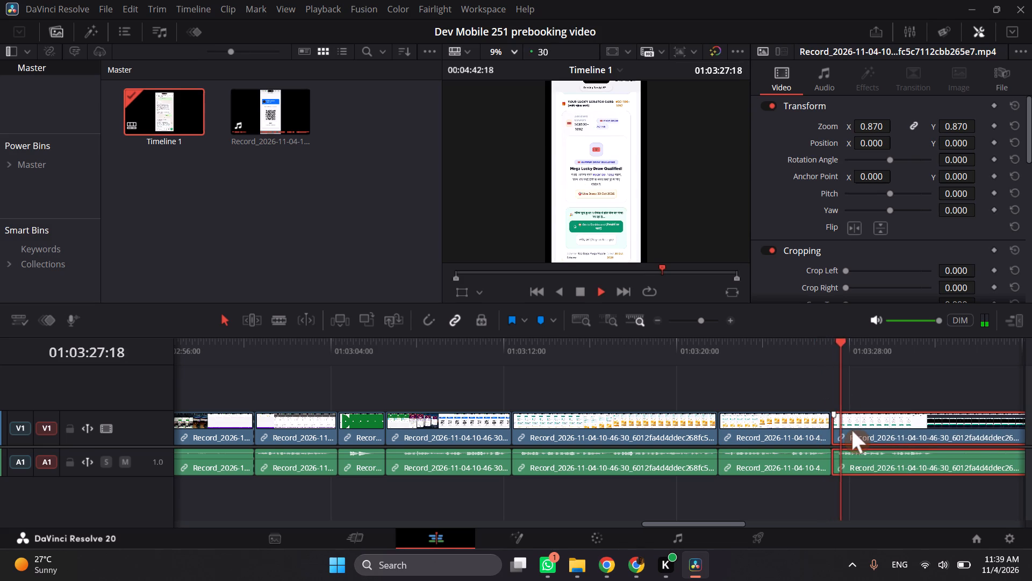
left_click(723, 354)
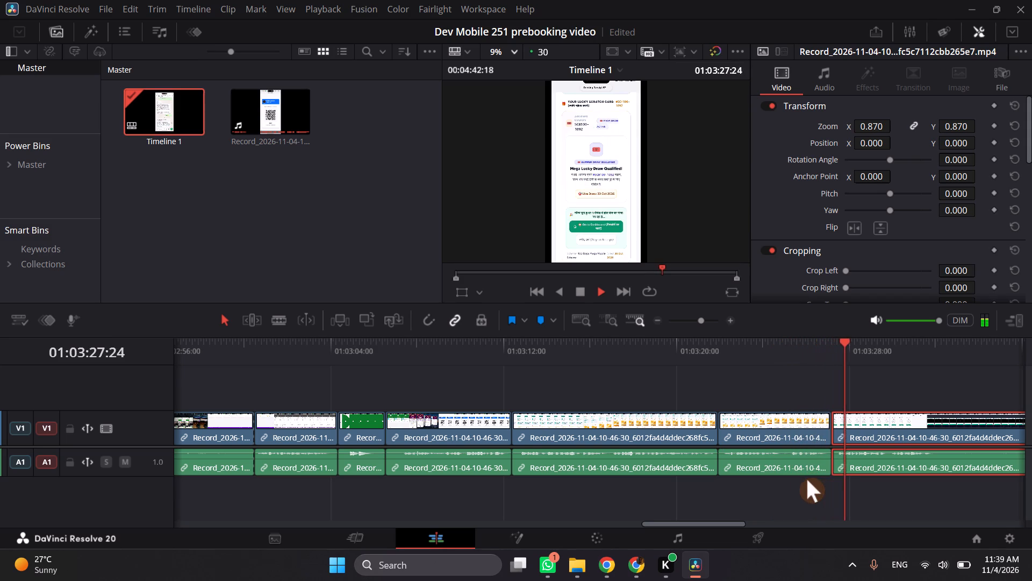
scroll(807, 479, "left", 1)
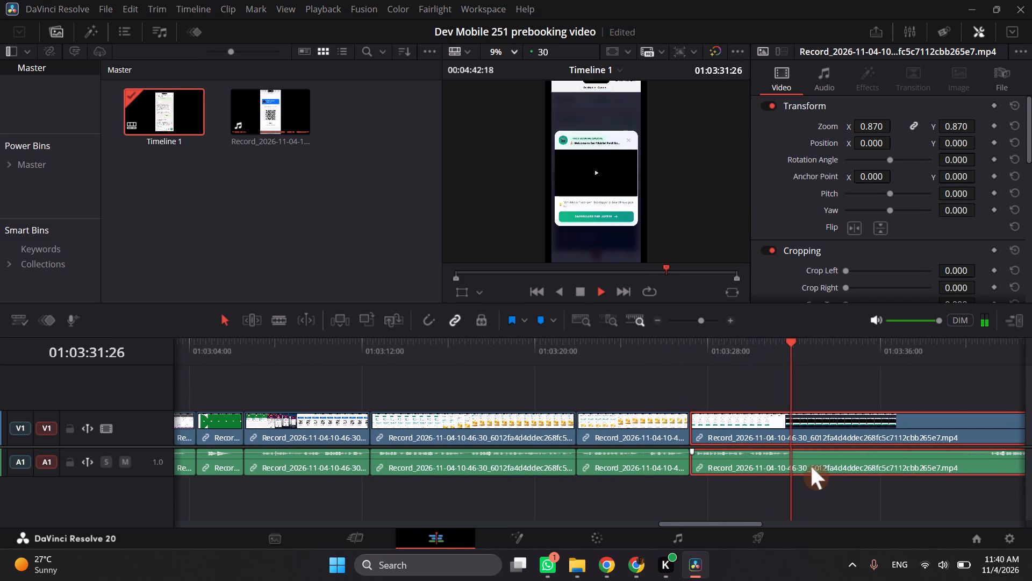
key("space")
key("ctrl+b")
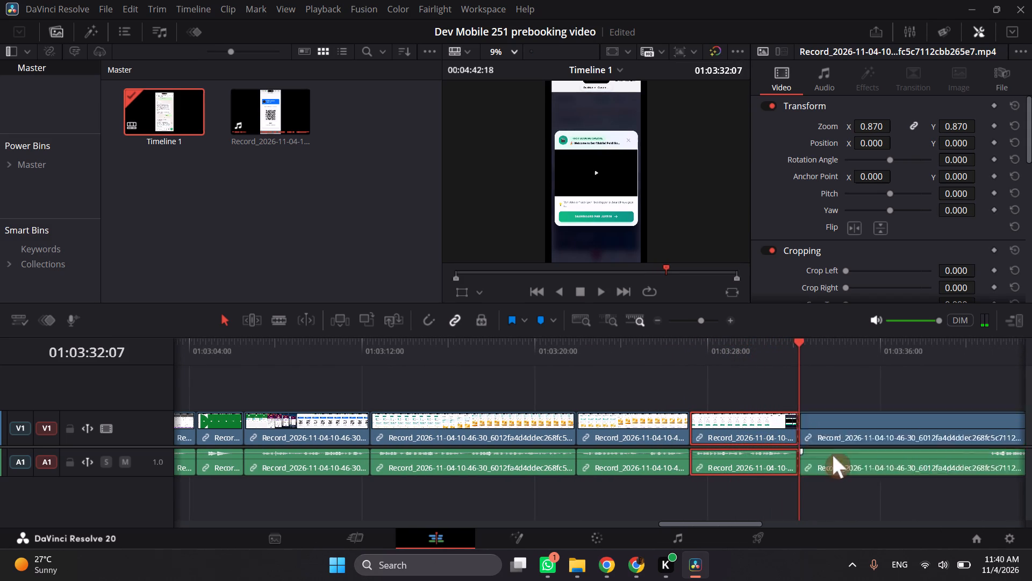
Trim about 8.5 seconds off the start of the welcome popup clip after the split, and move it back to close the gap.
left_click(833, 455)
left_click_drag(805, 429, 848, 435)
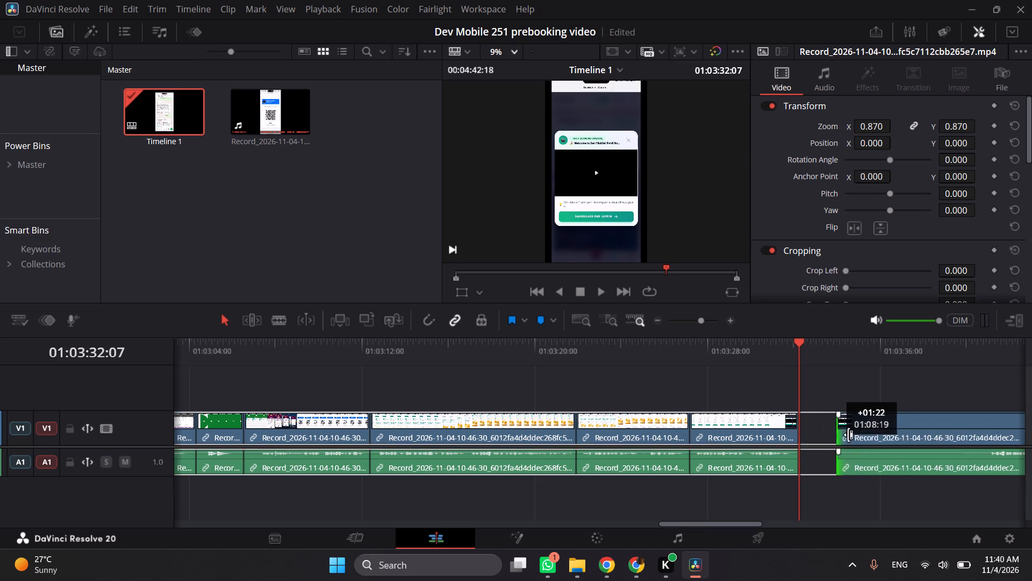
left_click_drag(848, 435, 875, 435)
scroll(869, 438, "left", 1)
left_click_drag(682, 424, 737, 426)
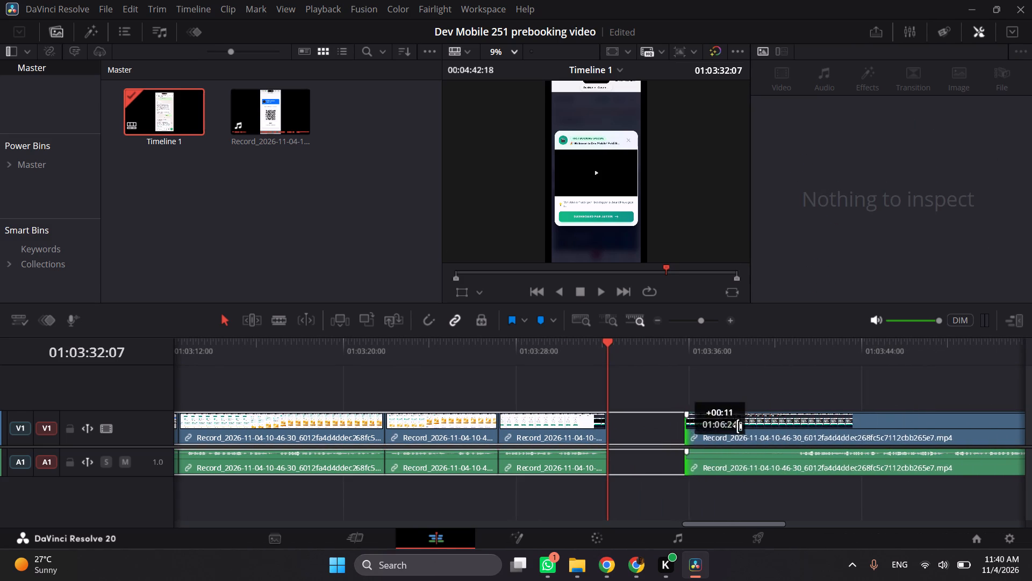
left_click_drag(737, 426, 798, 426)
left_click_drag(837, 425, 668, 429)
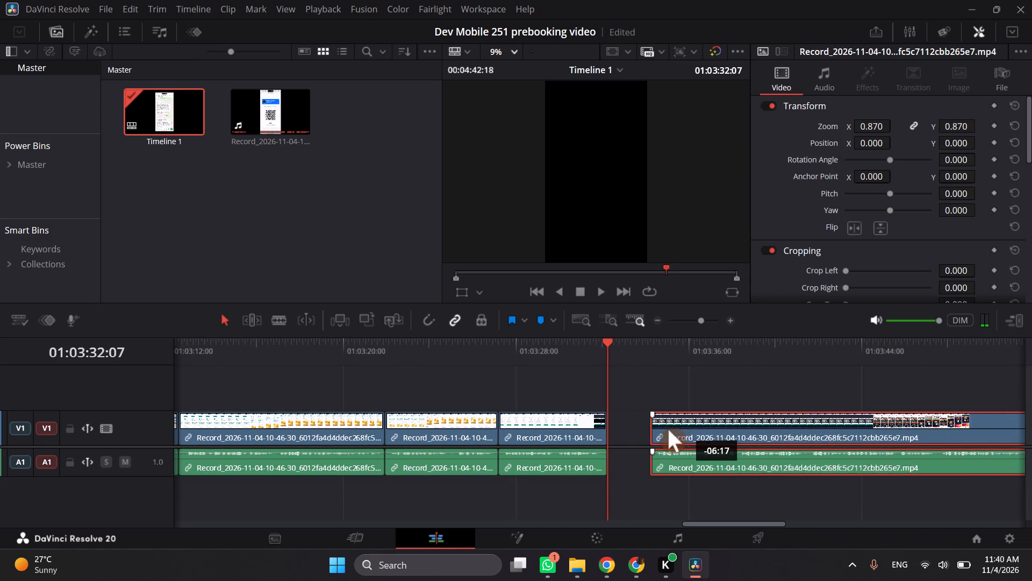
left_click_drag(668, 429, 651, 431)
Play on past the welcome popup to the dashboard's Live Winners section and split the clip at 01:03:52:29.
left_click(591, 363)
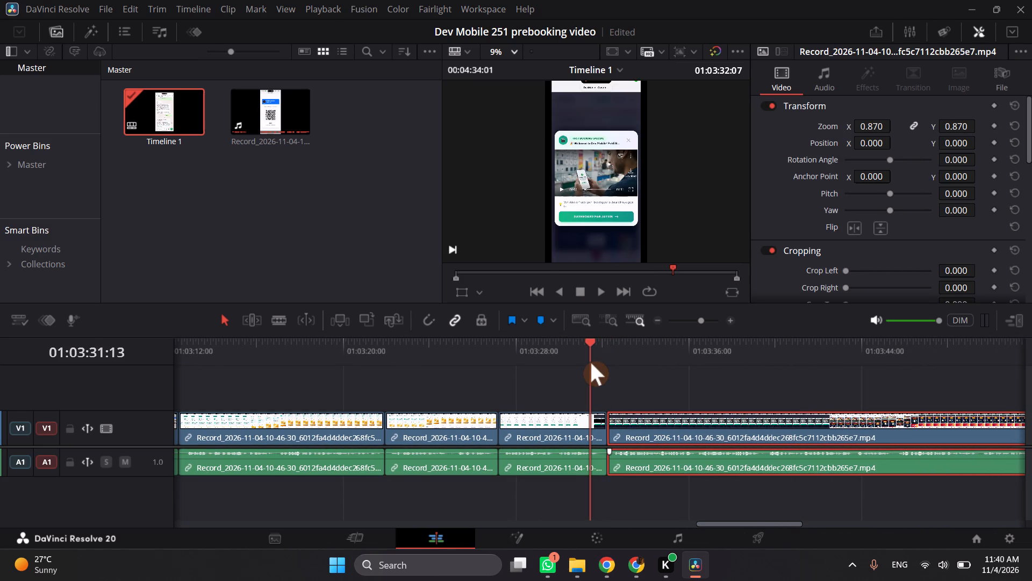
key("space")
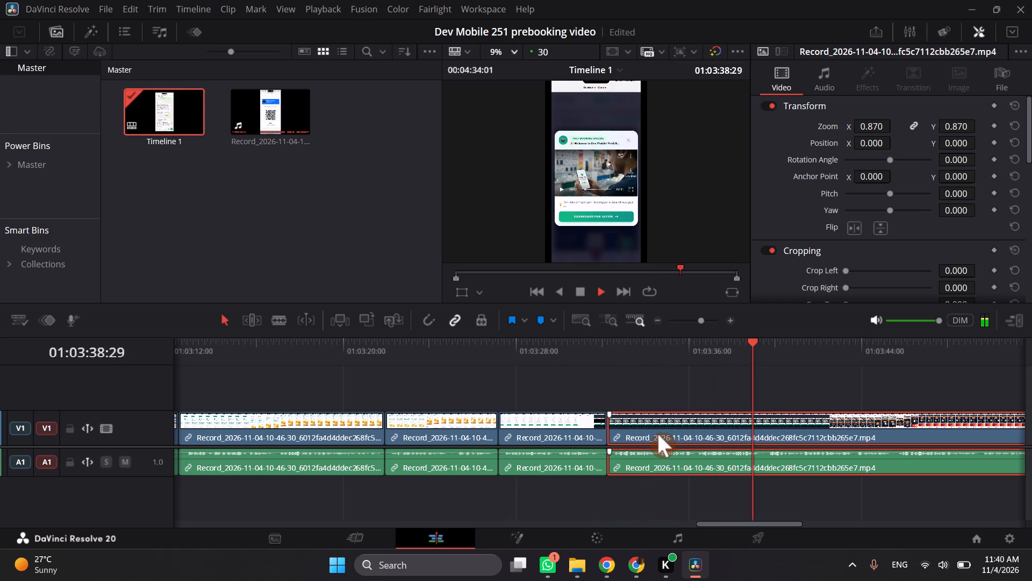
scroll(712, 439, "left", 1)
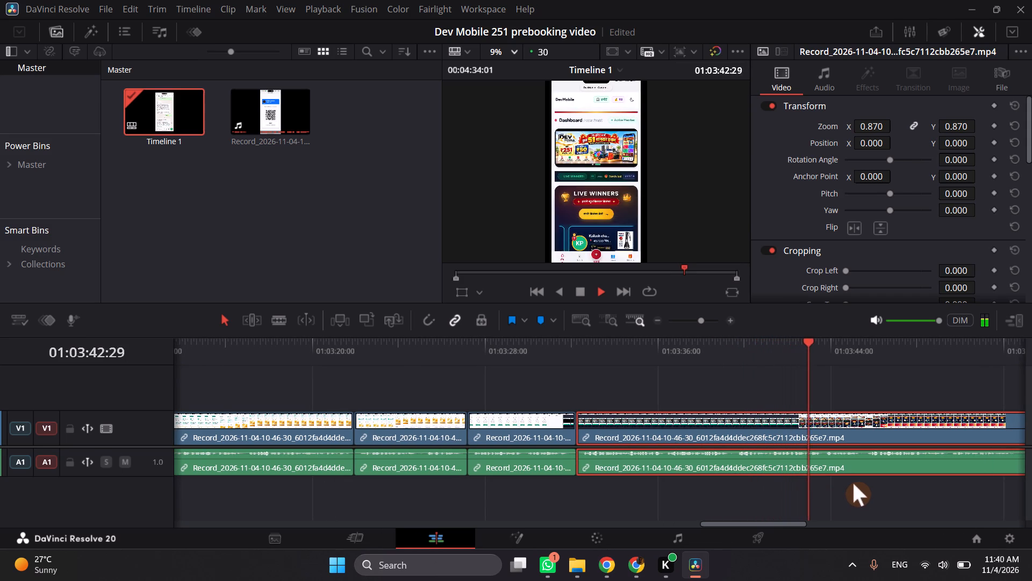
scroll(888, 494, "left", 1)
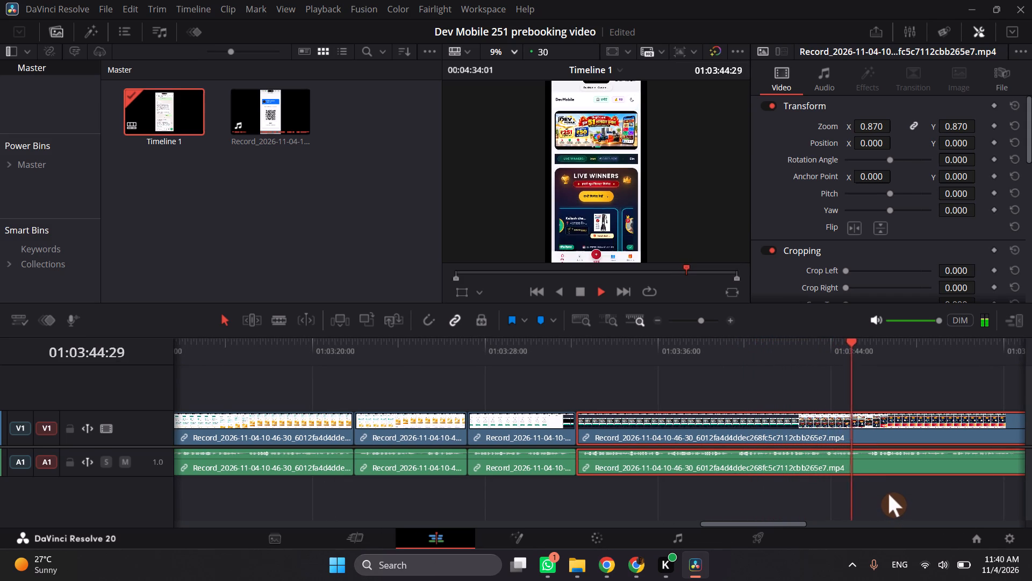
scroll(888, 494, "left", 1)
scroll(831, 459, "left", 1)
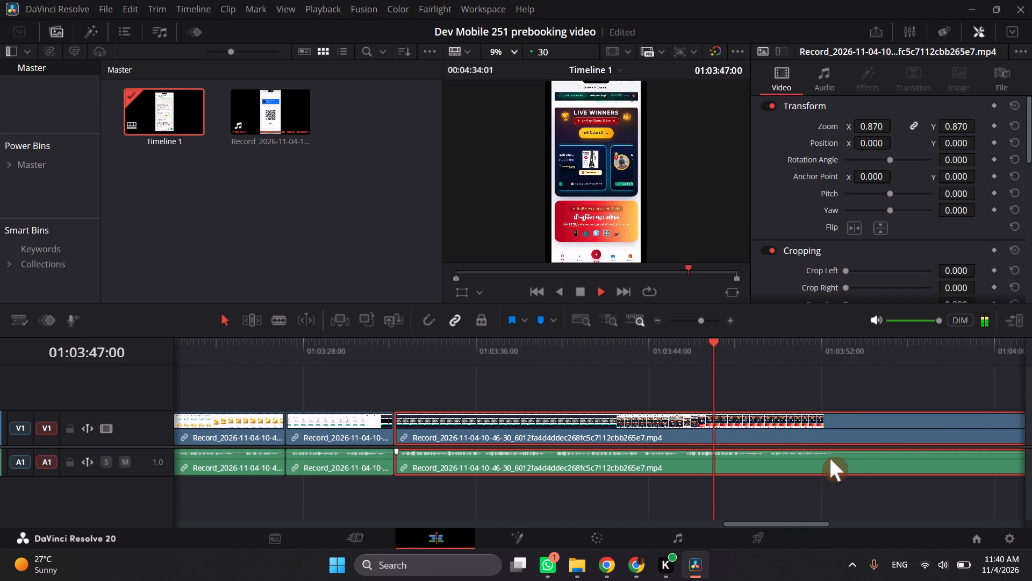
scroll(830, 458, "left", 2)
scroll(752, 414, "up", 1)
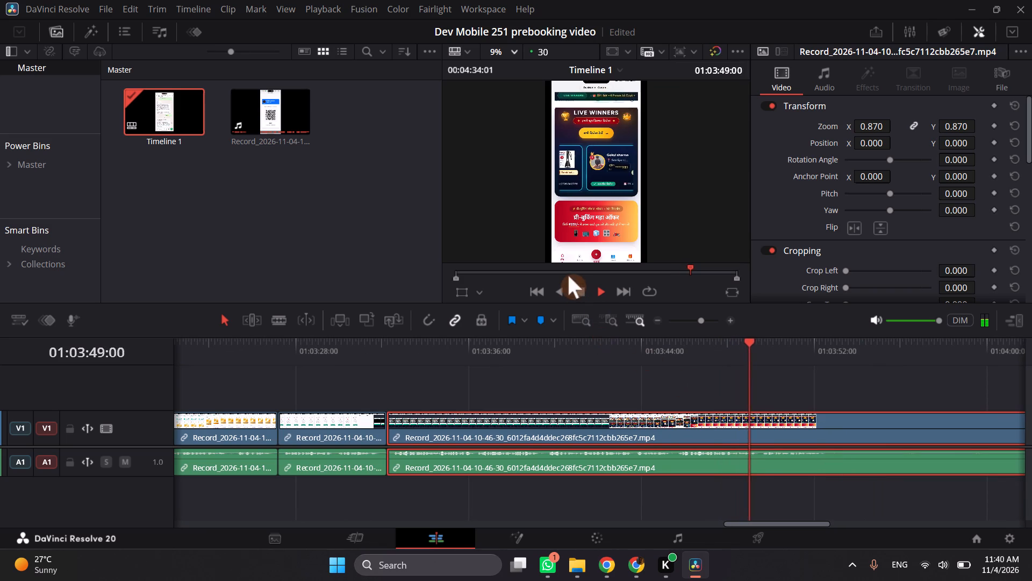
scroll(568, 275, "up", 1)
scroll(725, 457, "left", 1)
scroll(801, 456, "left", 1)
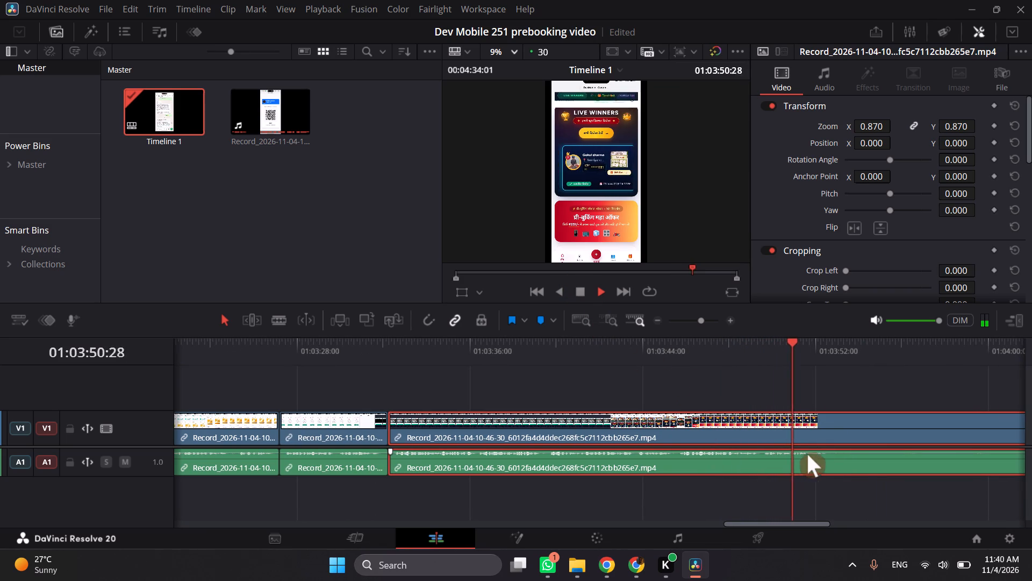
key("space")
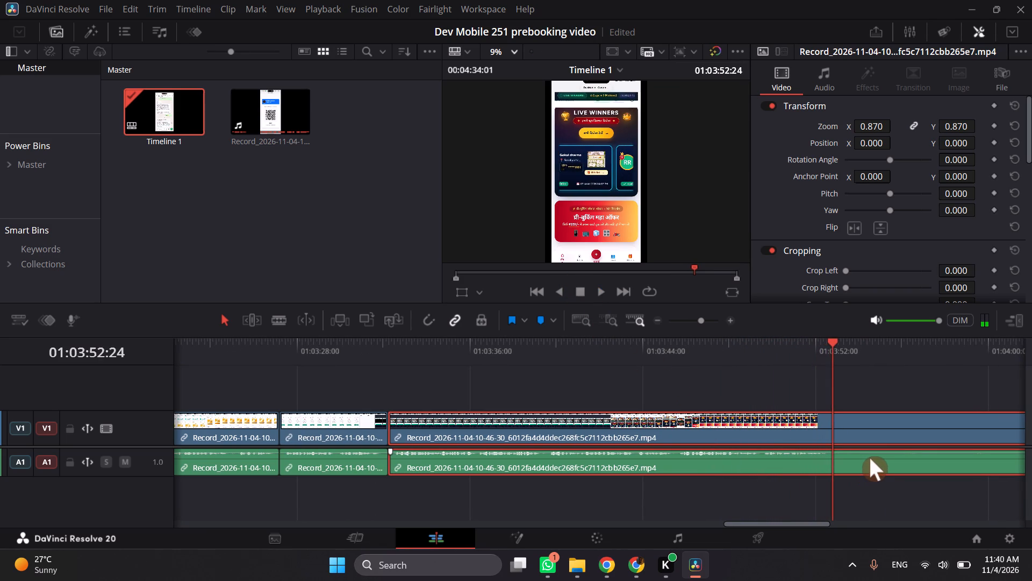
key("space")
key("space")
key("ctrl+b")
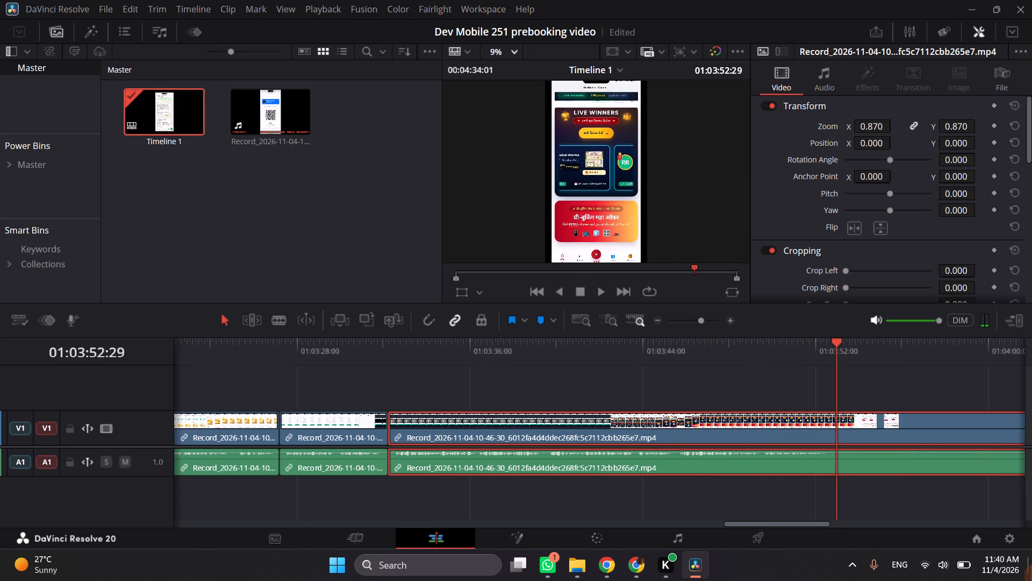
left_click(1031, 564)
scroll(1021, 569, "down", 1)
left_click(699, 561)
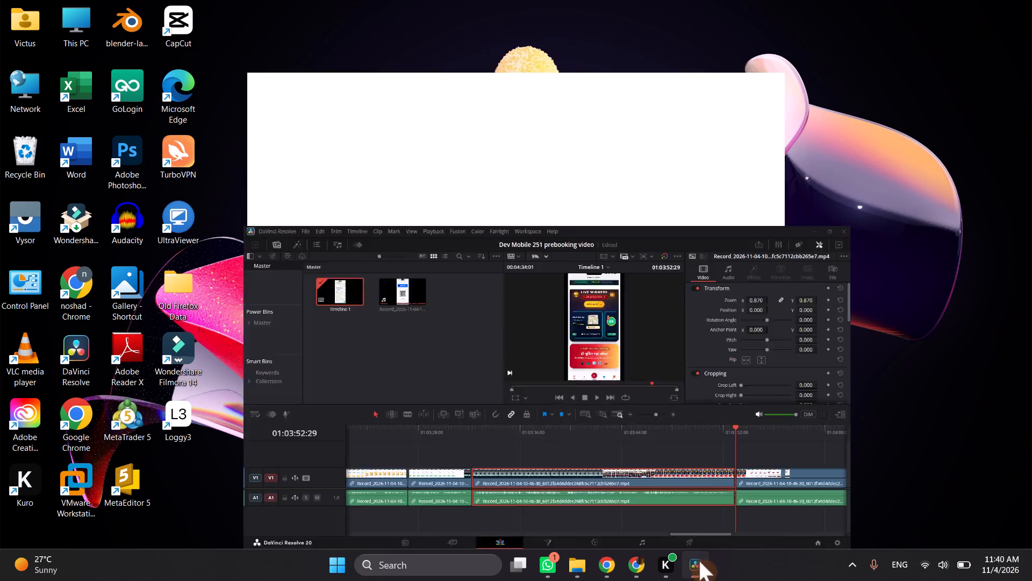
Trim about 21 seconds off the start of the clip after the Live Winners split, and close the gap.
scroll(725, 493, "left", 1)
left_click(716, 462)
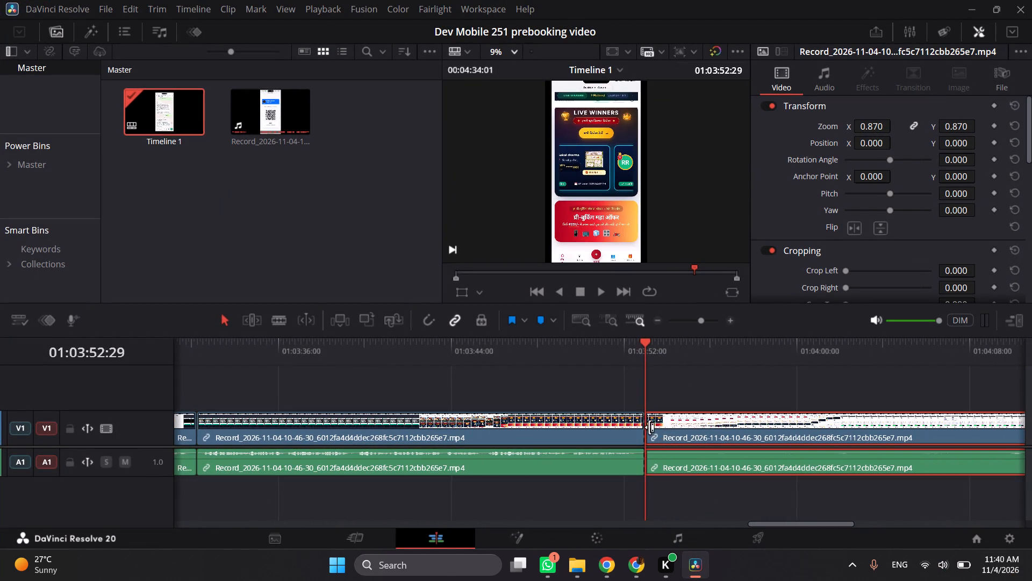
left_click_drag(649, 427, 817, 428)
scroll(814, 429, "left", 1)
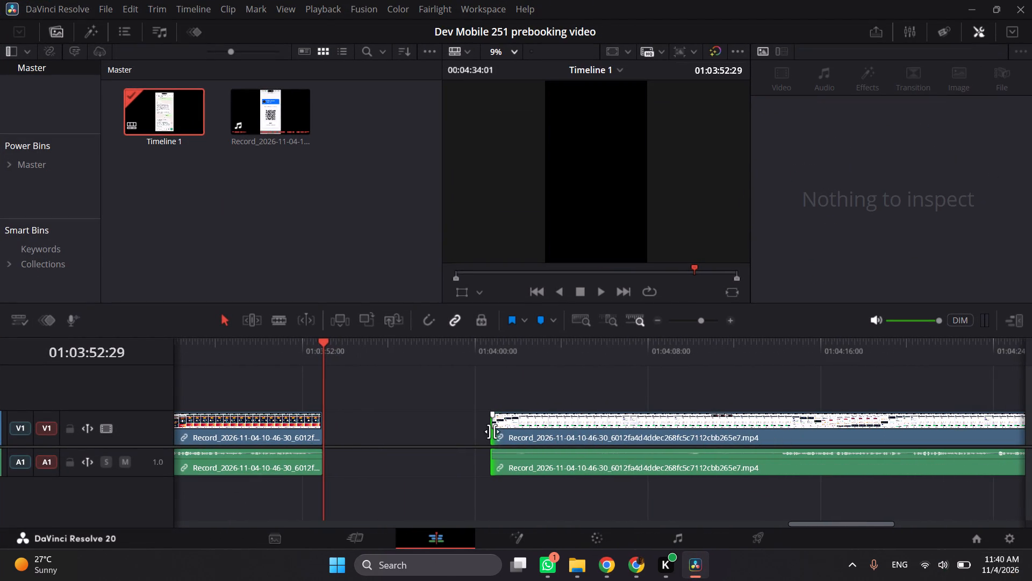
left_click_drag(492, 431, 771, 430)
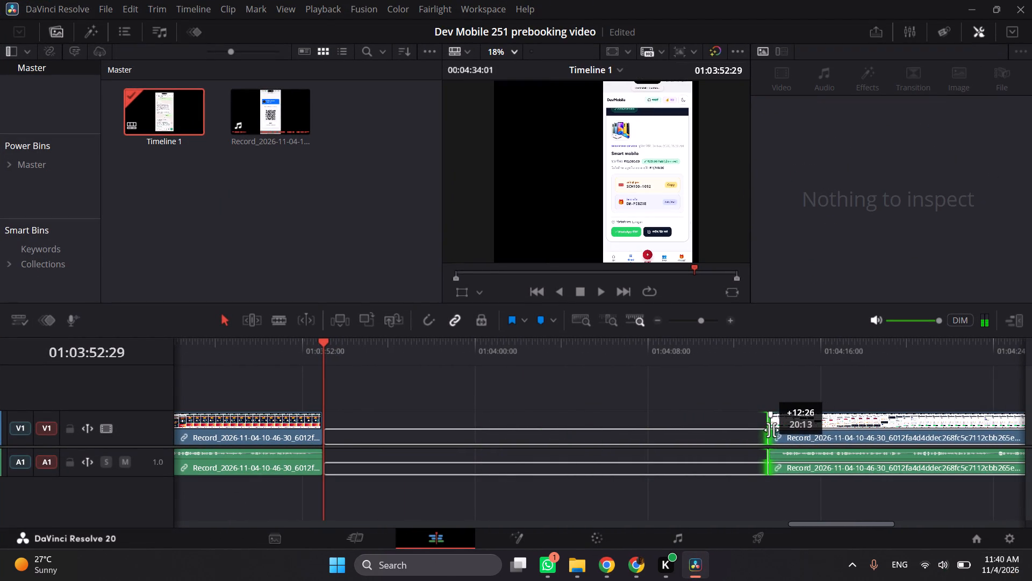
left_click_drag(771, 430, 778, 431)
left_click_drag(809, 427, 754, 434)
left_click(608, 428)
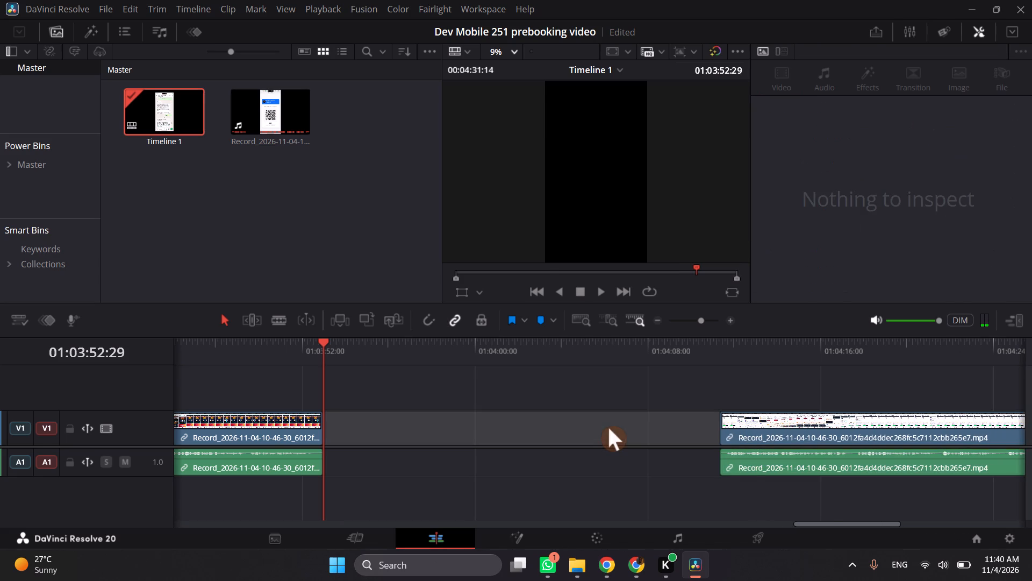
key("BackSpace")
scroll(490, 430, "right", 1)
Play the last clip to the reserved Smart mobile card and trim about 1.4 seconds off its end.
key("space")
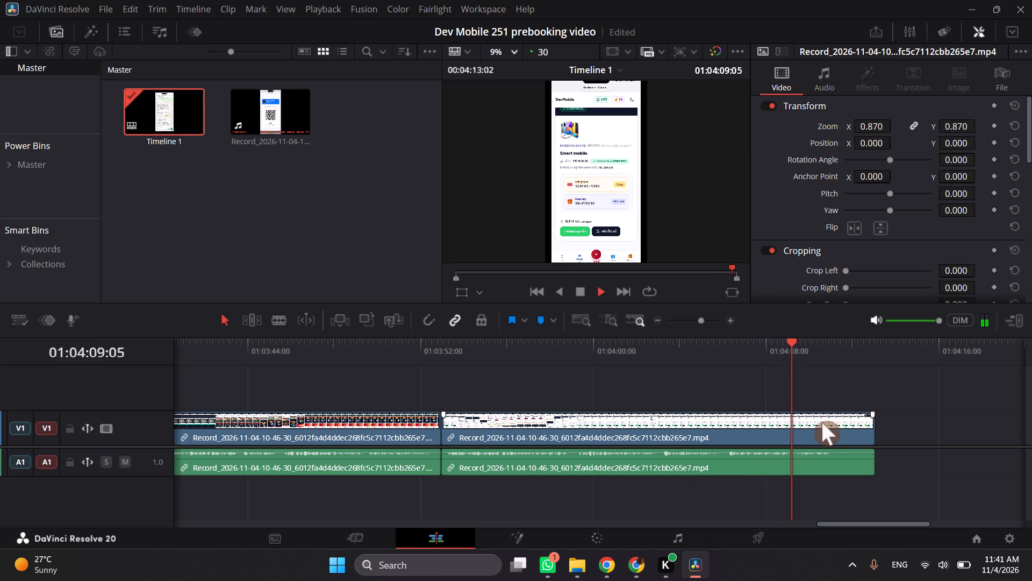
key("space")
left_click(849, 424)
left_click_drag(868, 432, 838, 435)
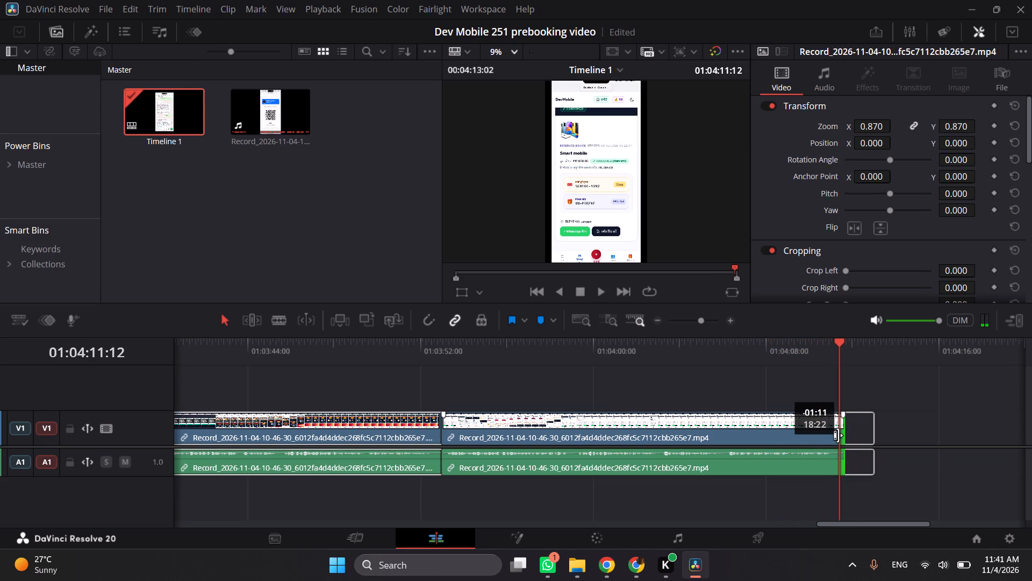
left_click_drag(838, 435, 837, 435)
Quick Export the whole timeline with the H.264 Master preset to Downloads, named after the source recording with 155 appended.
left_click(798, 356)
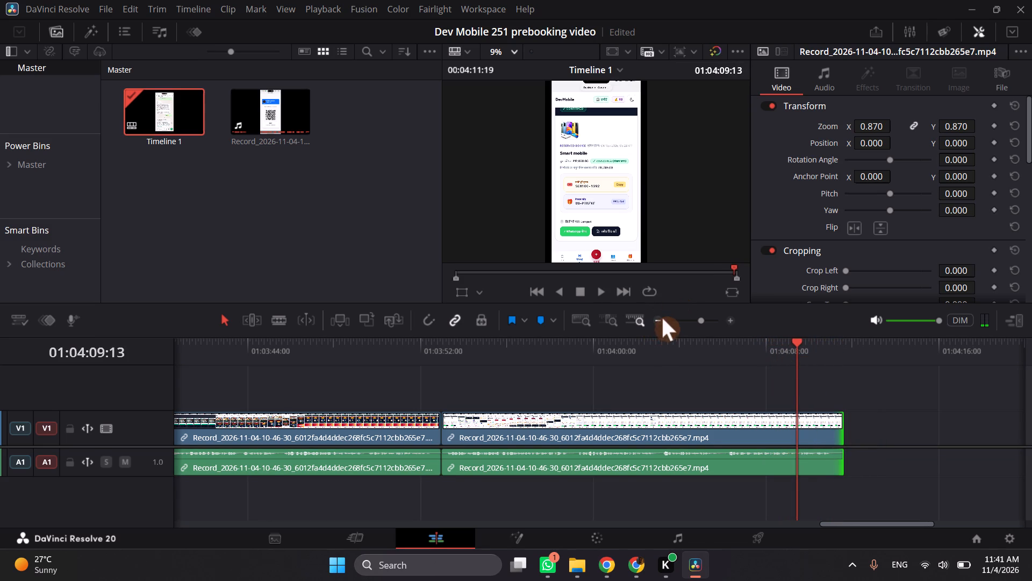
left_click(662, 318)
left_click(658, 319)
scroll(598, 370, "right", 2)
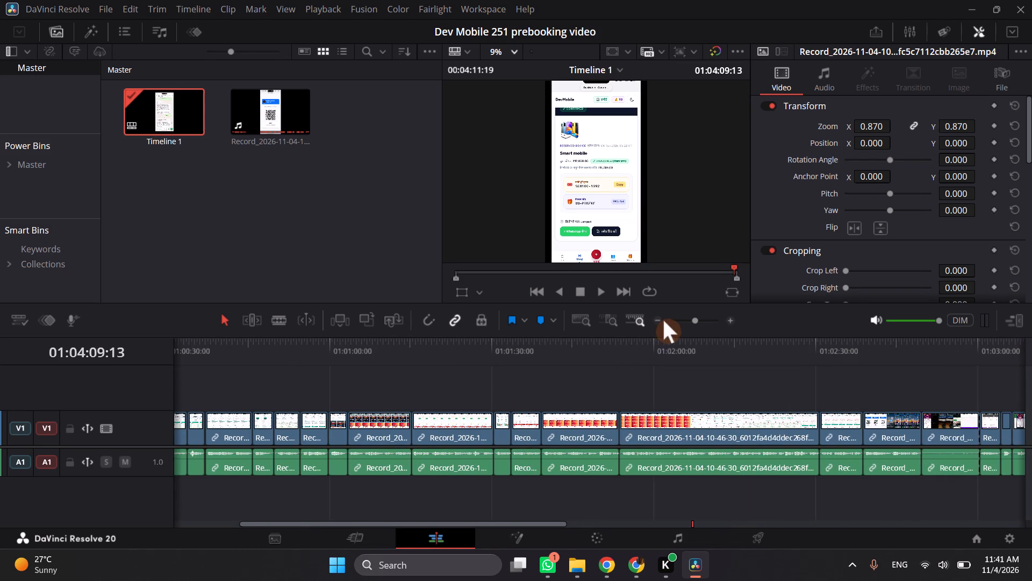
double_click(661, 319)
scroll(569, 356, "right", 2)
left_click_drag(503, 346, 469, 346)
left_click(875, 33)
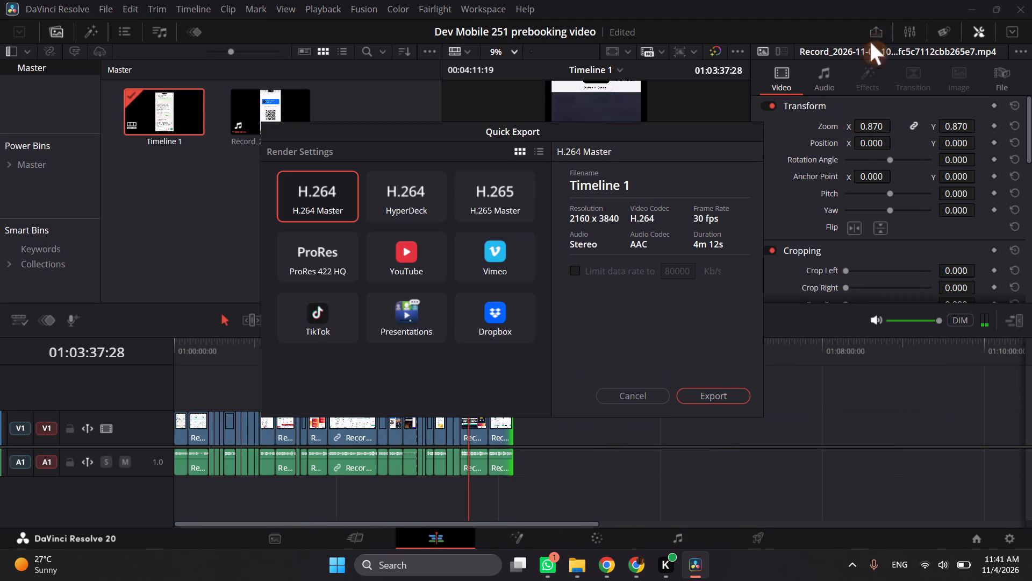
left_click(715, 391)
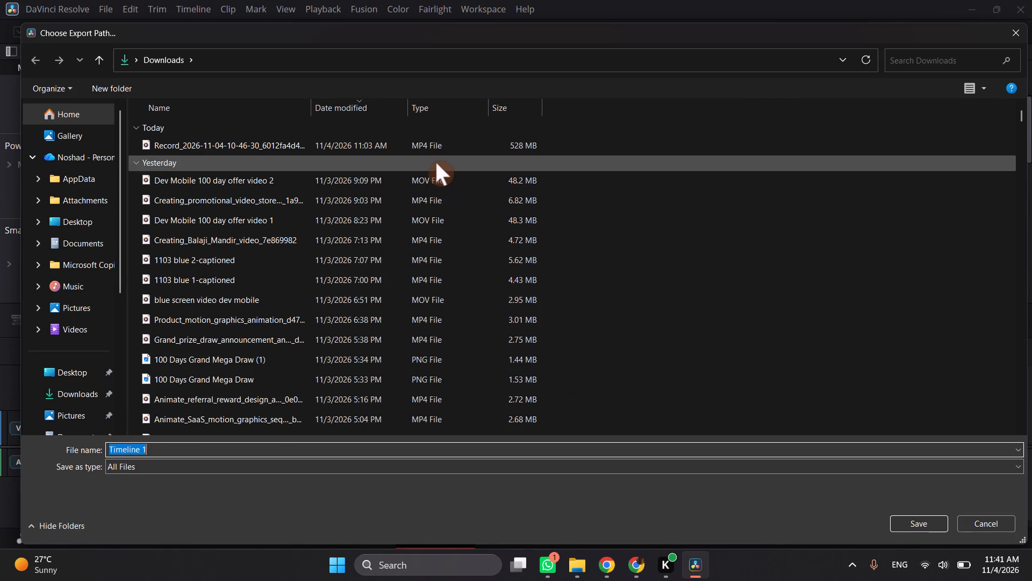
left_click(445, 147)
left_click(388, 444)
left_click(407, 446)
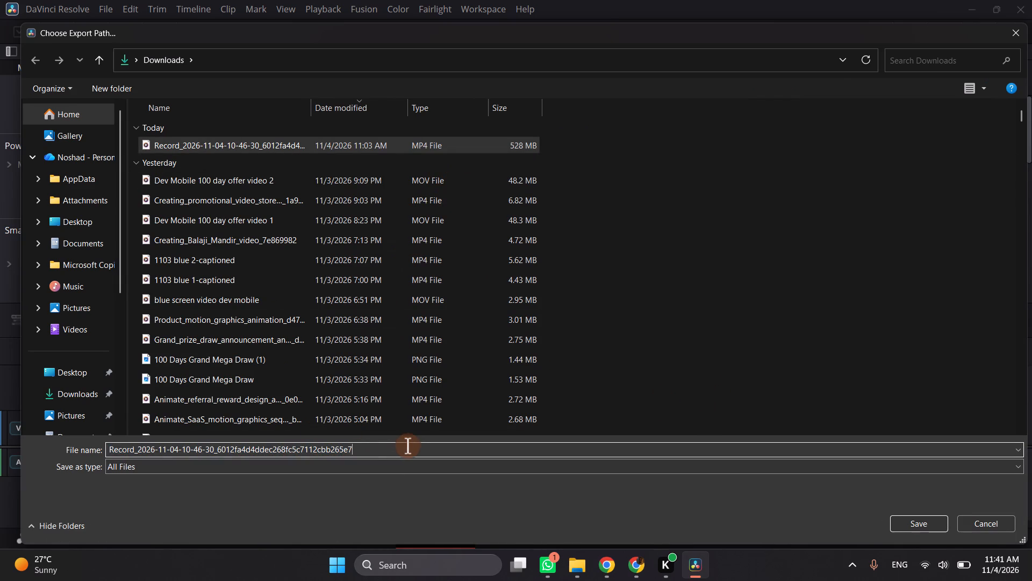
type("155")
key("Return")
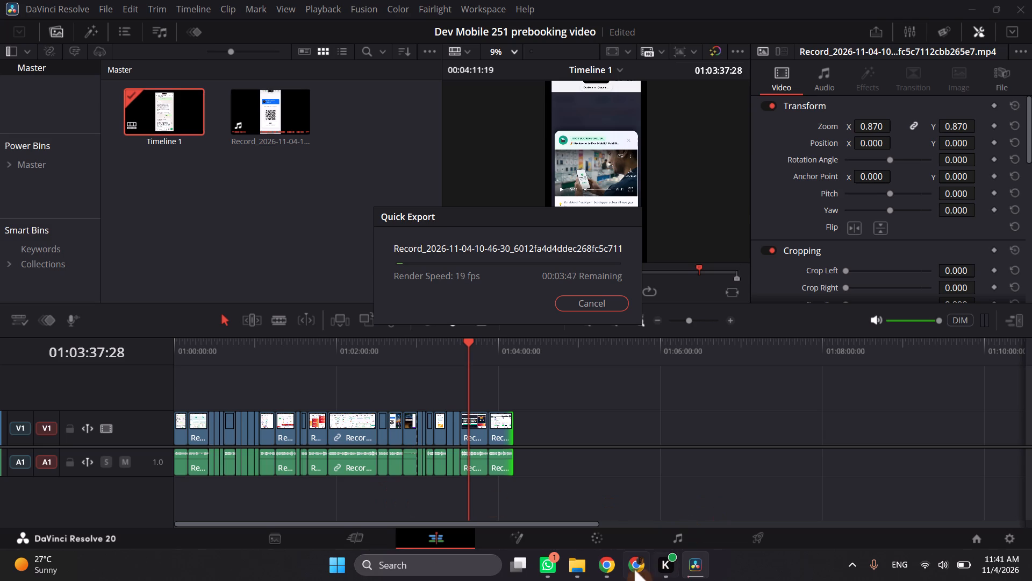
Check the Downloads folder in File Explorer for the exported file, and return to the render progress in DaVinci Resolve.
left_click(576, 569)
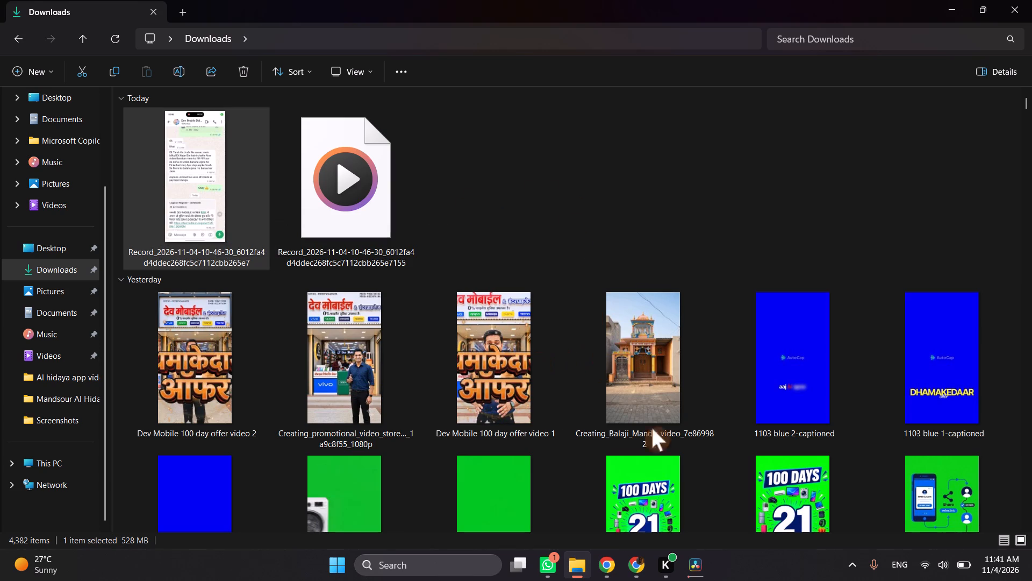
left_click(686, 571)
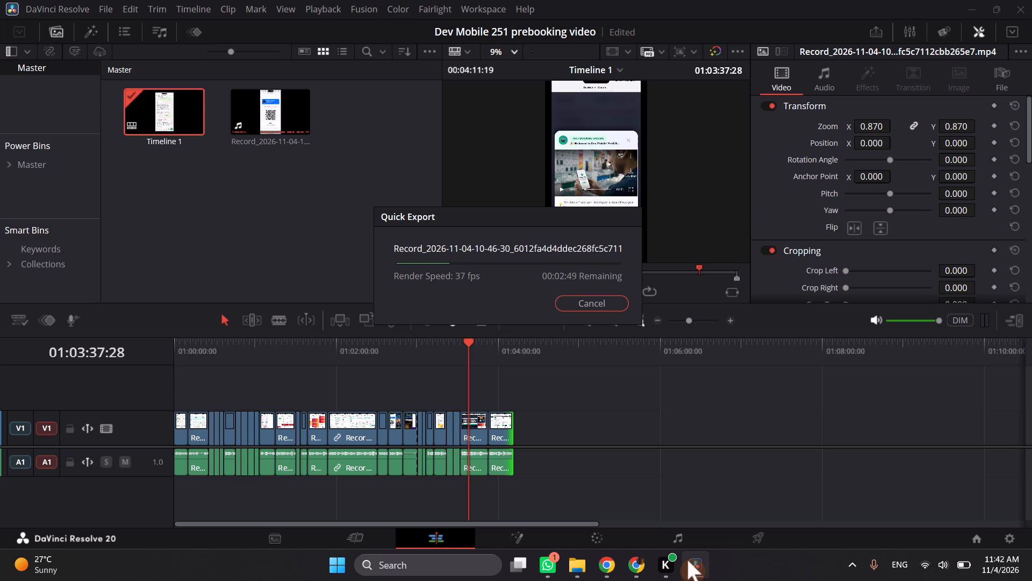
Switch to the Quotex demo trading page in Chrome and look through the currency pair charts from USD/CAD to GBP/USD.
left_click(626, 561)
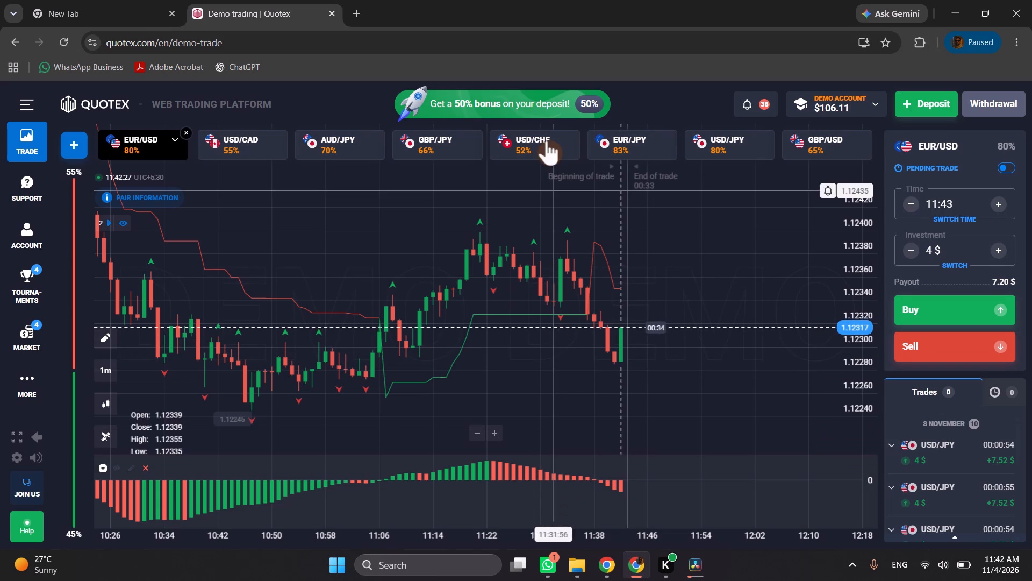
left_click(223, 137)
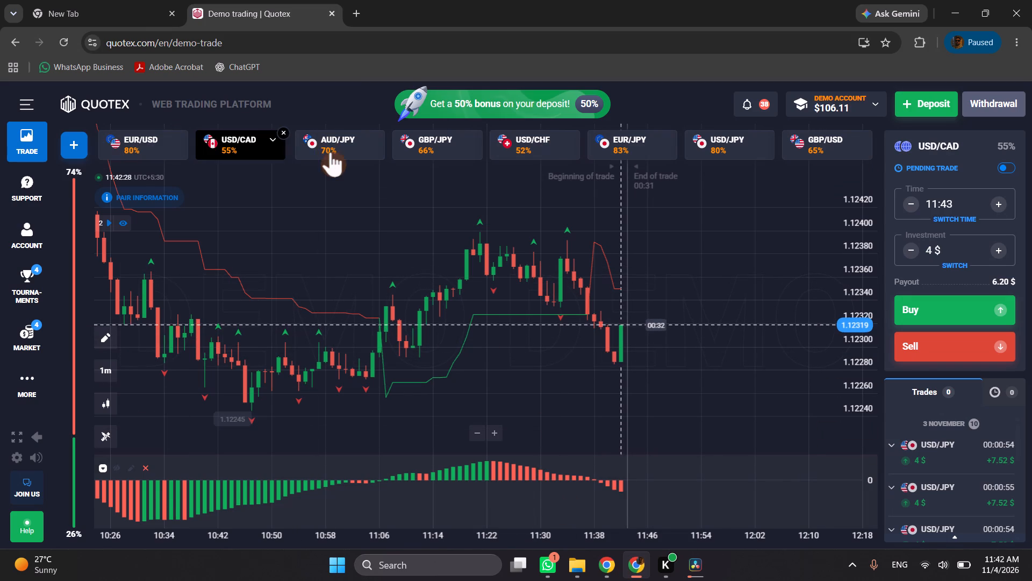
left_click(331, 152)
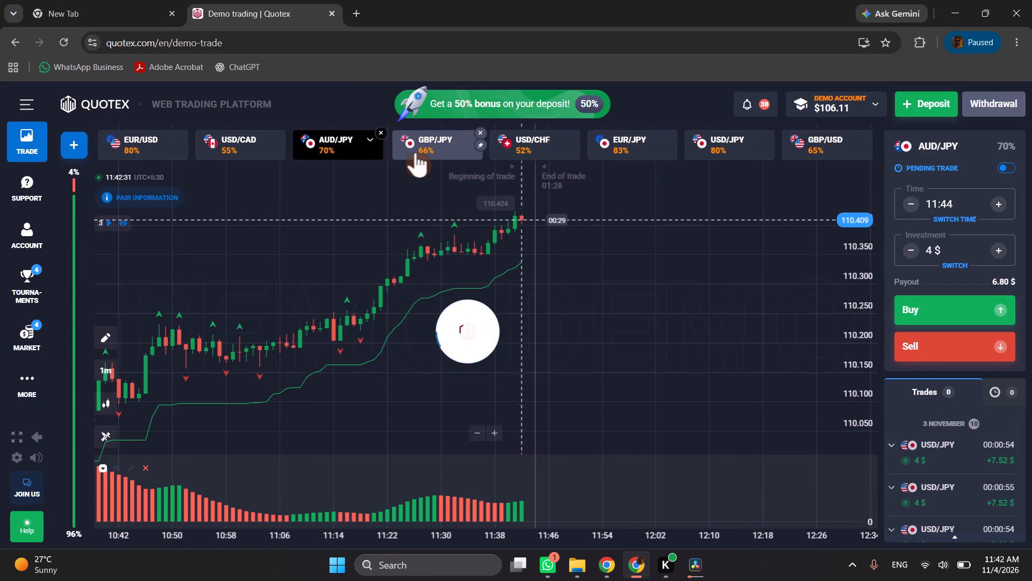
left_click(415, 152)
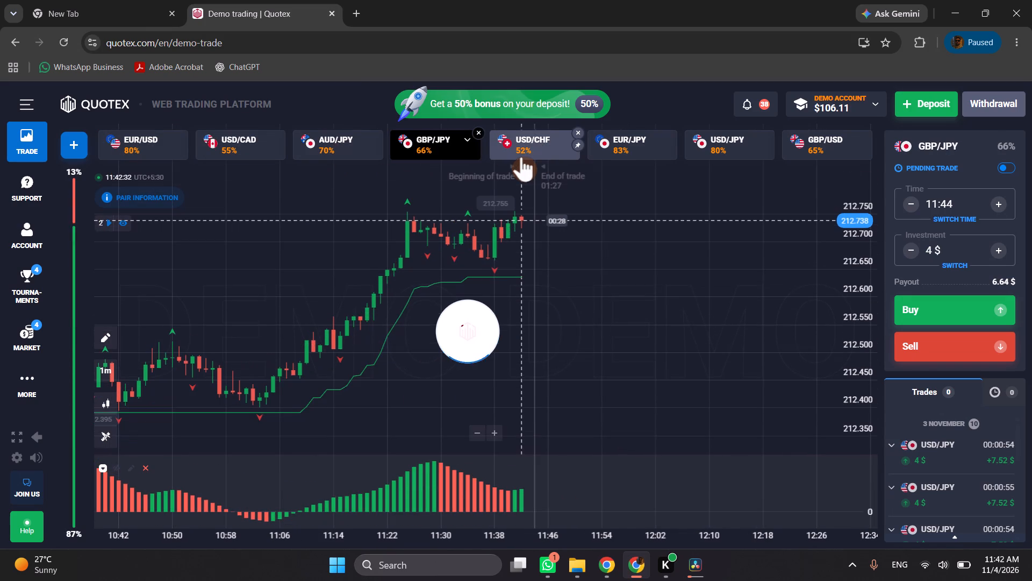
left_click(521, 157)
left_click(617, 151)
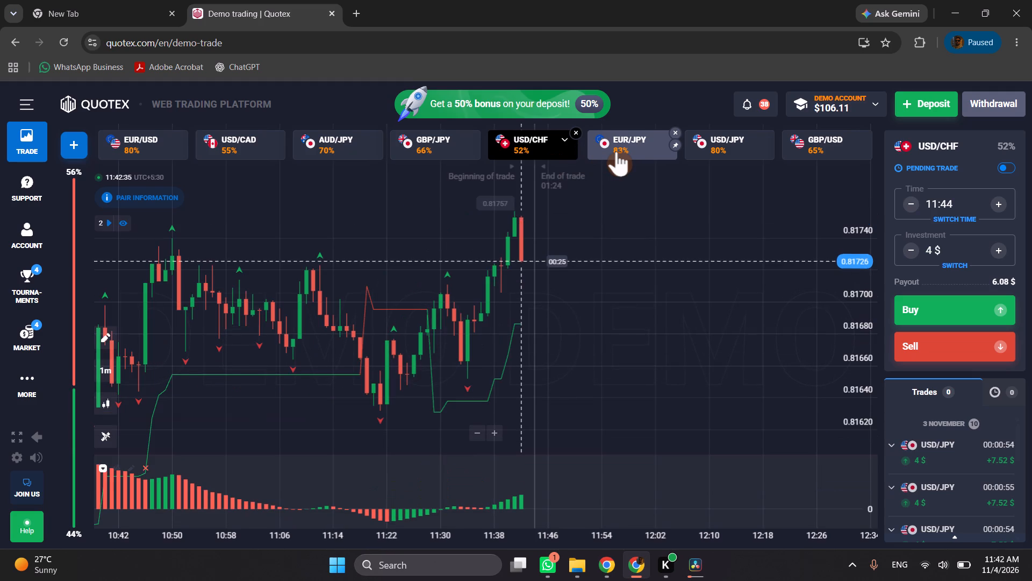
left_click(715, 148)
left_click(816, 143)
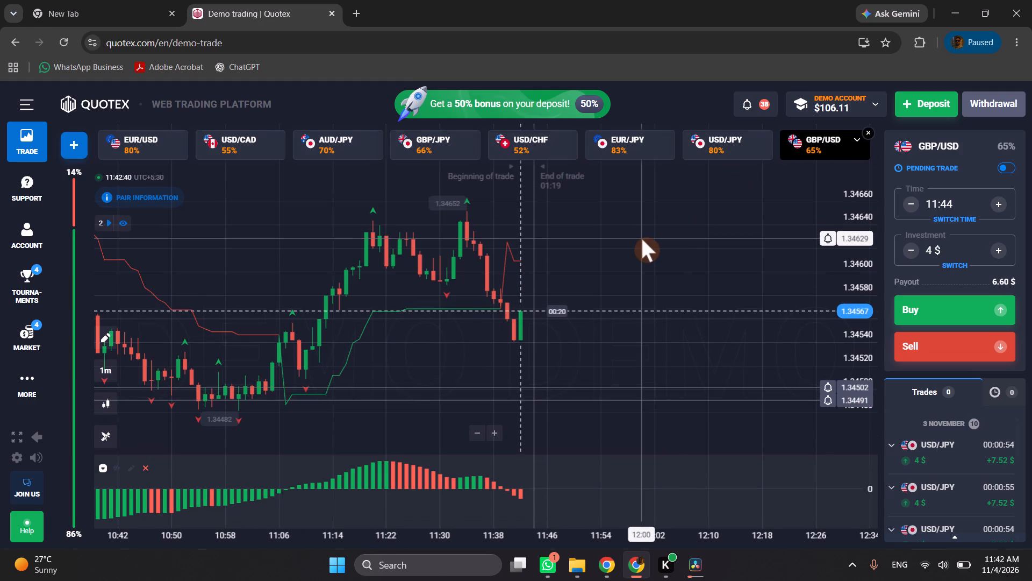
Examine the latest GBP/USD candles up close, and review the USD/JPY and EUR/JPY charts again.
scroll(540, 392, "up", 7)
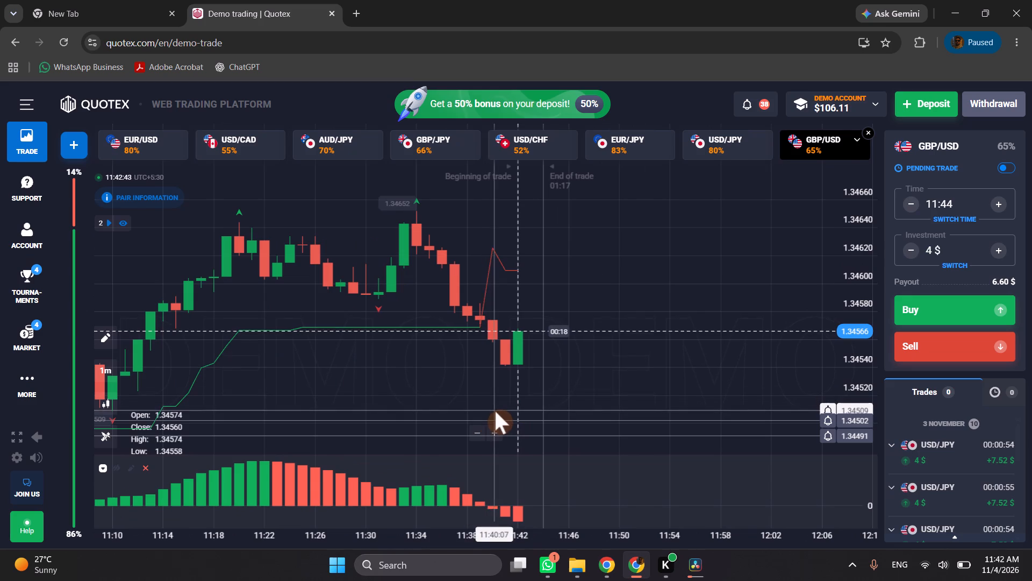
left_click(485, 413)
left_click(482, 409)
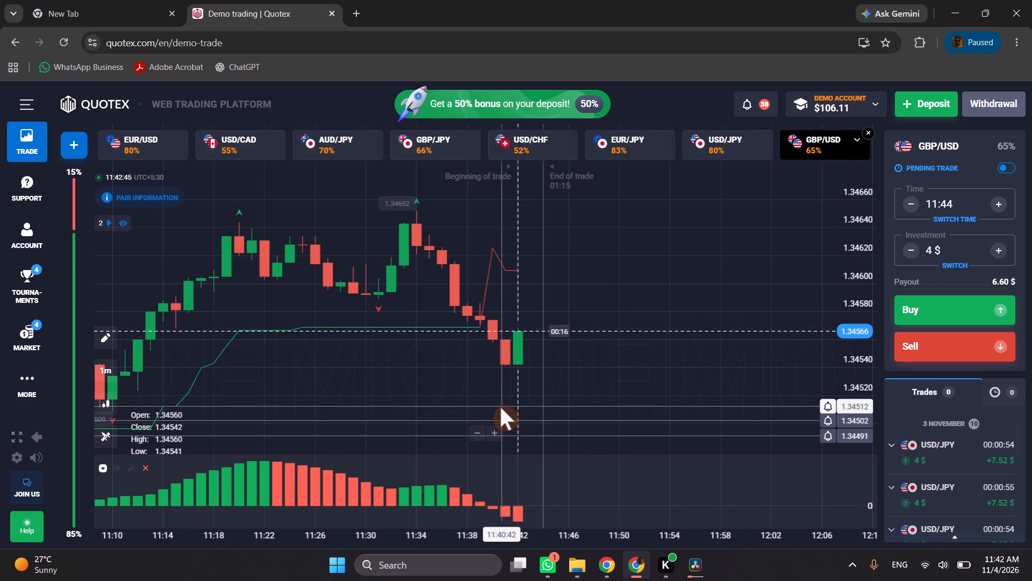
left_click(496, 409)
left_click(505, 406)
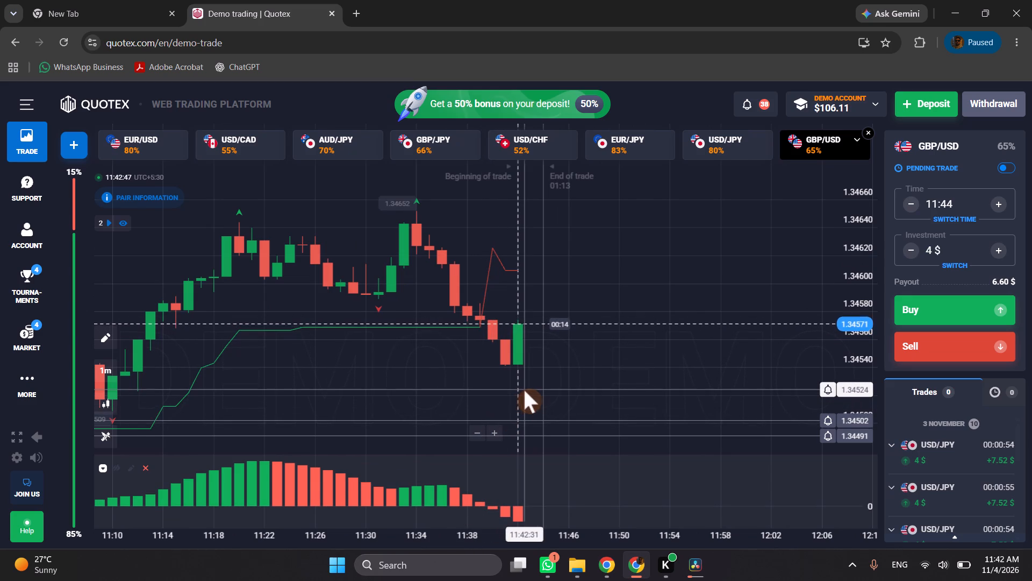
left_click(507, 385)
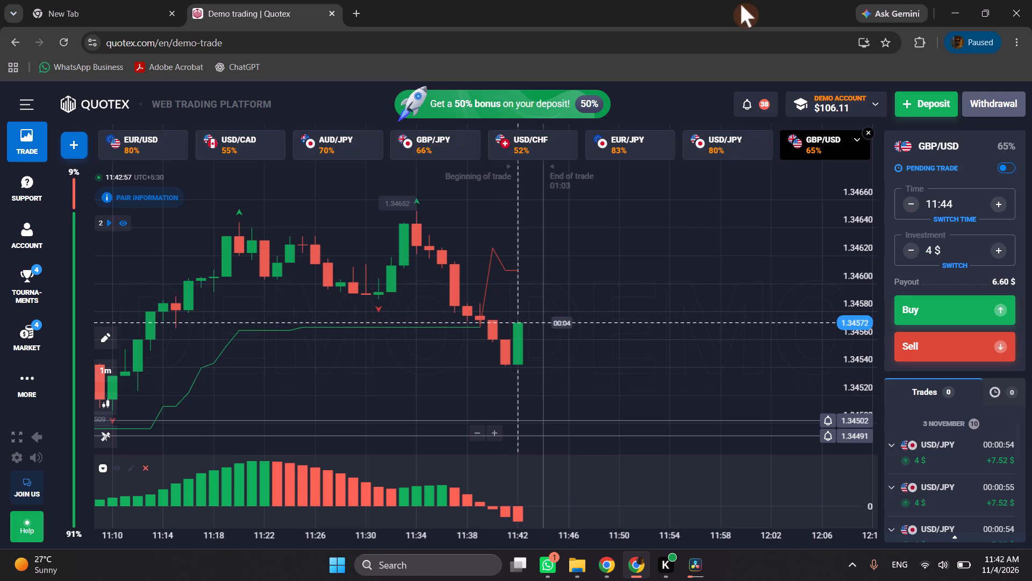
left_click(720, 145)
left_click(630, 145)
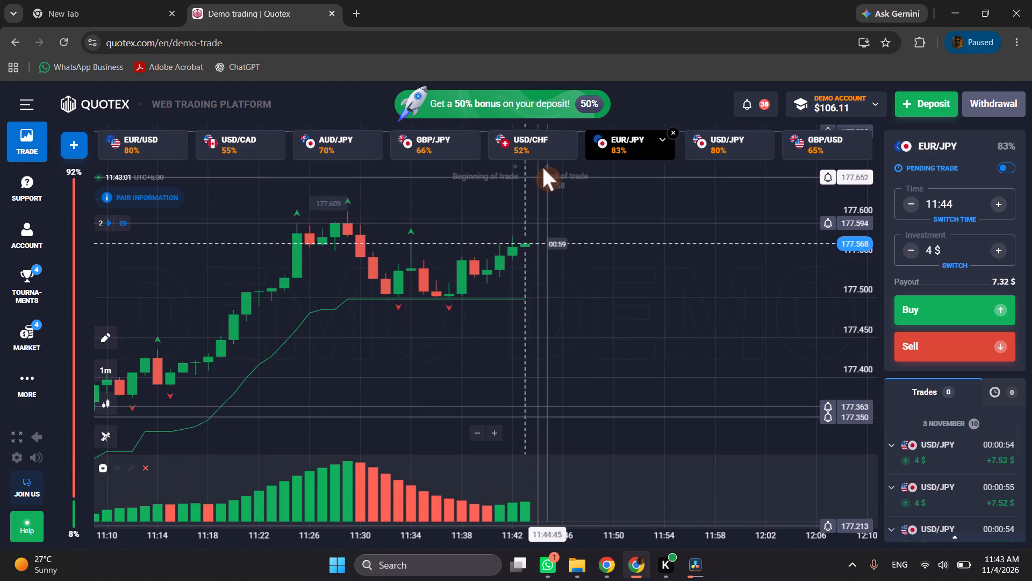
Open the USD/CHF chart and place a price alert below the current price, at about 0.8168.
left_click(535, 148)
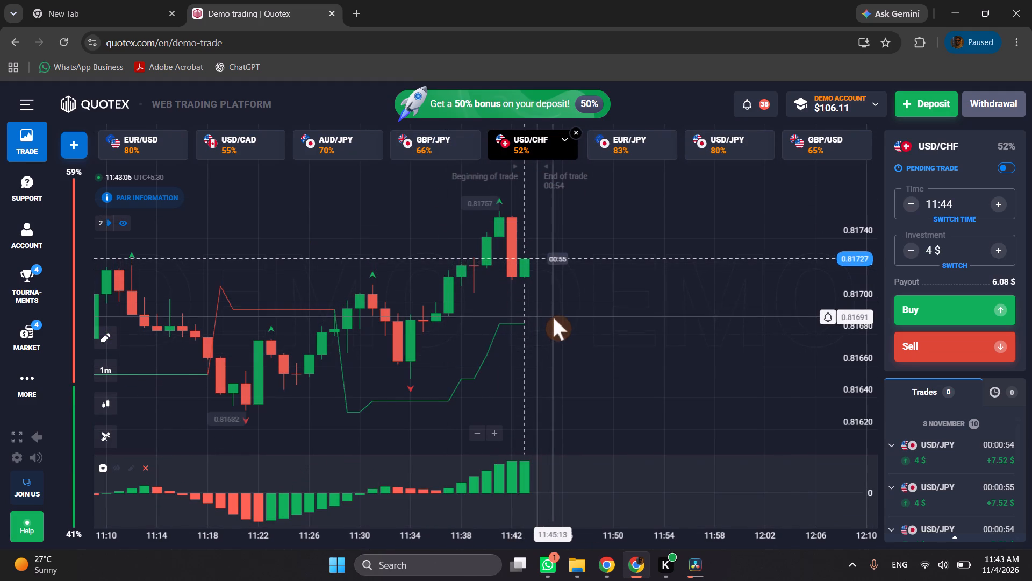
scroll(553, 317, "down", 6)
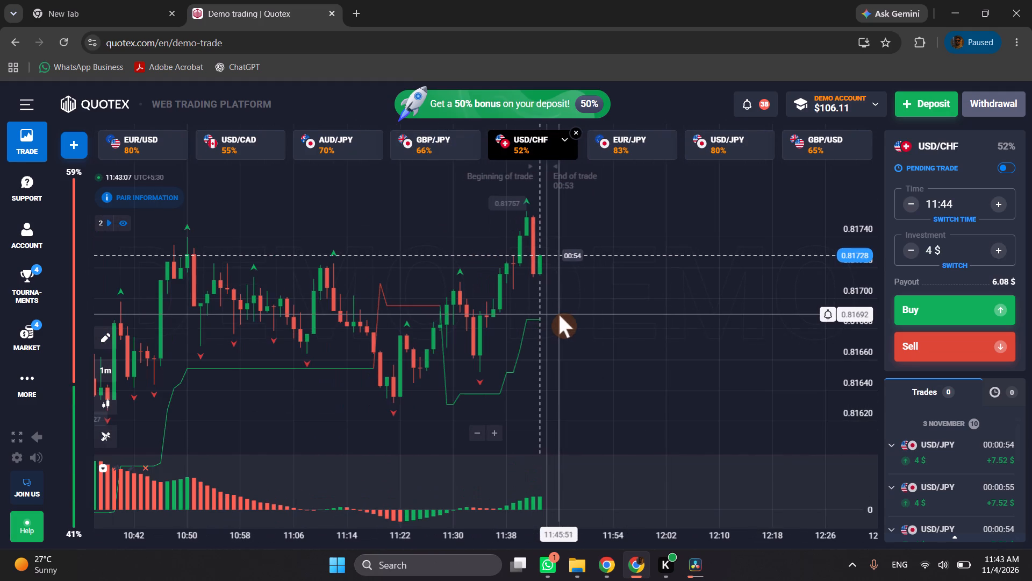
scroll(559, 315, "down", 2)
scroll(564, 321, "up", 4)
scroll(564, 321, "down", 3)
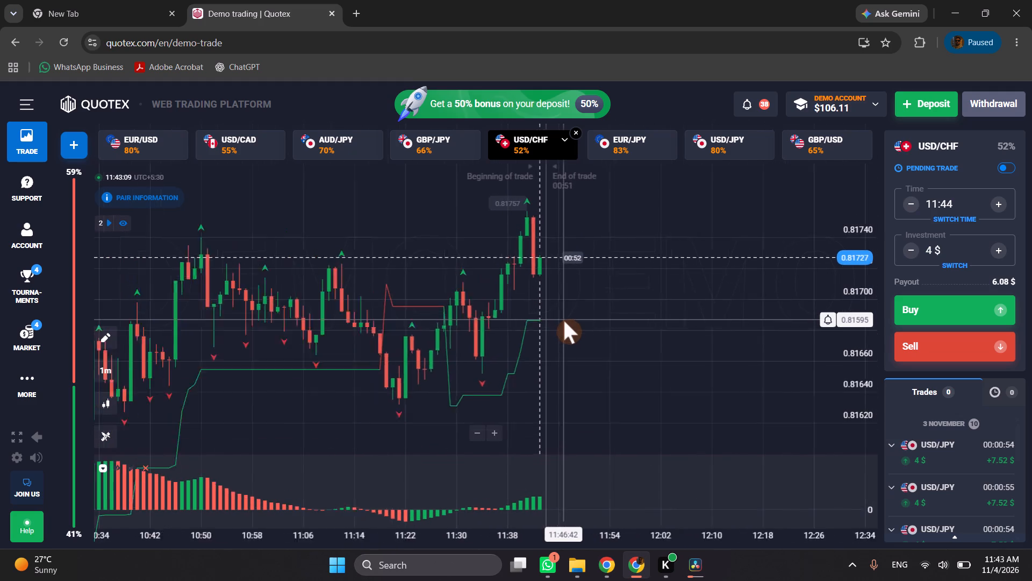
left_click(827, 287)
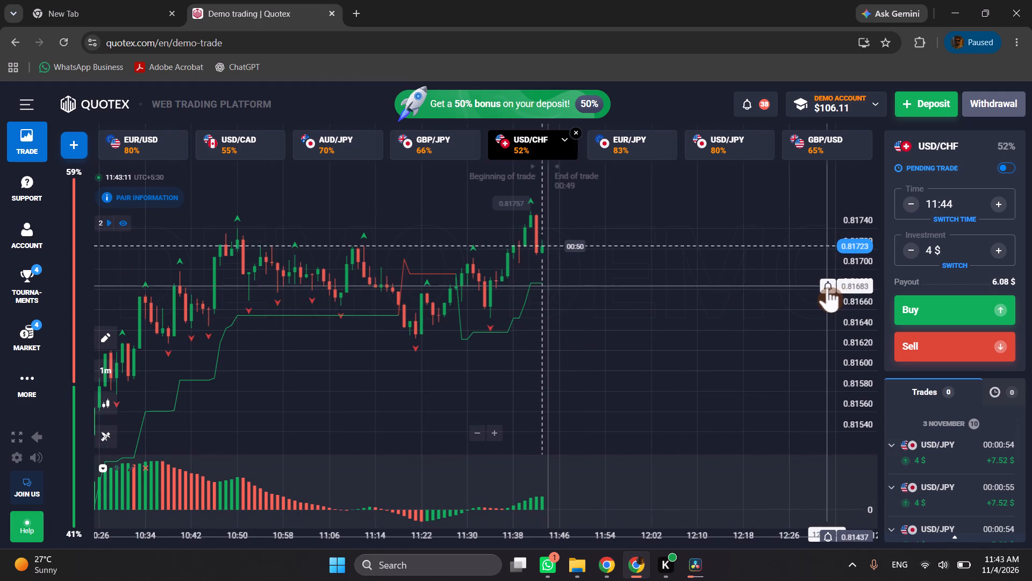
Return to DaVinci Resolve and move the Quick Export progress window off the viewer, over the media pool.
left_click(689, 556)
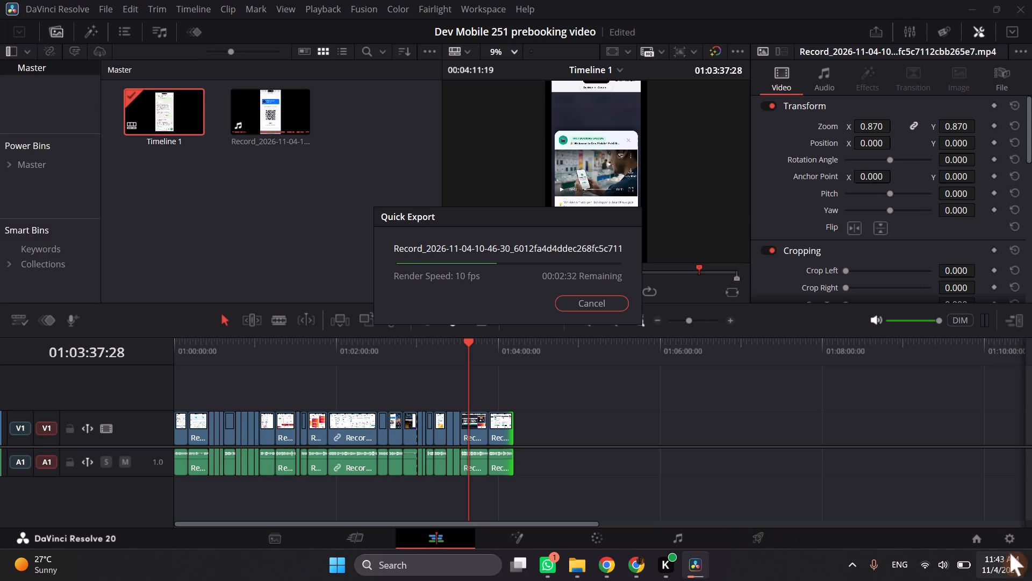
left_click(1005, 537)
left_click(812, 481)
left_click_drag(539, 216, 347, 190)
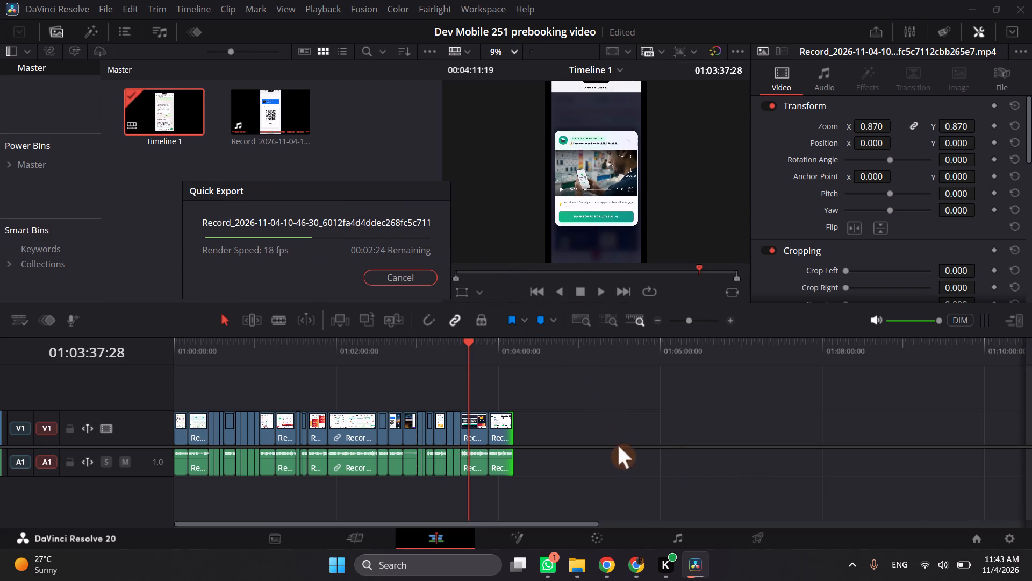
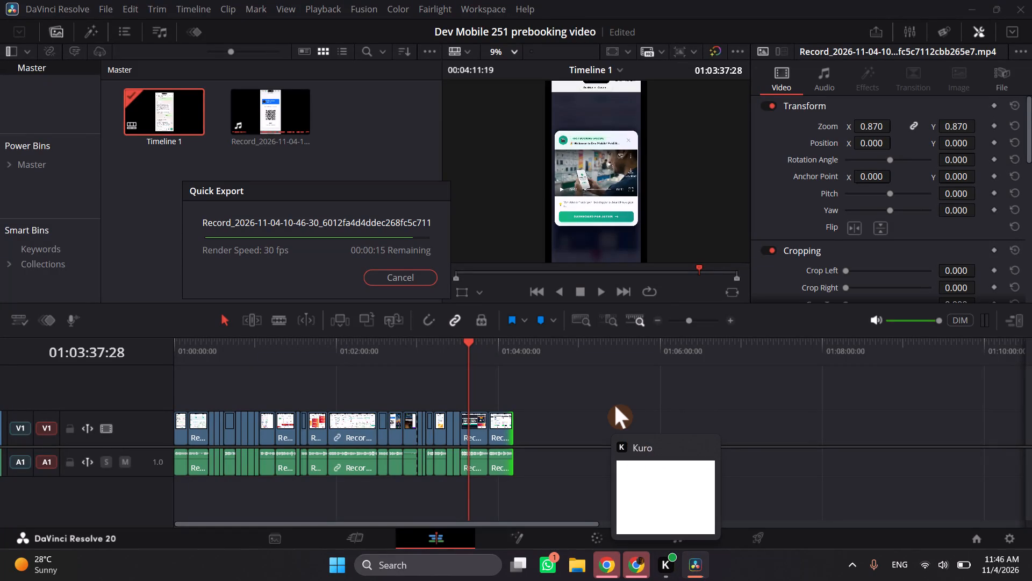
Return to DaVinci Resolve and scrub through the edited timeline, from past its end back to about 01:02:05.
left_click(650, 412)
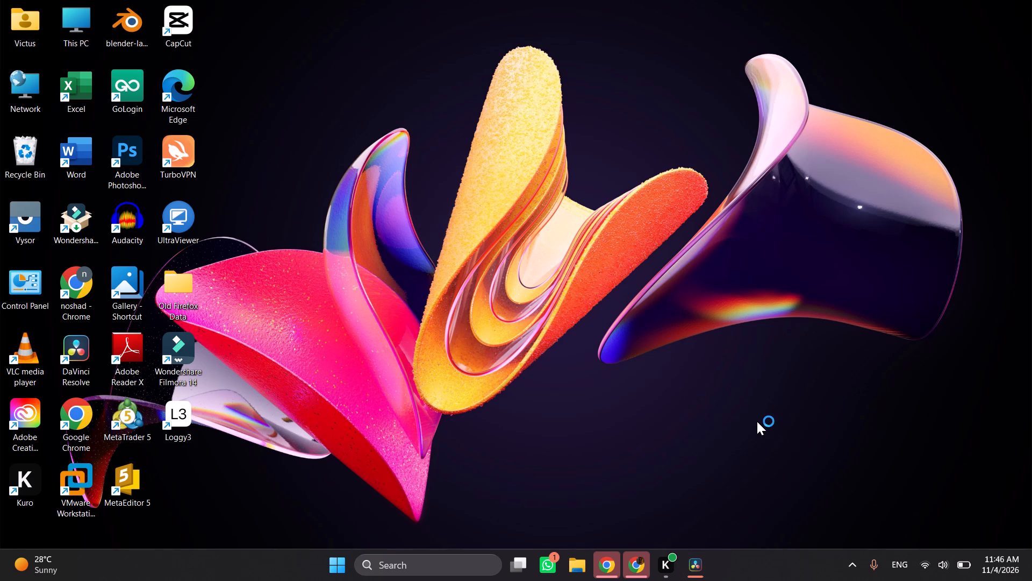
left_click(638, 569)
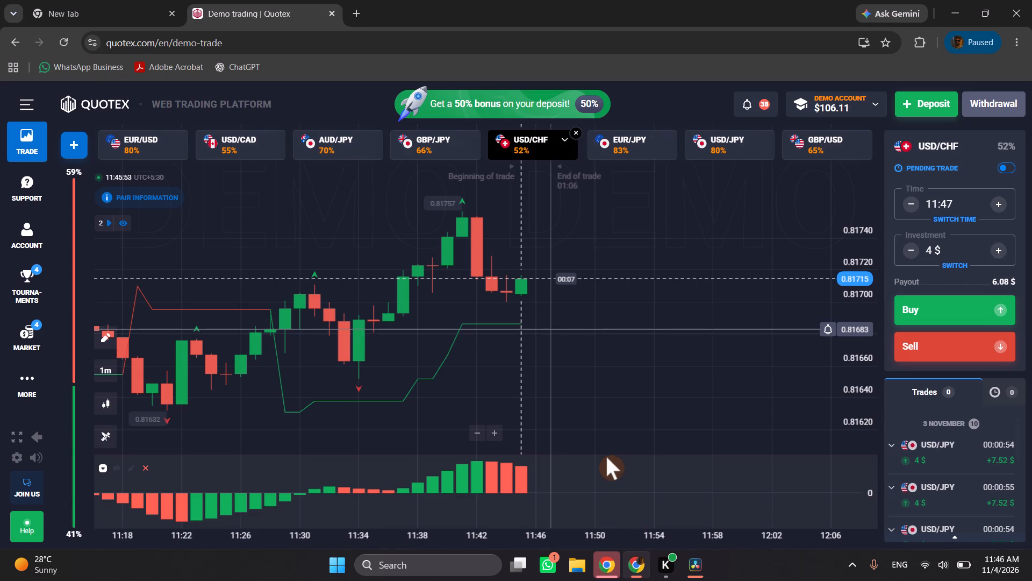
left_click(694, 571)
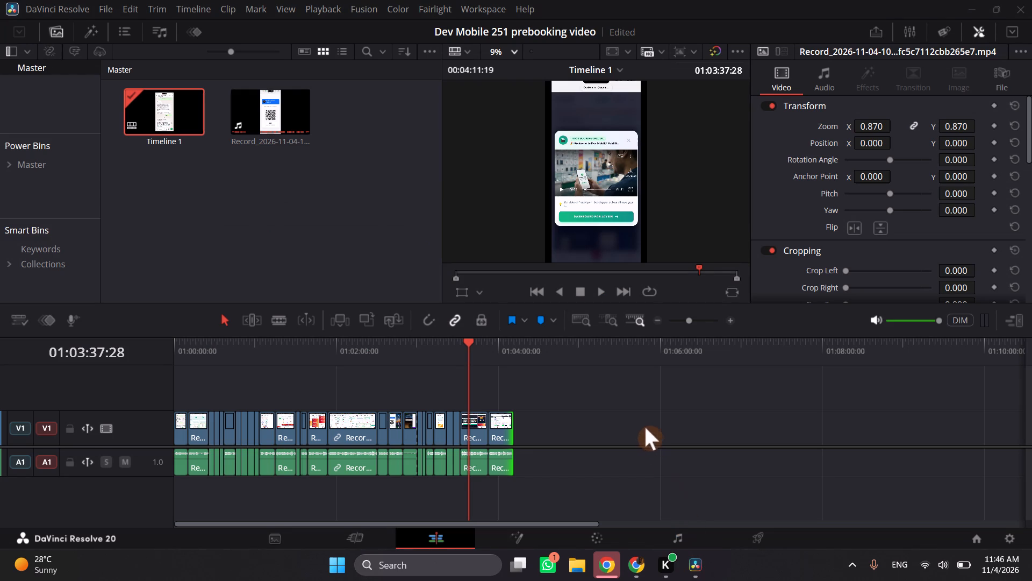
left_click(405, 343)
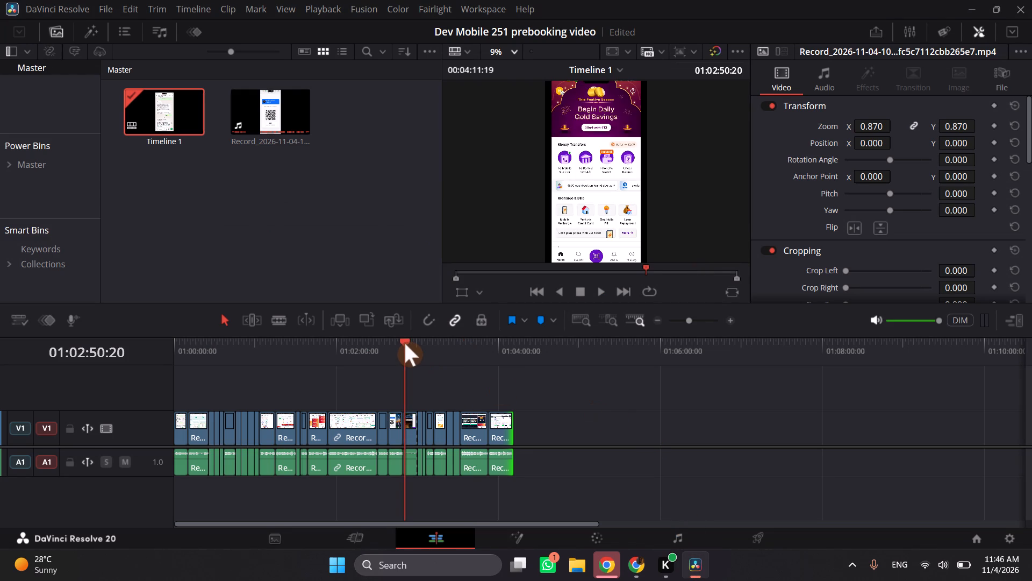
left_click_drag(417, 345, 551, 367)
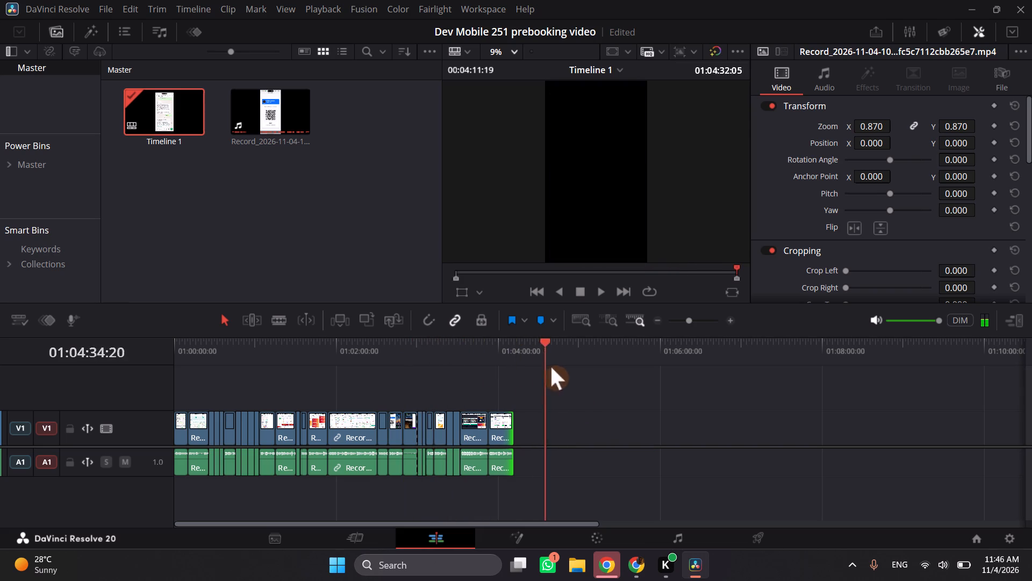
left_click_drag(551, 367, 346, 345)
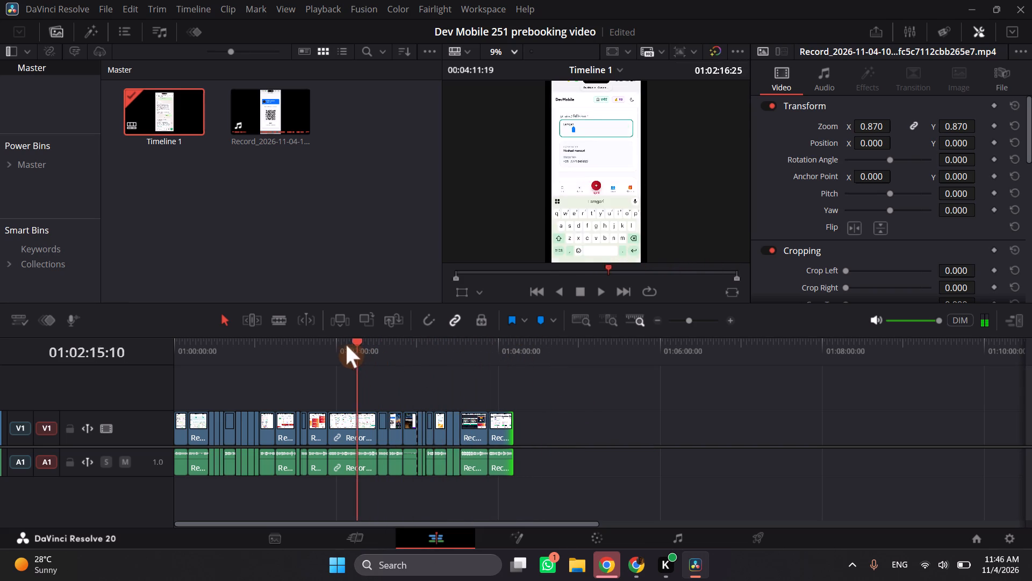
left_click_drag(346, 345, 343, 344)
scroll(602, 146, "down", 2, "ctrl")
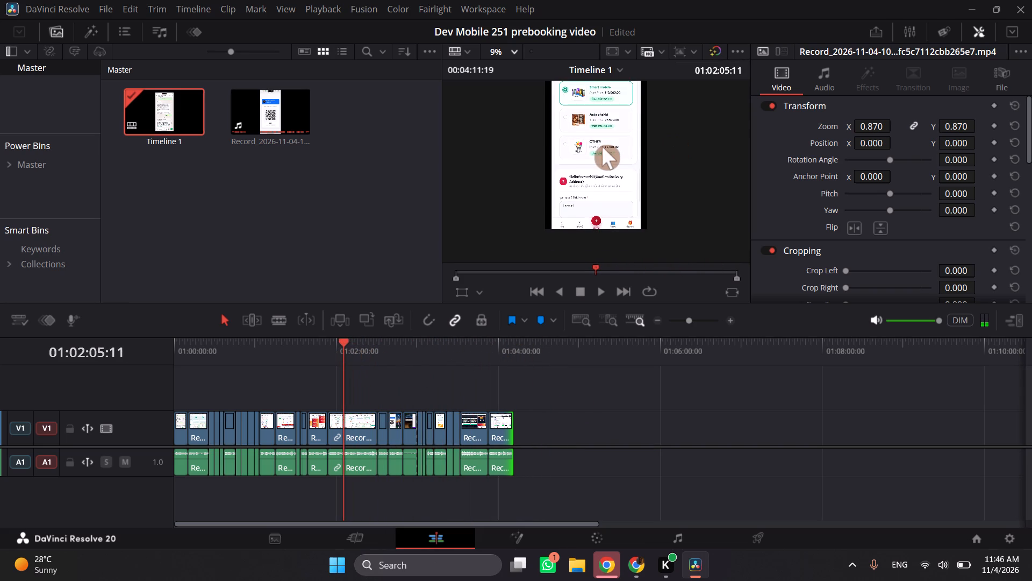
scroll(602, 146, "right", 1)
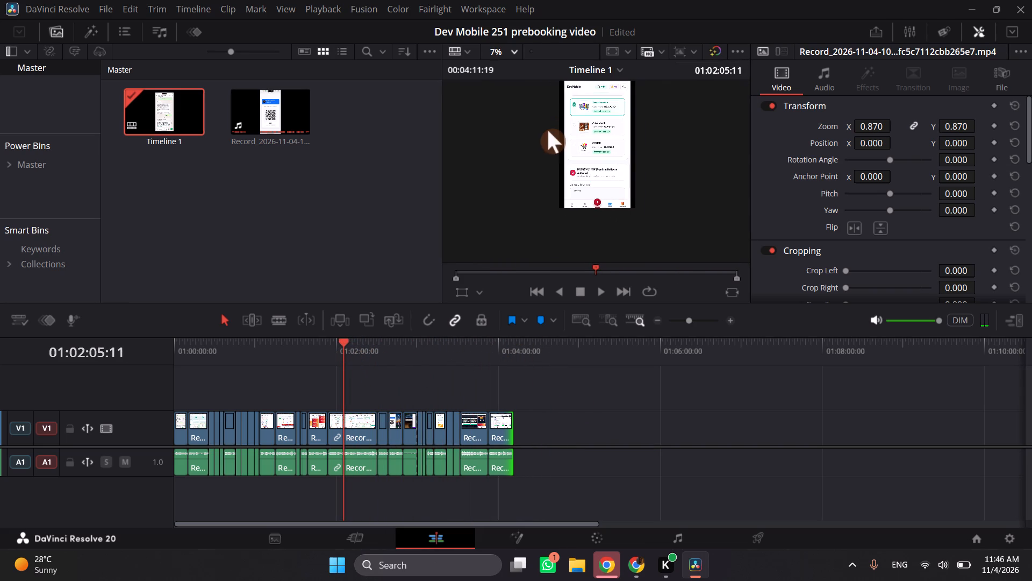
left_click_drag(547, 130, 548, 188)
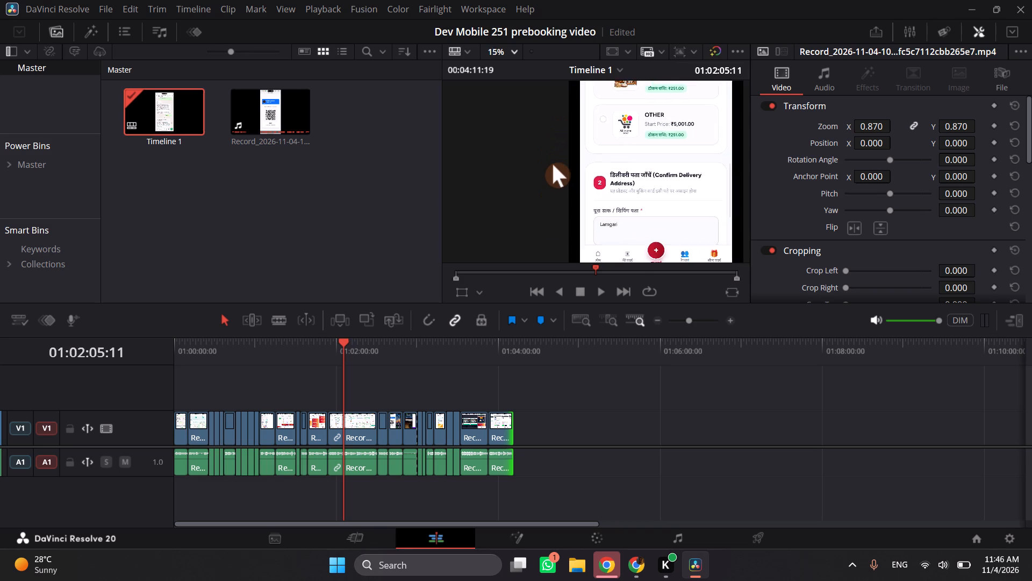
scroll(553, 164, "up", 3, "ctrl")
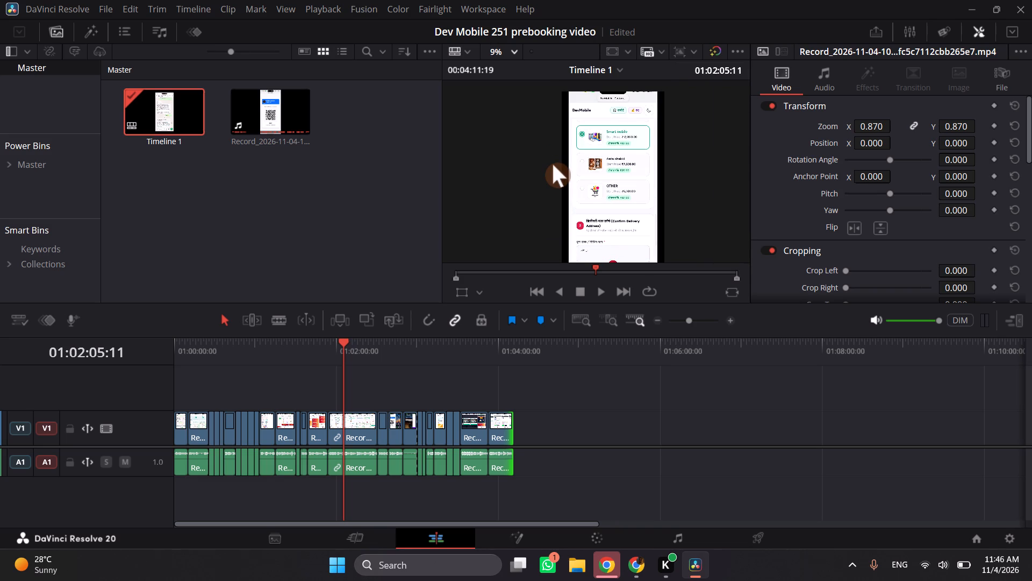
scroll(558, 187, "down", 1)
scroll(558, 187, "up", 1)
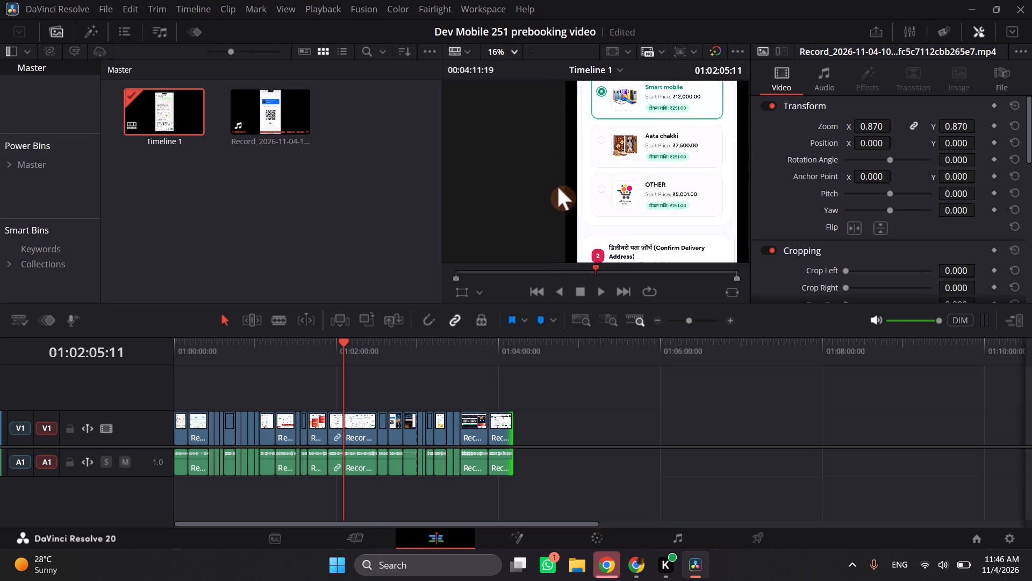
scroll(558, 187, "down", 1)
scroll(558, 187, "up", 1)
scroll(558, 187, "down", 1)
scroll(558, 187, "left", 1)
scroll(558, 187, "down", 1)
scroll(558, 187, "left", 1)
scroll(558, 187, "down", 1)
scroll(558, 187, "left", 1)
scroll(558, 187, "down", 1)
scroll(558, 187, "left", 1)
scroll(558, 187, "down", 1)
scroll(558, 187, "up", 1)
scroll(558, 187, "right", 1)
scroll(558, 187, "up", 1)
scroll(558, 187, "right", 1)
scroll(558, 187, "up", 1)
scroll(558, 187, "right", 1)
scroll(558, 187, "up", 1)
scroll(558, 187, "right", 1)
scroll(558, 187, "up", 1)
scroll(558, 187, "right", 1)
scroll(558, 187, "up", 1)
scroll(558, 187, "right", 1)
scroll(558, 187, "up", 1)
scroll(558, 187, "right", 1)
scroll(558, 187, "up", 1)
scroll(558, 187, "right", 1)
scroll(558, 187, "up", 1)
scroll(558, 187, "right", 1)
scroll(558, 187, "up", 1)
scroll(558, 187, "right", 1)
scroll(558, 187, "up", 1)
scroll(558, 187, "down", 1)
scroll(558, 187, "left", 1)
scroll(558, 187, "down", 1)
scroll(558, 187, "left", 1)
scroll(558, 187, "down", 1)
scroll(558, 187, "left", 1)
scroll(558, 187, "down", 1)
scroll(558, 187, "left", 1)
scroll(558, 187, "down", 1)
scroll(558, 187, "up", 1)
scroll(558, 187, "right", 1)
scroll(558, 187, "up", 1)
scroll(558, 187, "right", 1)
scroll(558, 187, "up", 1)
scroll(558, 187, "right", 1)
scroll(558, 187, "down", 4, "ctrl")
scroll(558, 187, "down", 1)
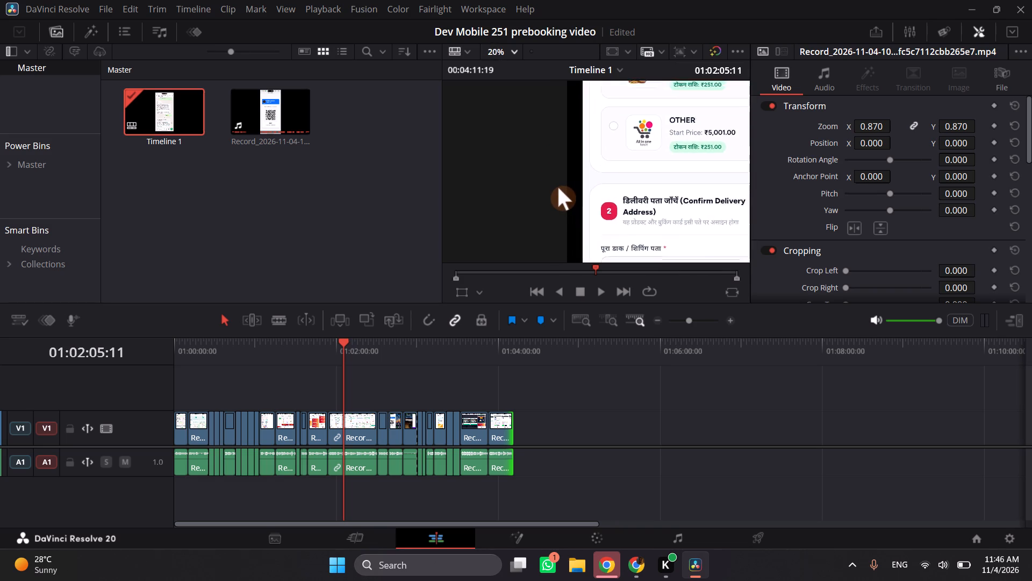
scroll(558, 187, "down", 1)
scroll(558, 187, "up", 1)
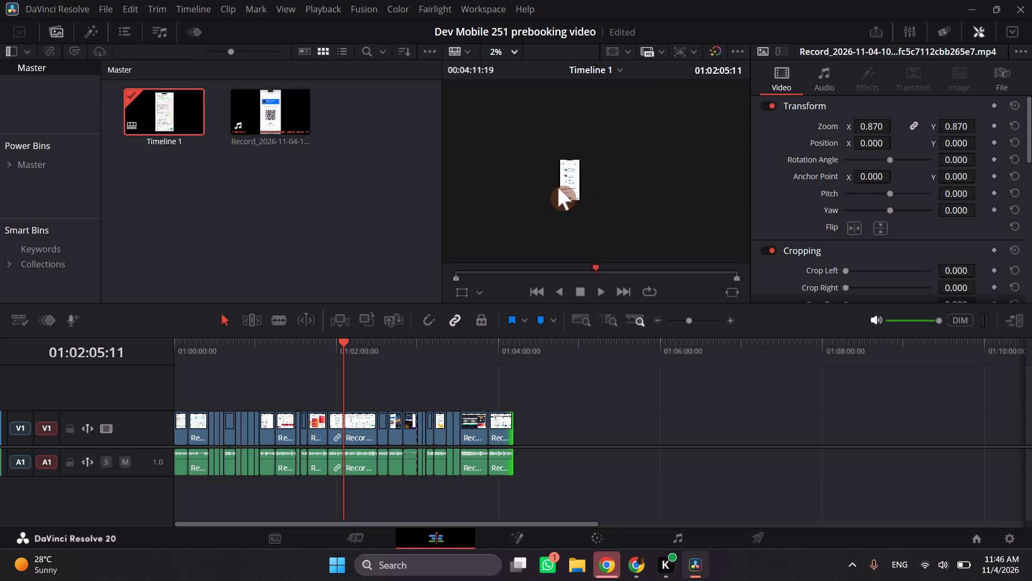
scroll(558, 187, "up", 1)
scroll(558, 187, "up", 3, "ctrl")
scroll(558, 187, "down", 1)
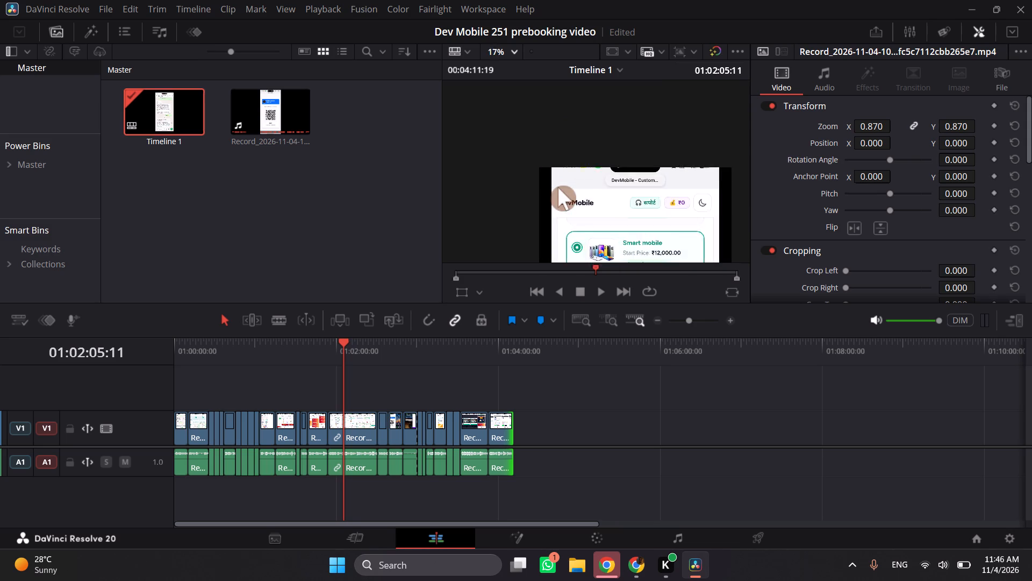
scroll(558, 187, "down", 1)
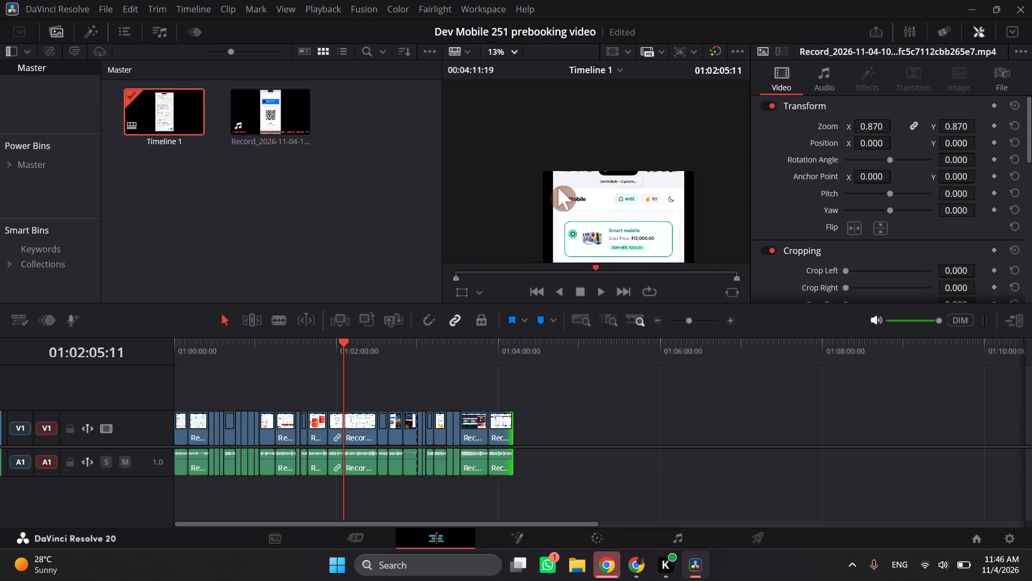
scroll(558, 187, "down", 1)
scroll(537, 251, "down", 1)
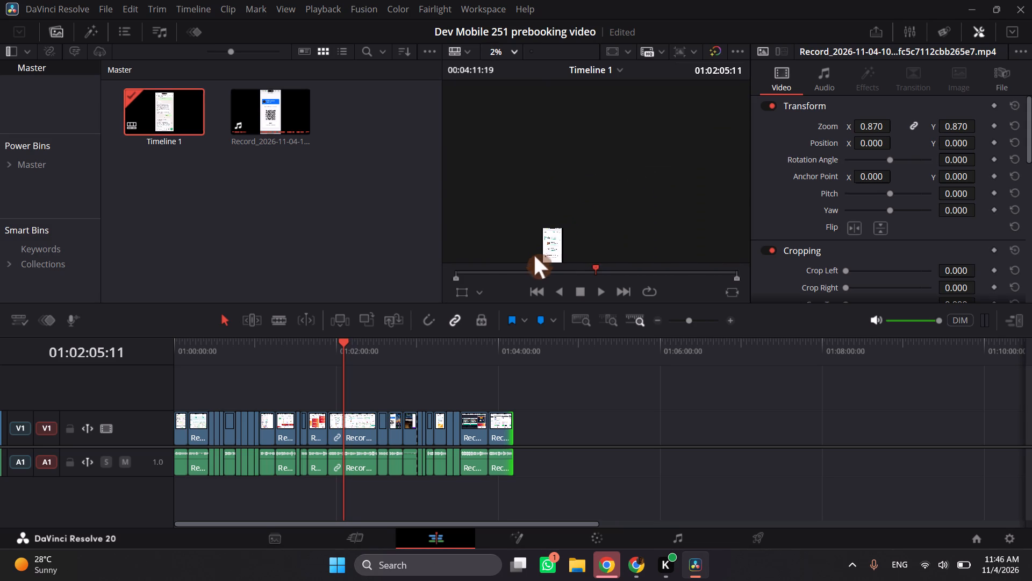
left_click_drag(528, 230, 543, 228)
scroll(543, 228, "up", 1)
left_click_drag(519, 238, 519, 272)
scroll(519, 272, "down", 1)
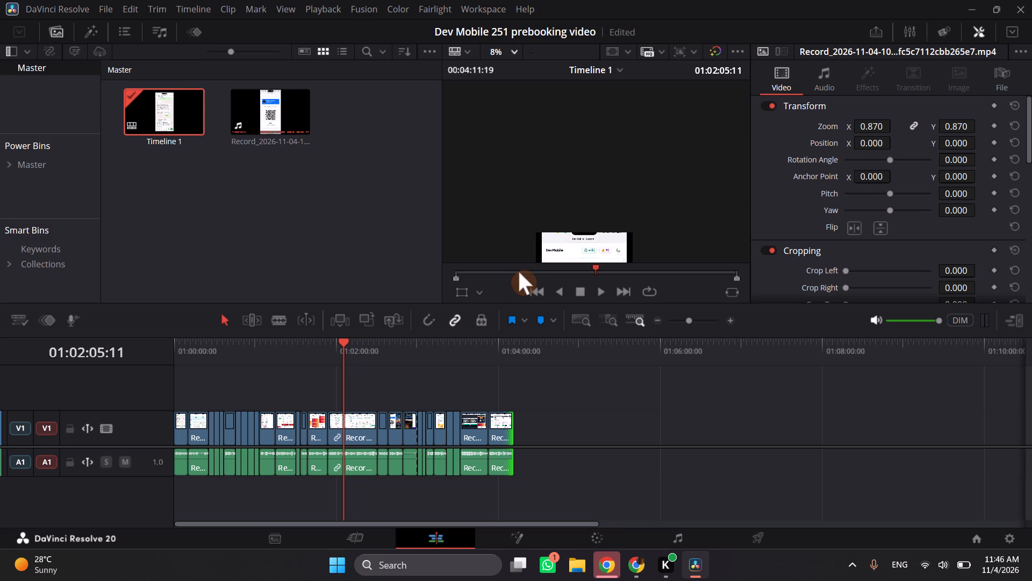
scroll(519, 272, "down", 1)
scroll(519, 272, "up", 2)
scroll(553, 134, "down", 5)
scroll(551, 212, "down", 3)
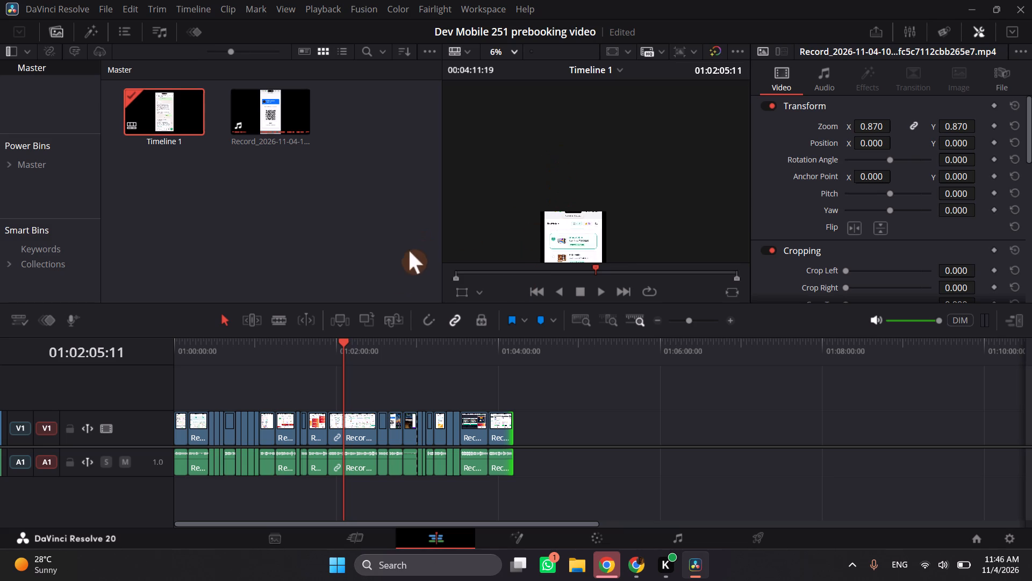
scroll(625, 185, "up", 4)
Set the timeline viewer zoom to Fit.
left_click(515, 55)
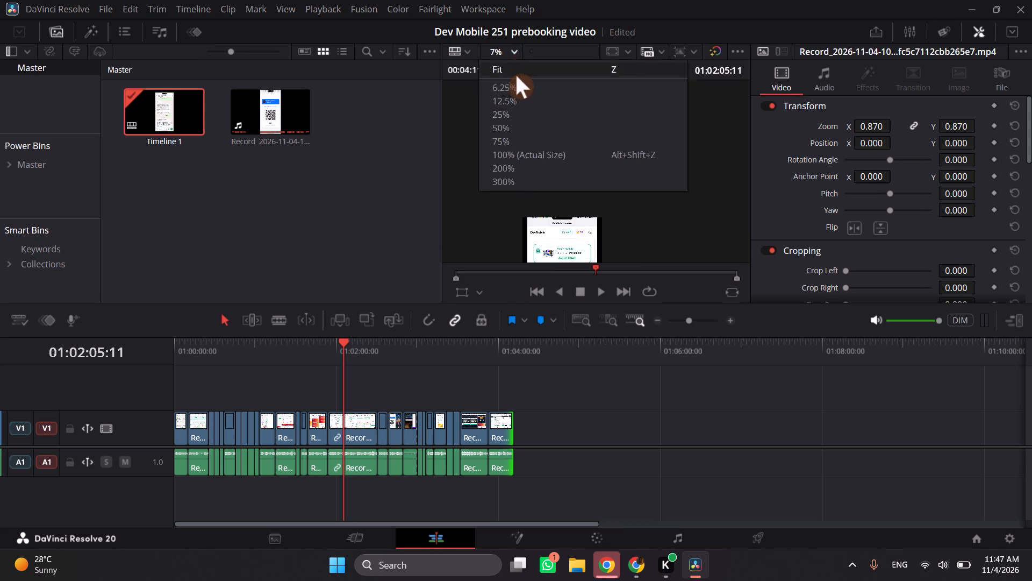
left_click_drag(515, 73, 518, 81)
left_click(515, 55)
left_click(515, 68)
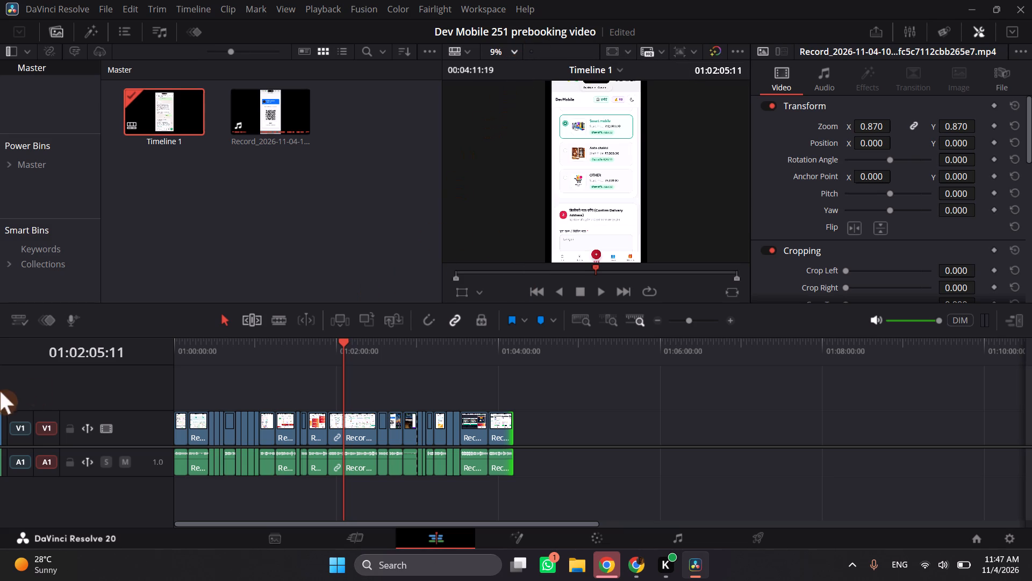
scroll(1, 389, "up", 1)
Switch to the Quotex demo trading page in Chrome and review the currency pair charts from EUR/USD through GBP/USD.
left_click(640, 576)
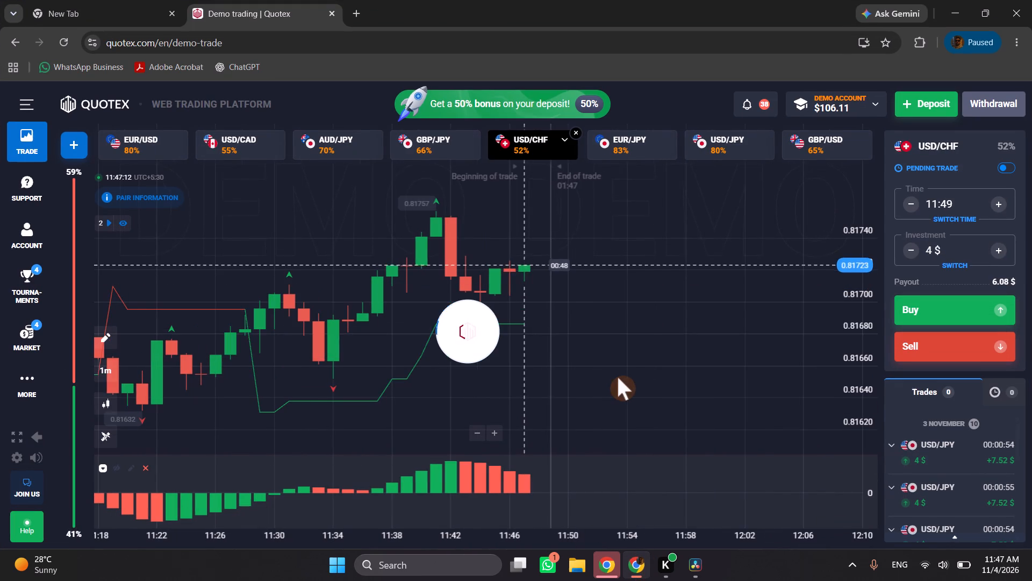
scroll(618, 377, "up", 2)
scroll(618, 377, "down", 3)
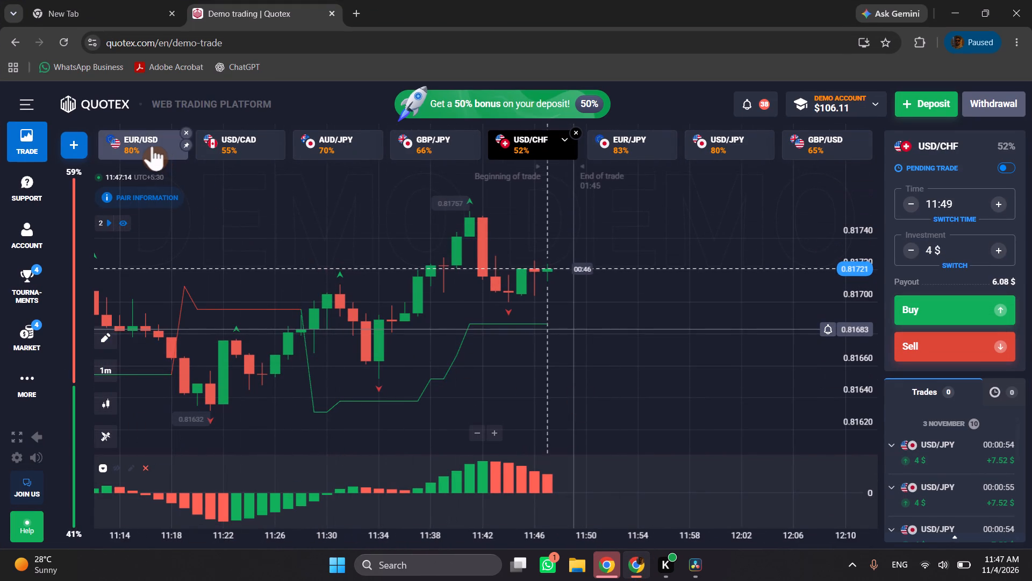
left_click(152, 146)
left_click(241, 142)
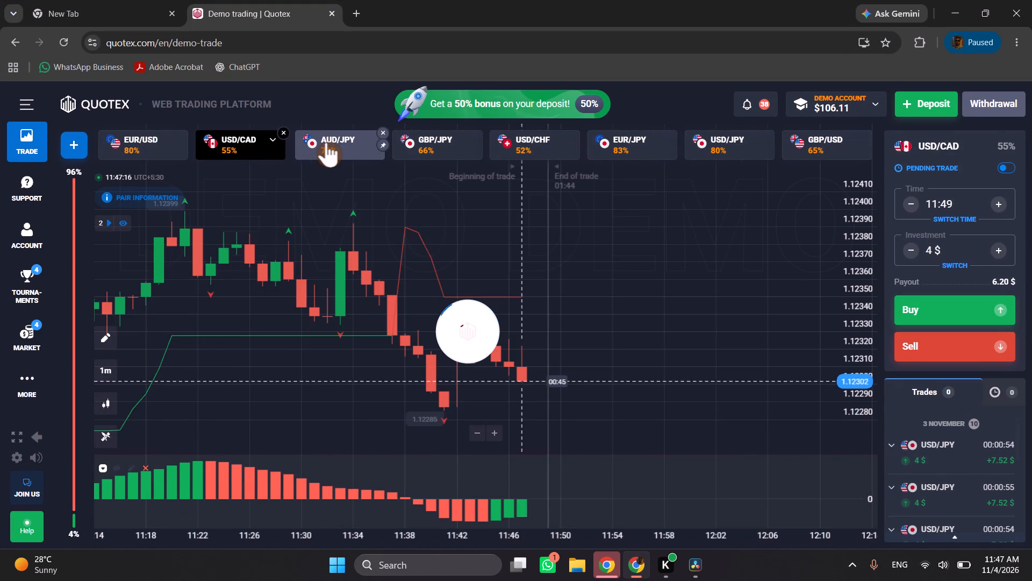
left_click(326, 142)
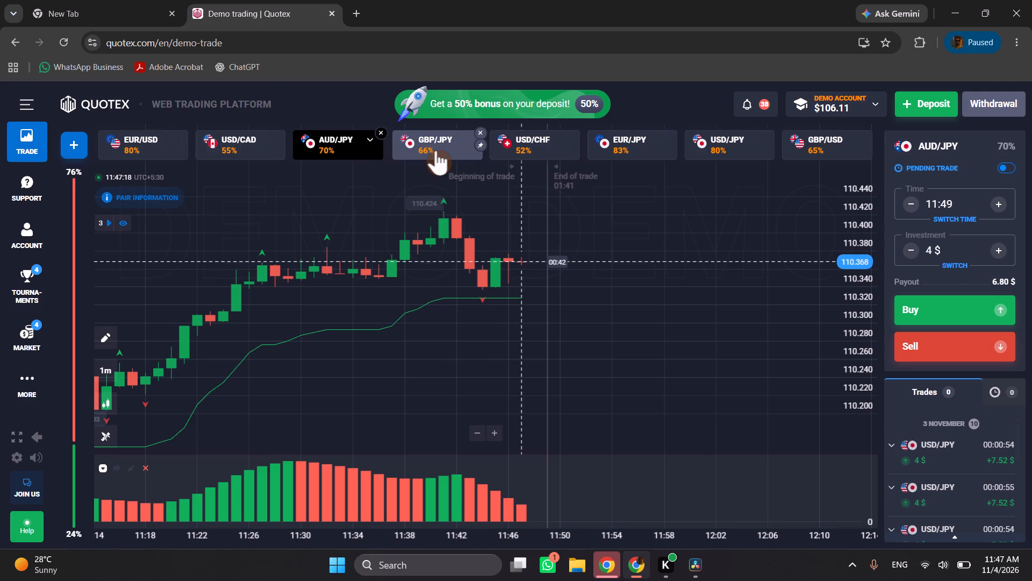
left_click(436, 150)
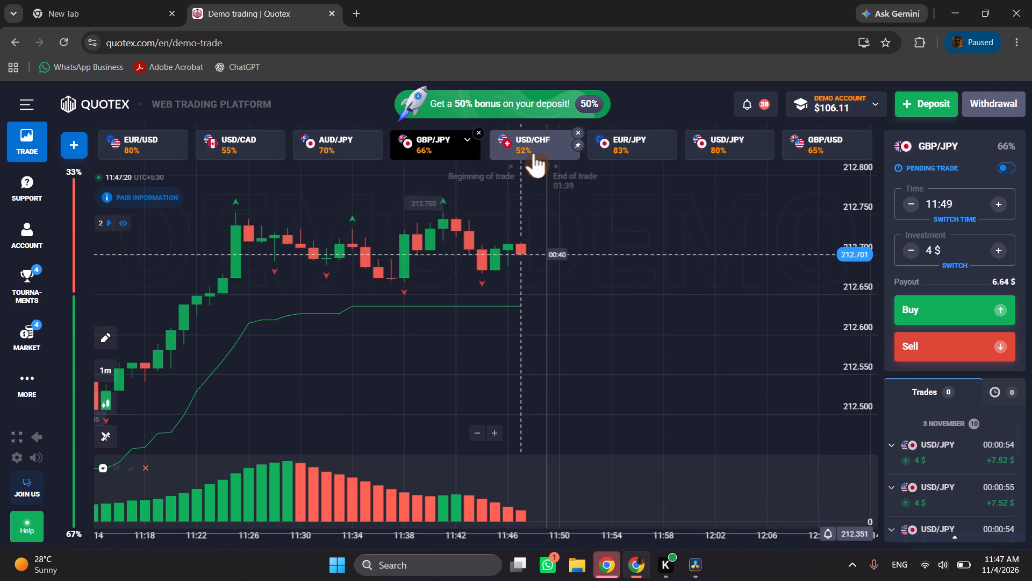
left_click(534, 153)
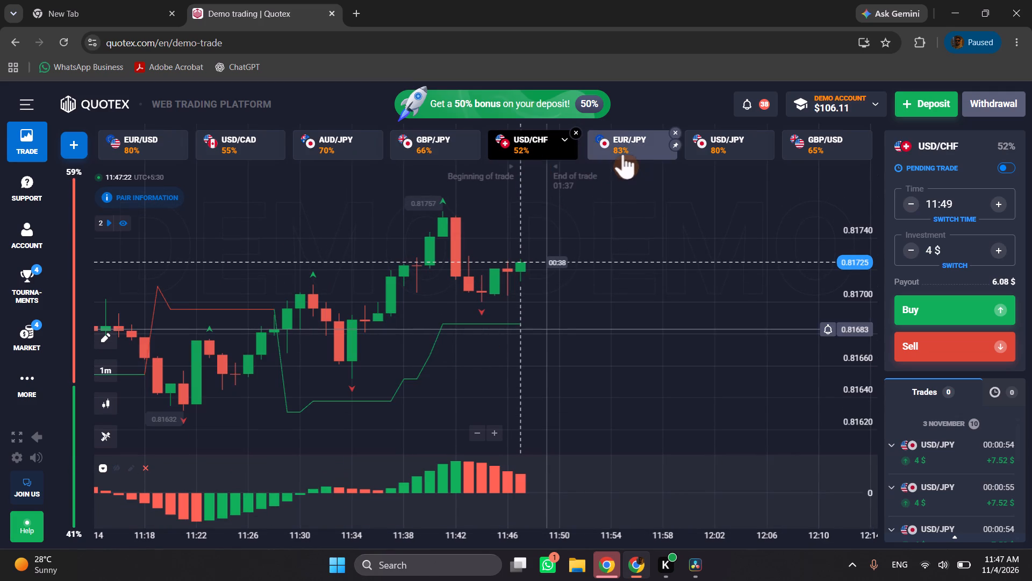
left_click(627, 153)
left_click(725, 155)
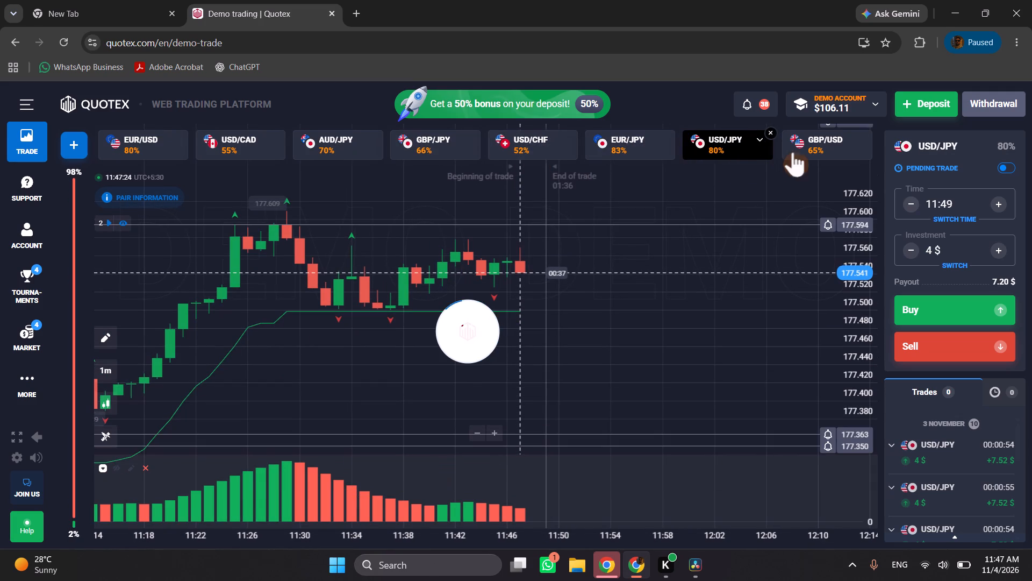
left_click(806, 152)
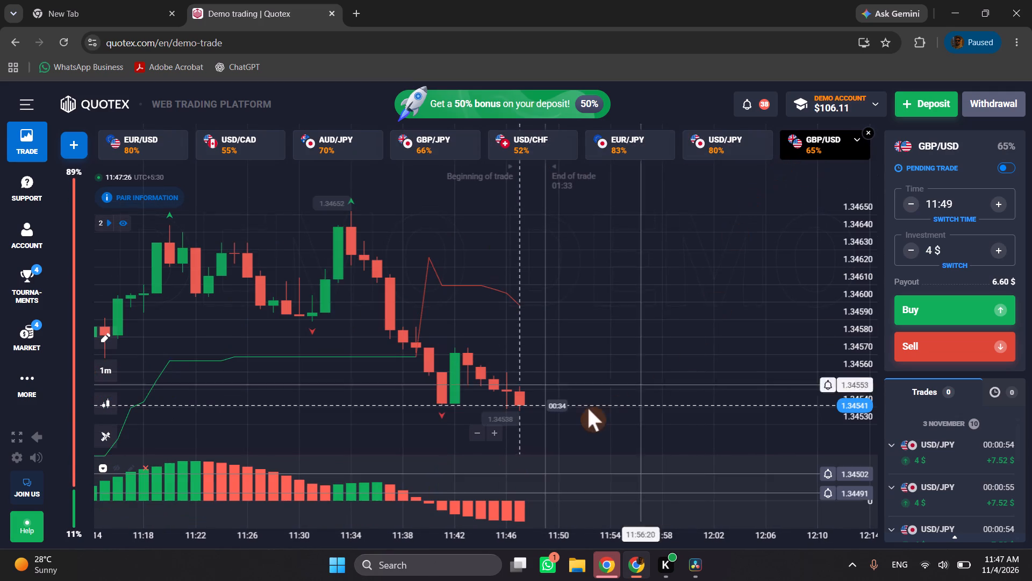
scroll(594, 385, "down", 2)
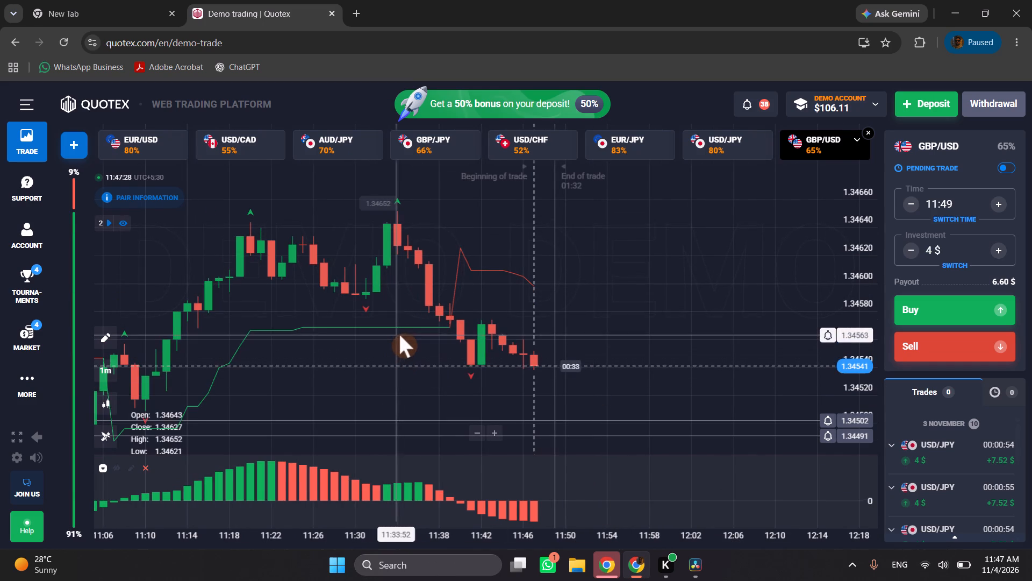
left_click(403, 334)
left_click(418, 350)
left_click(434, 367)
left_click(441, 377)
left_click(455, 385)
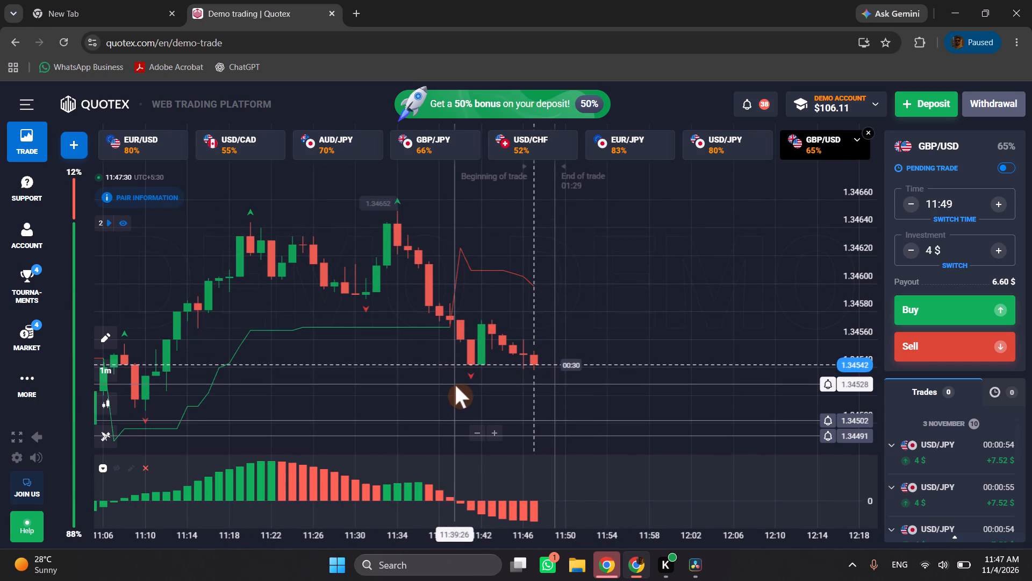
Examine the recent price action on the GBP/USD chart and the USD/JPY chart.
left_click_drag(424, 375, 516, 340)
scroll(516, 340, "down", 7)
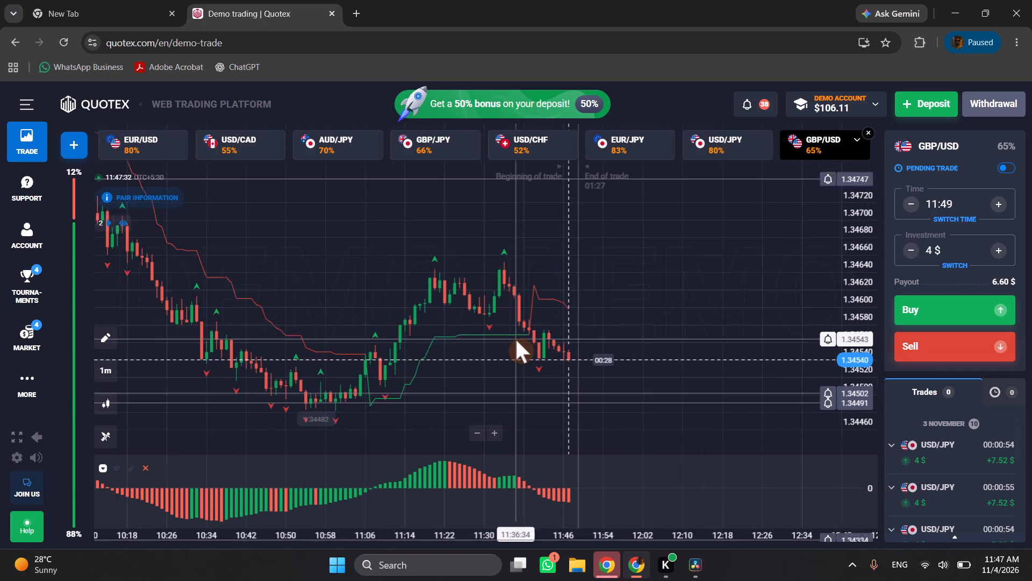
left_click_drag(486, 355, 513, 345)
left_click(521, 349)
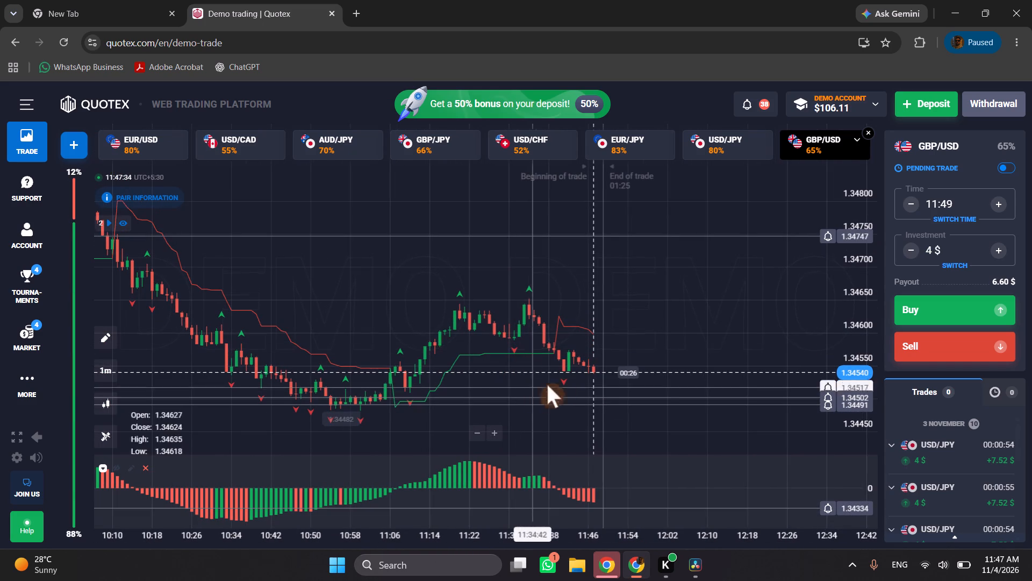
left_click(746, 157)
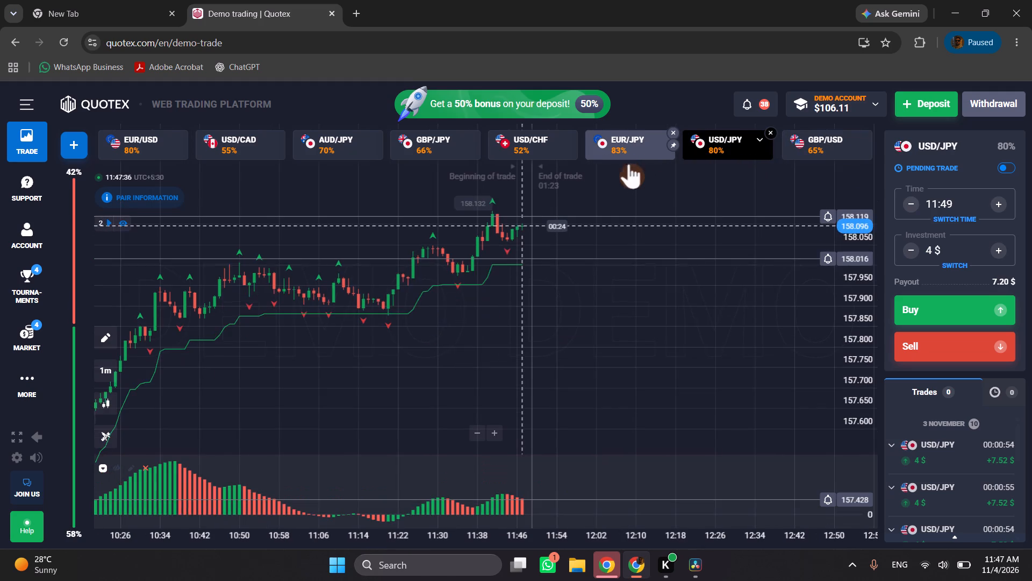
scroll(588, 278, "up", 9)
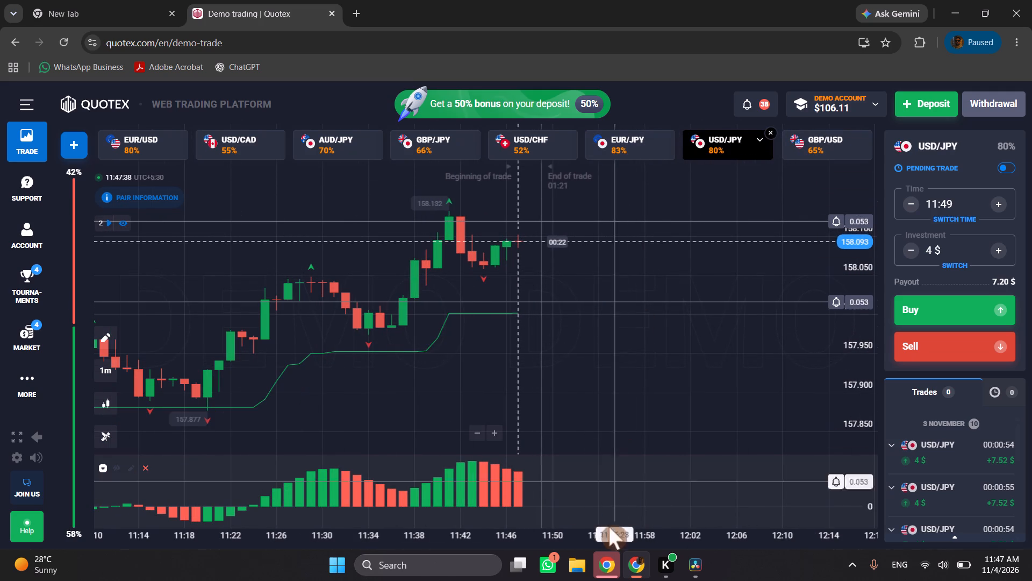
Return to DaVinci Resolve, scrub the timeline past its end and back to the start, and play the opening seconds.
left_click(642, 571)
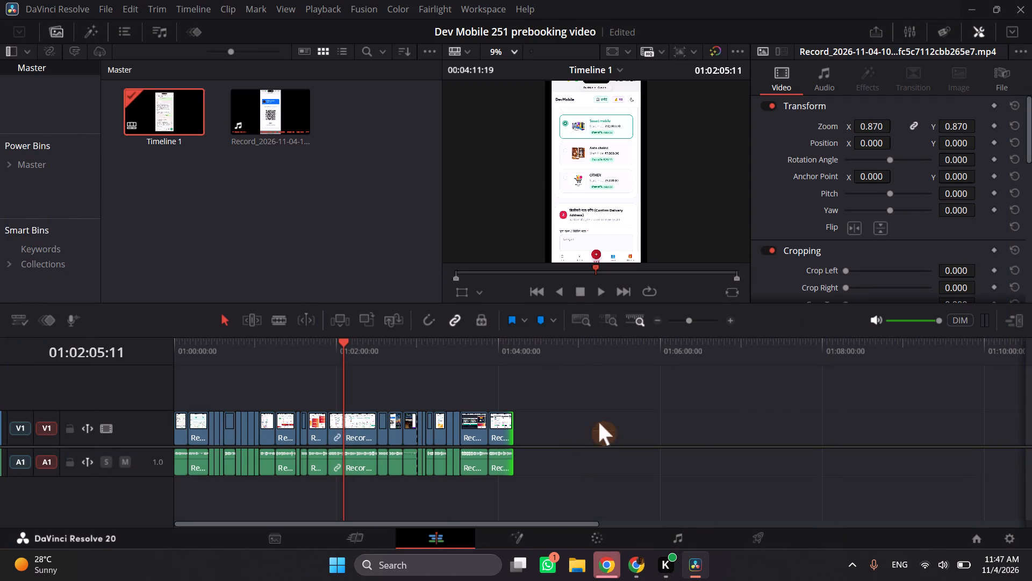
left_click_drag(364, 350, 532, 358)
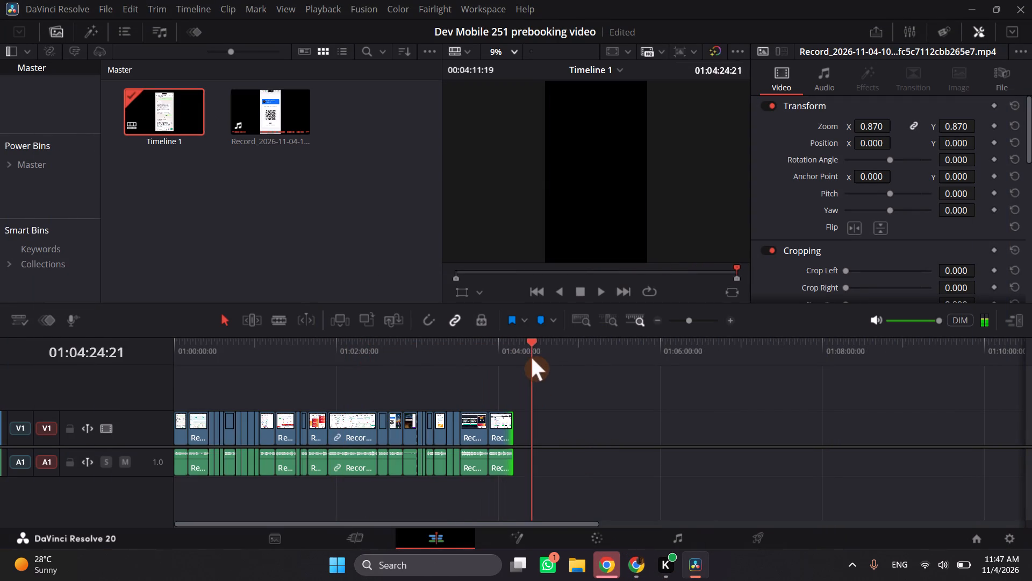
left_click_drag(532, 358, 175, 364)
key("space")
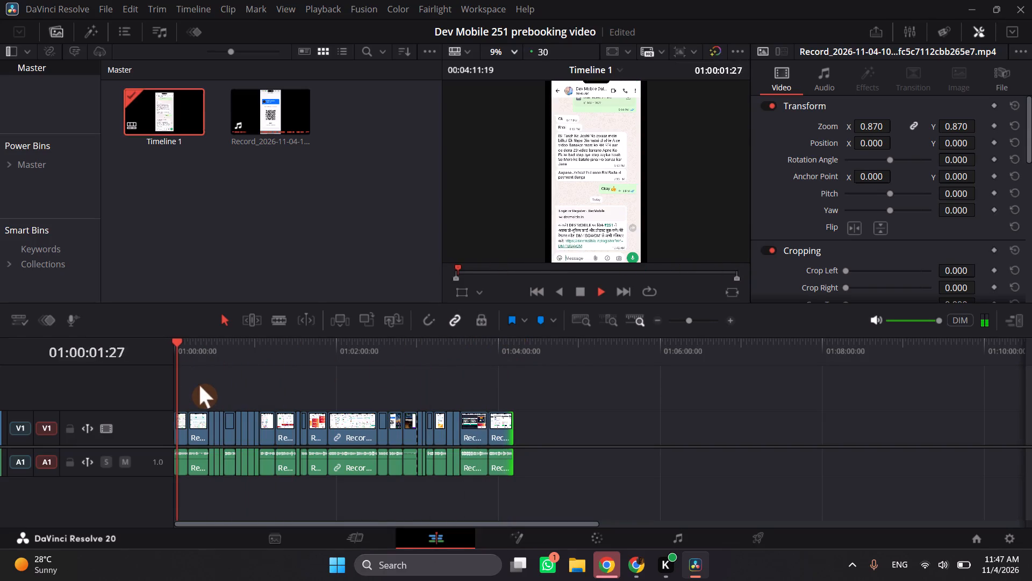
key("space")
Open the Downloads folder in File Explorer and check today's two screen recording files, selecting the one ending in 265e7.
left_click(645, 572)
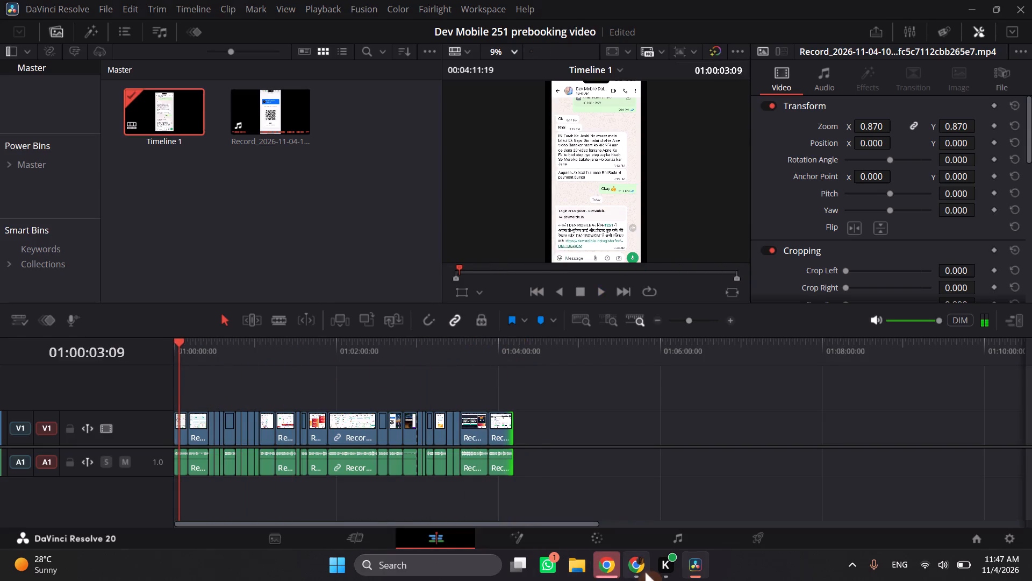
left_click(585, 568)
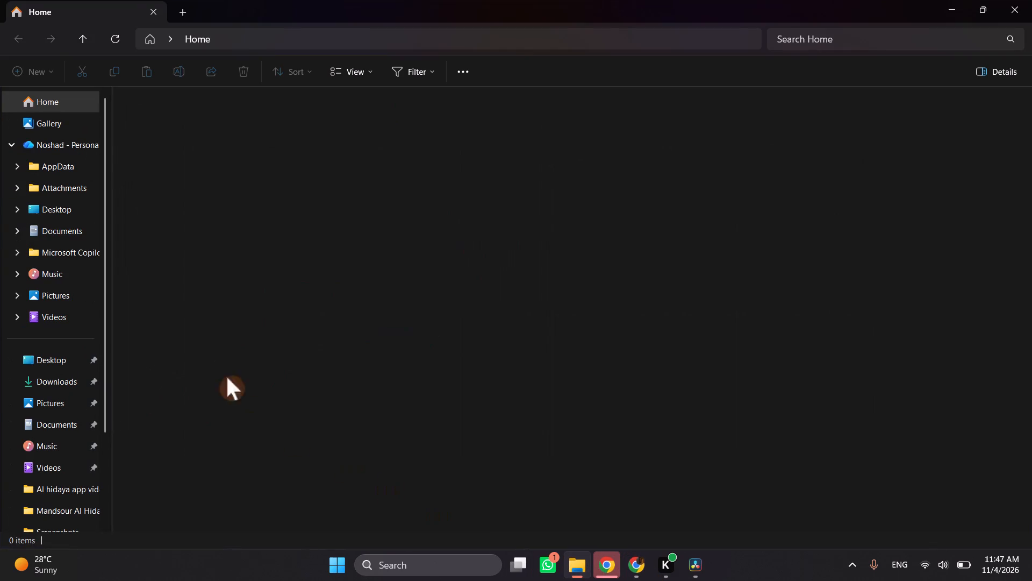
left_click(88, 375)
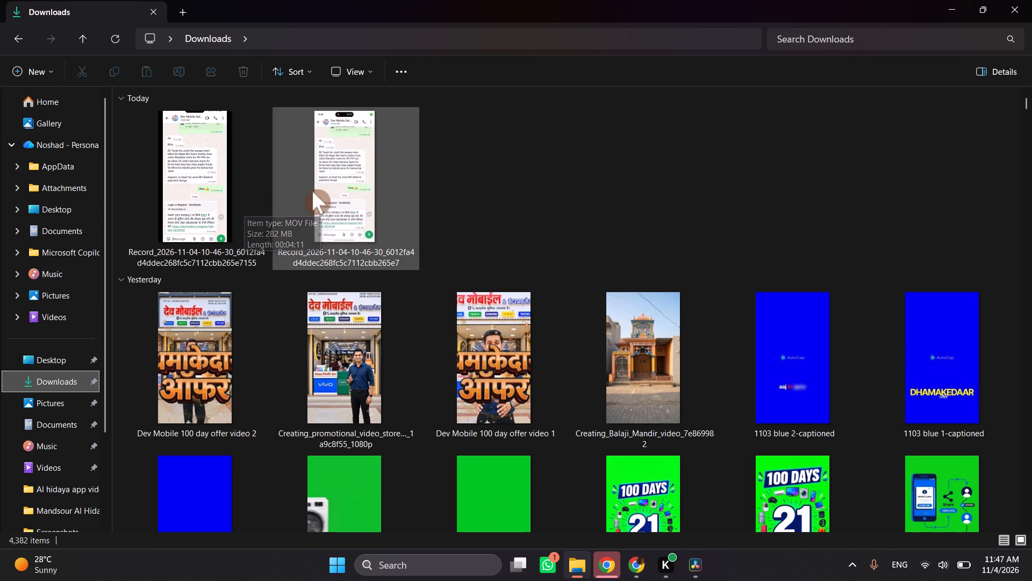
left_click(331, 191)
left_click(546, 195)
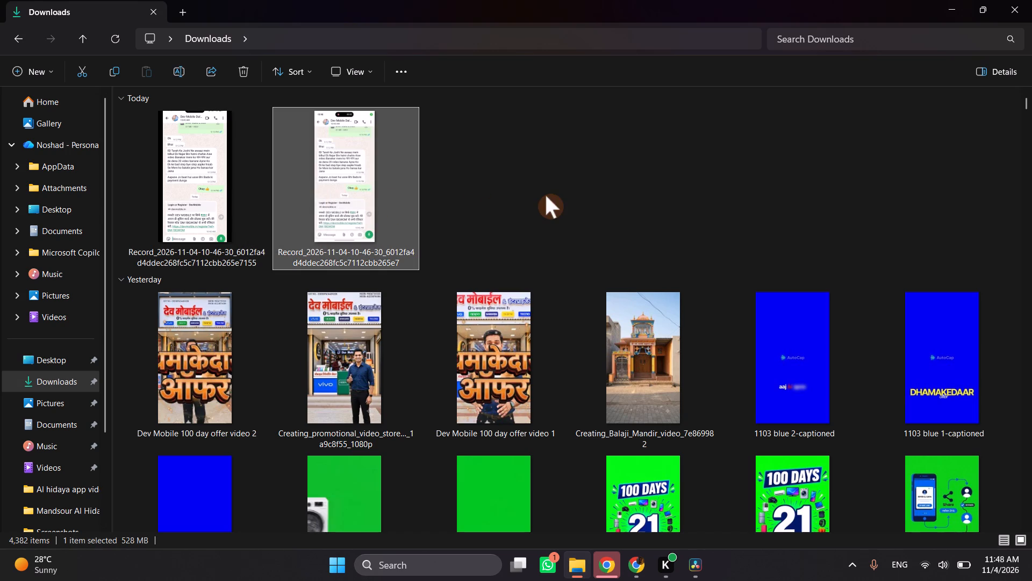
Switch back to Chrome from File Explorer.
left_click(641, 565)
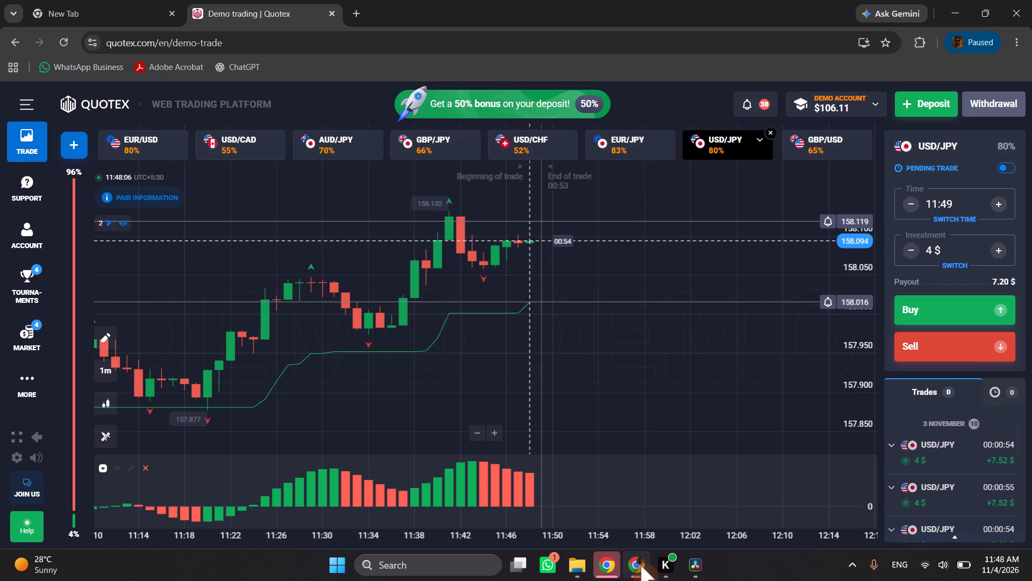
Launch CapCut from the desktop.
scroll(636, 526, "up", 6)
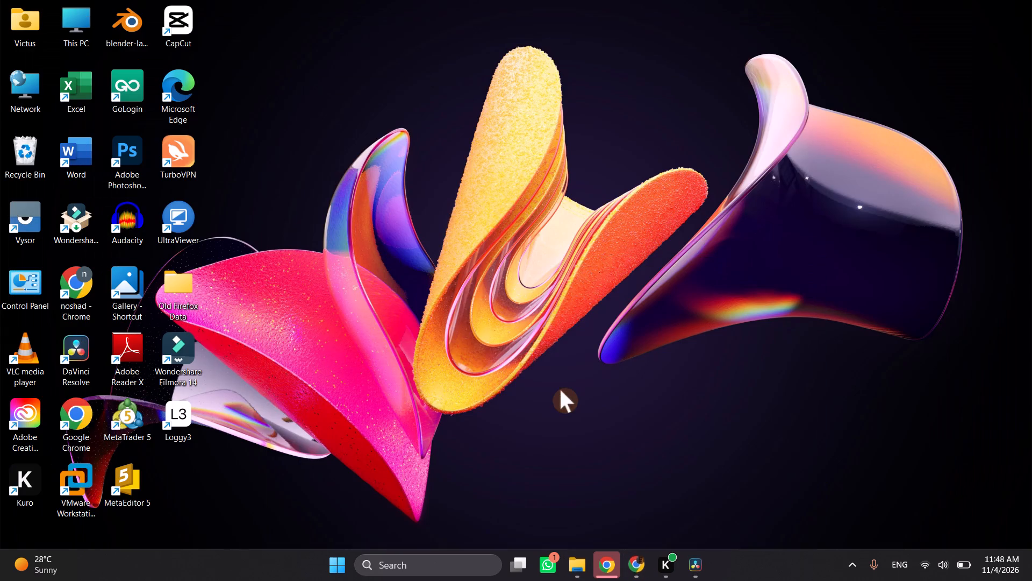
left_click(560, 389)
scroll(318, 402, "down", 1)
double_click(177, 34)
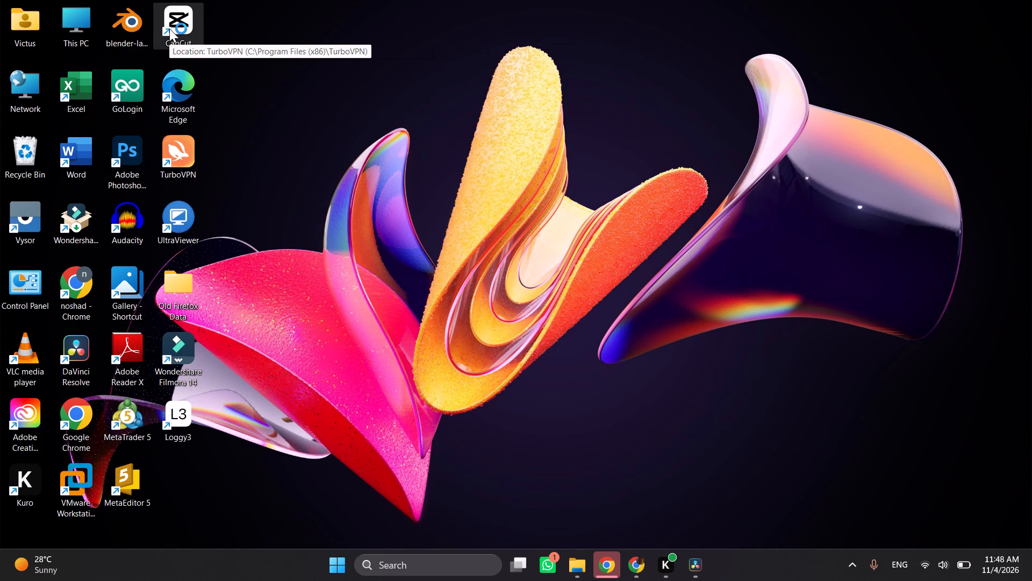
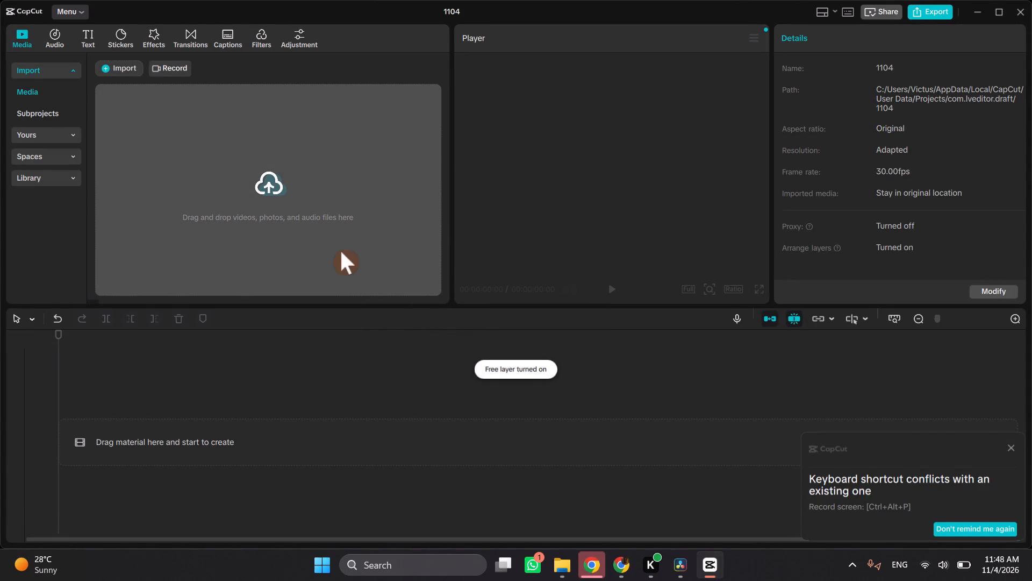
left_click(340, 248)
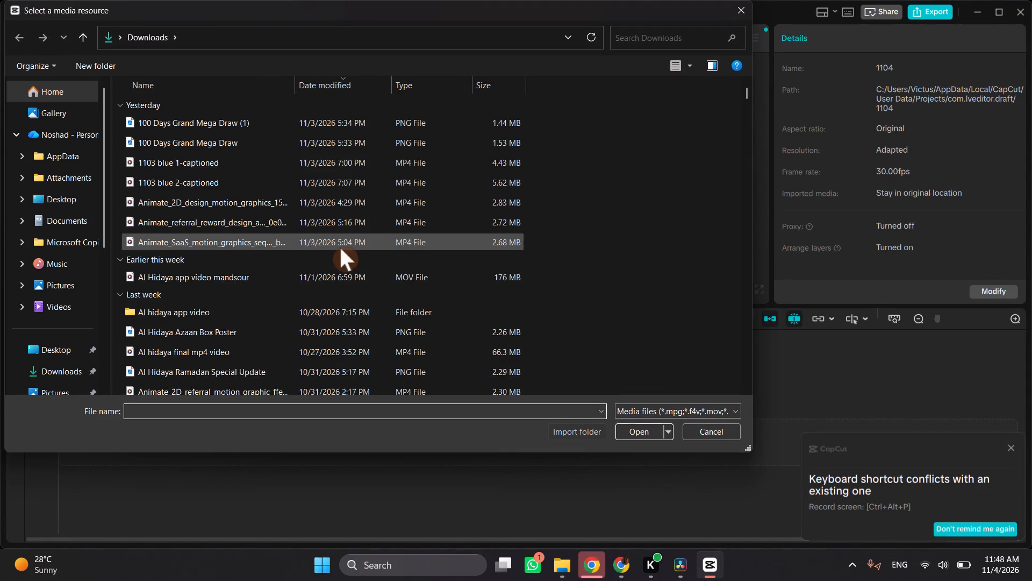
scroll(192, 164, "up", 8)
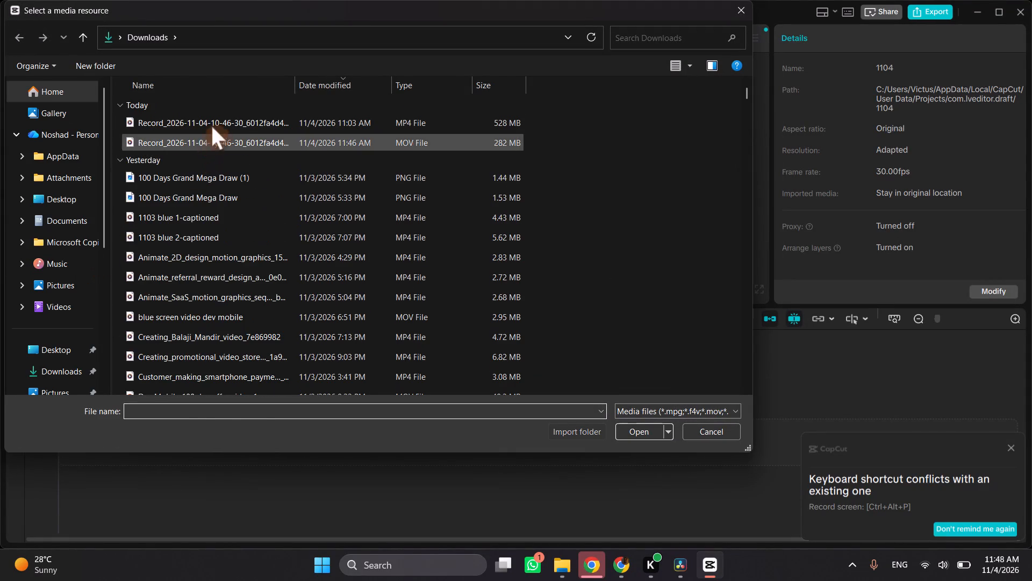
double_click(214, 124)
scroll(214, 124, "up", 3)
double_click(214, 124)
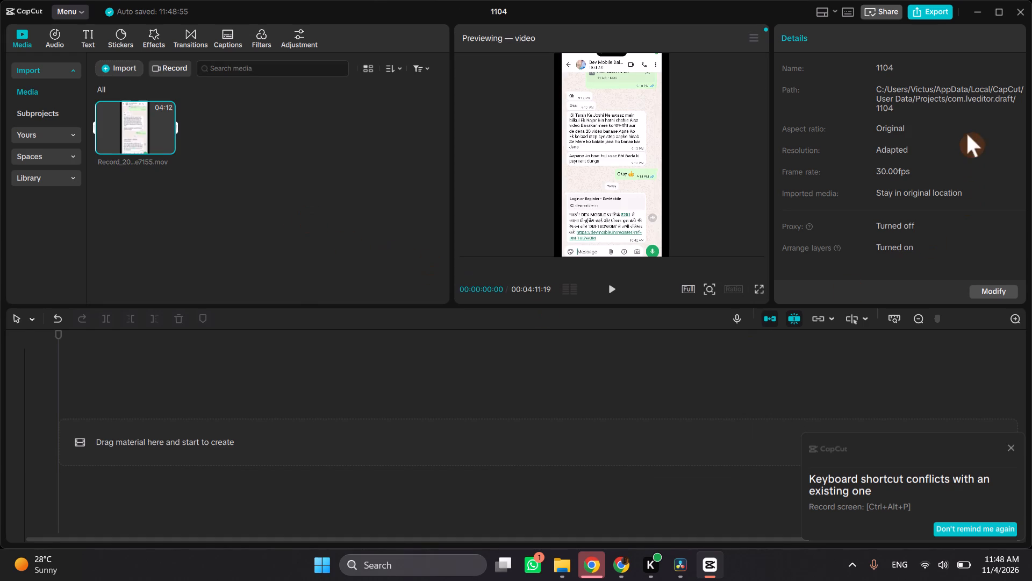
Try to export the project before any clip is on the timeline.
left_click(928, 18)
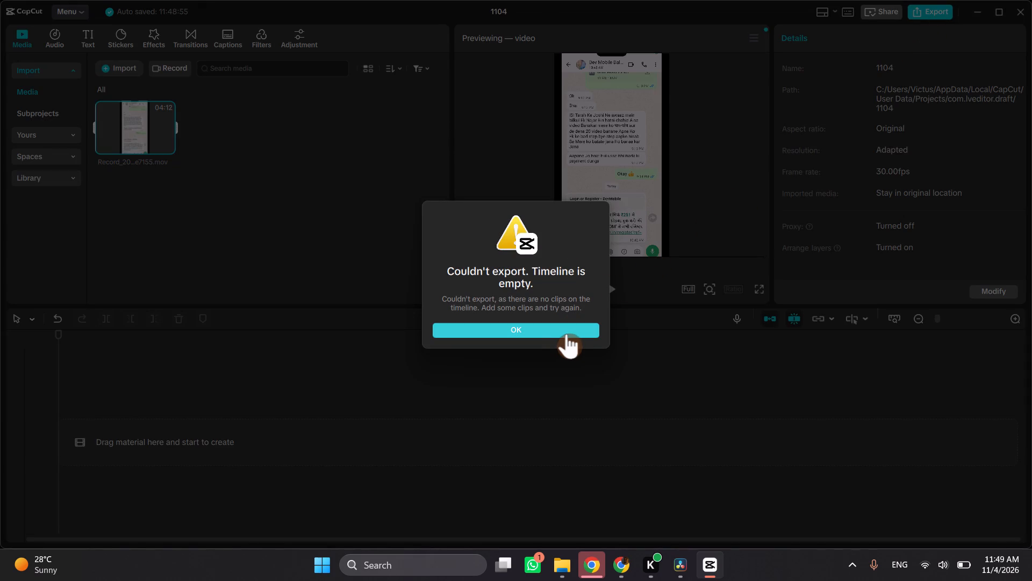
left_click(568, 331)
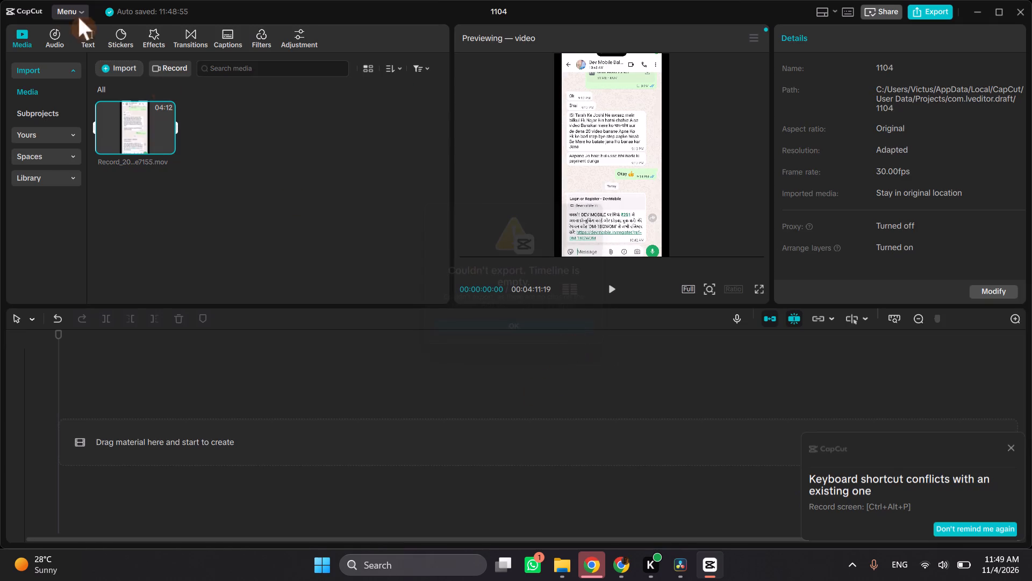
Place the imported recording at the start of the timeline.
left_click_drag(157, 137, 210, 393)
left_click(210, 394)
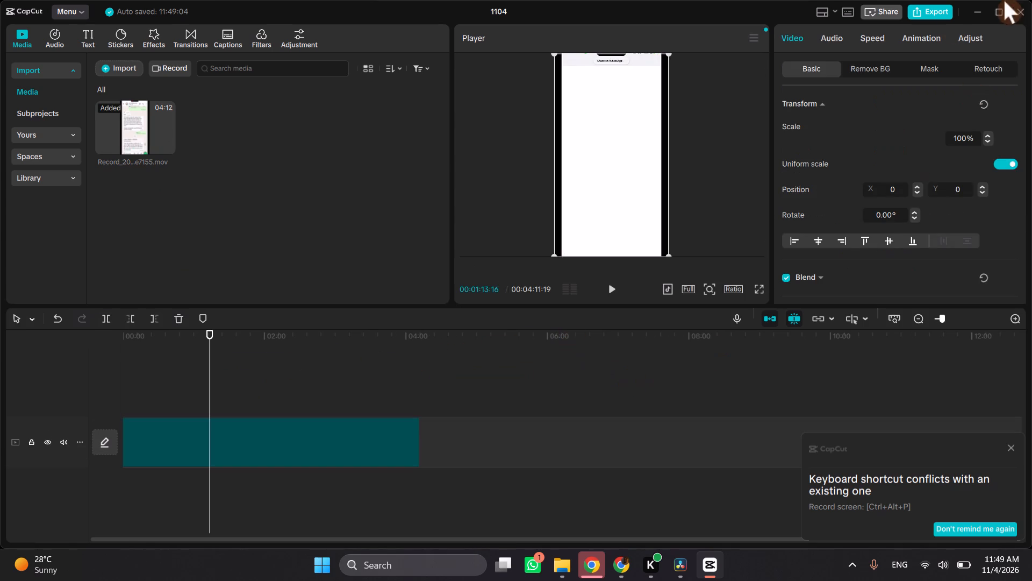
Open the export settings and name the output "1104 recording video 1".
left_click(930, 12)
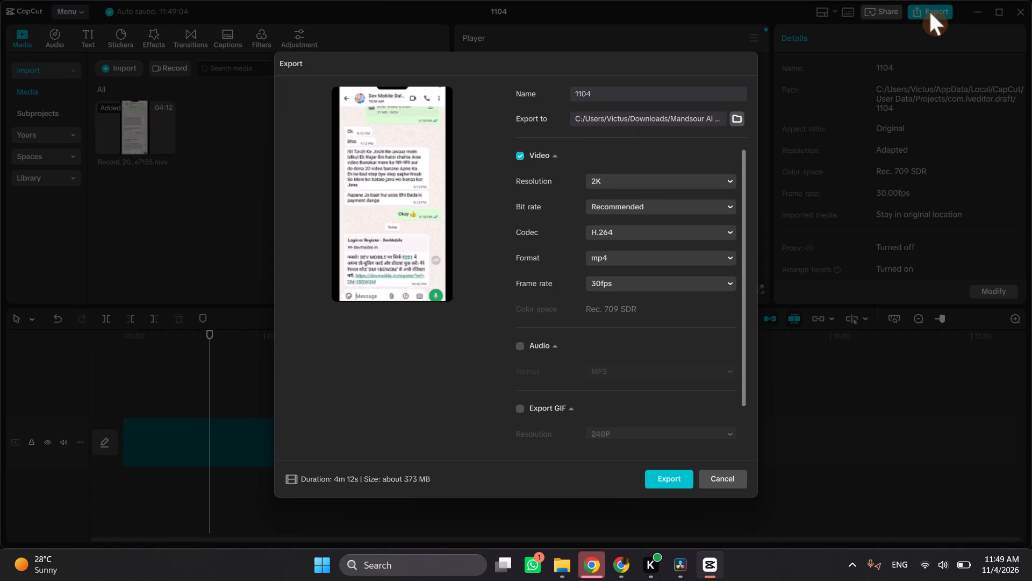
left_click(626, 94)
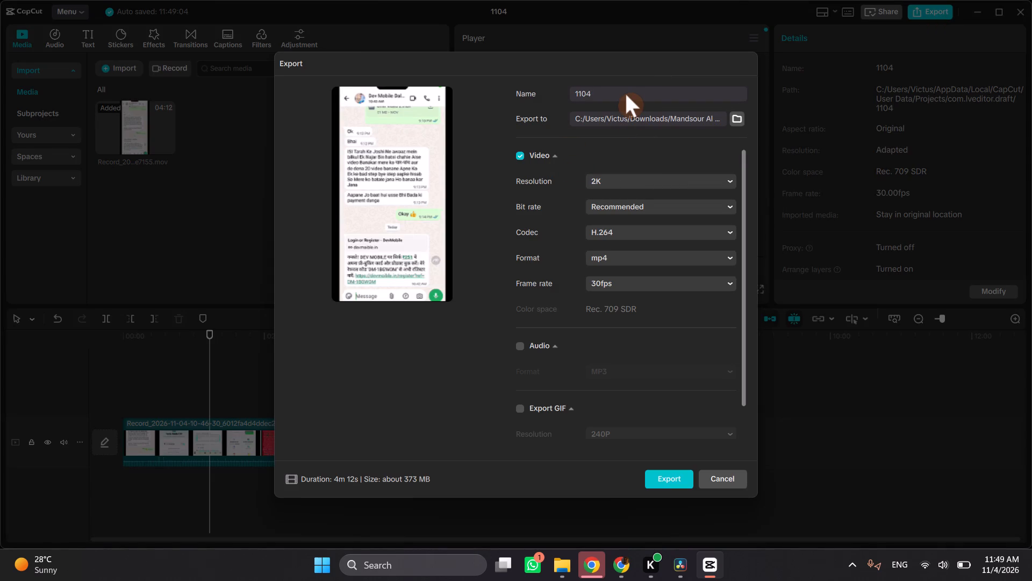
key("space")
type("re")
type("cording video")
key("space")
key("1")
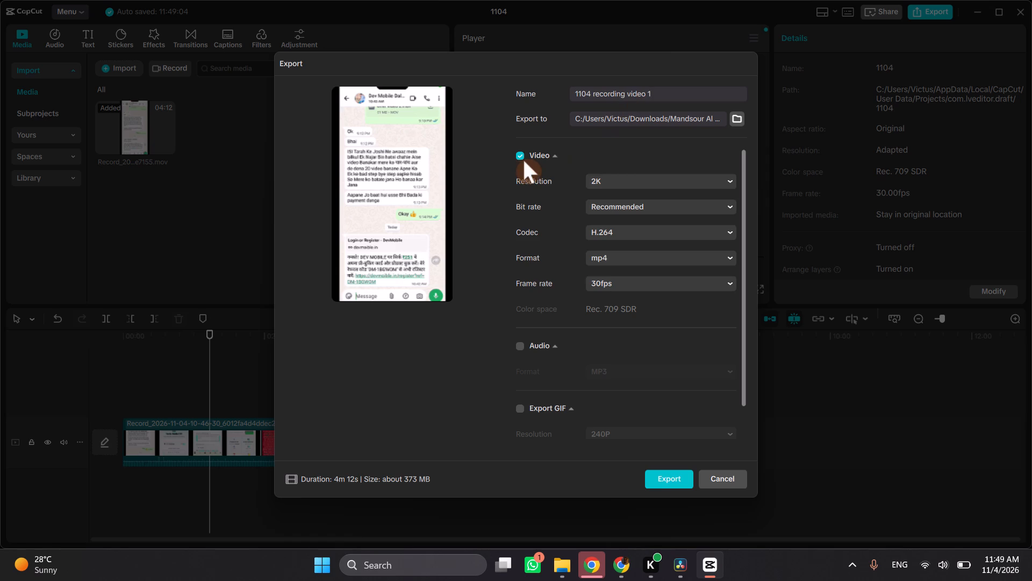
Turn off video output, enable audio output in MP3 format, and export the recording's audio.
left_click(519, 157)
left_click(525, 344)
left_click(522, 346)
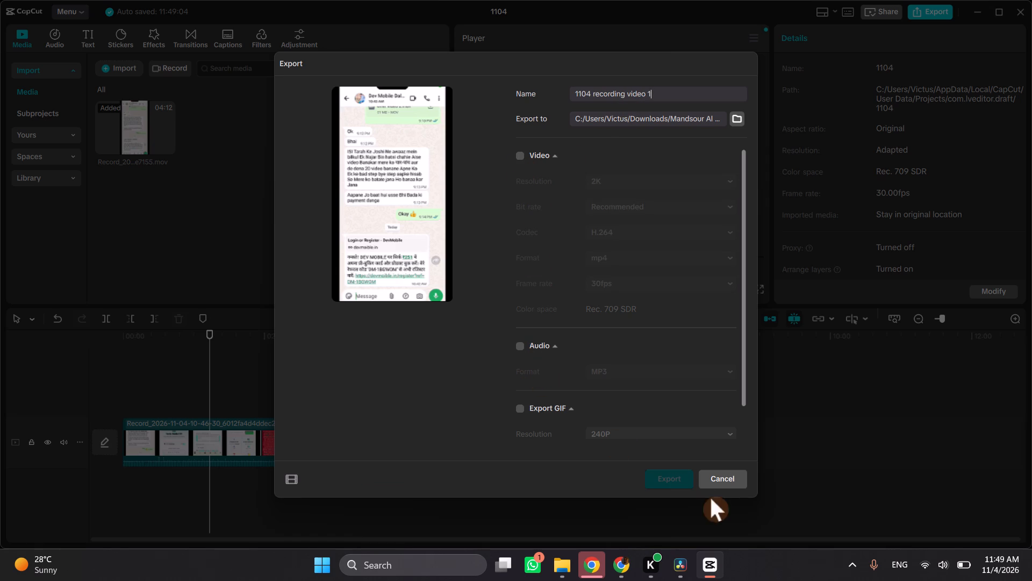
double_click(525, 349)
left_click(519, 346)
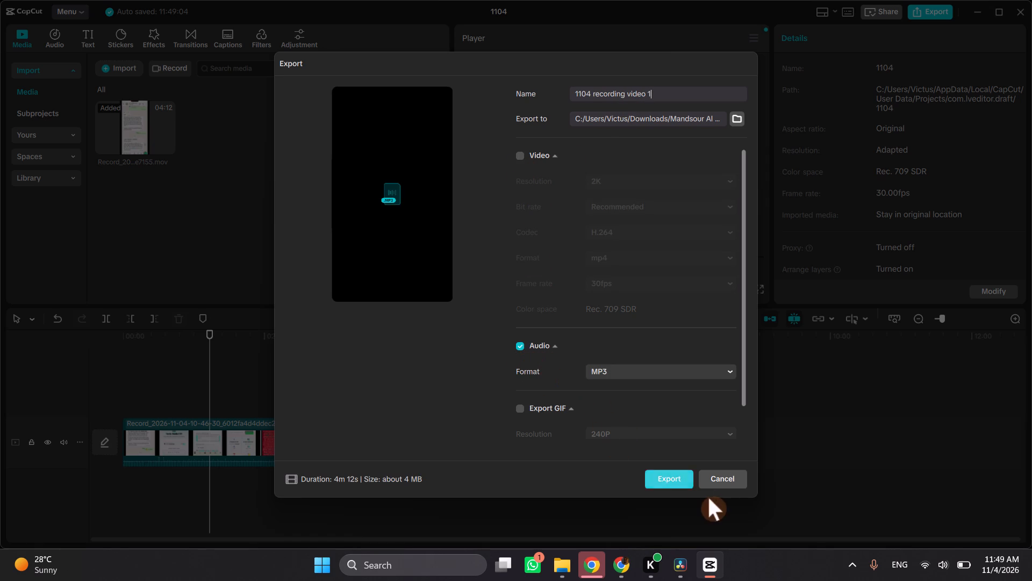
left_click(672, 480)
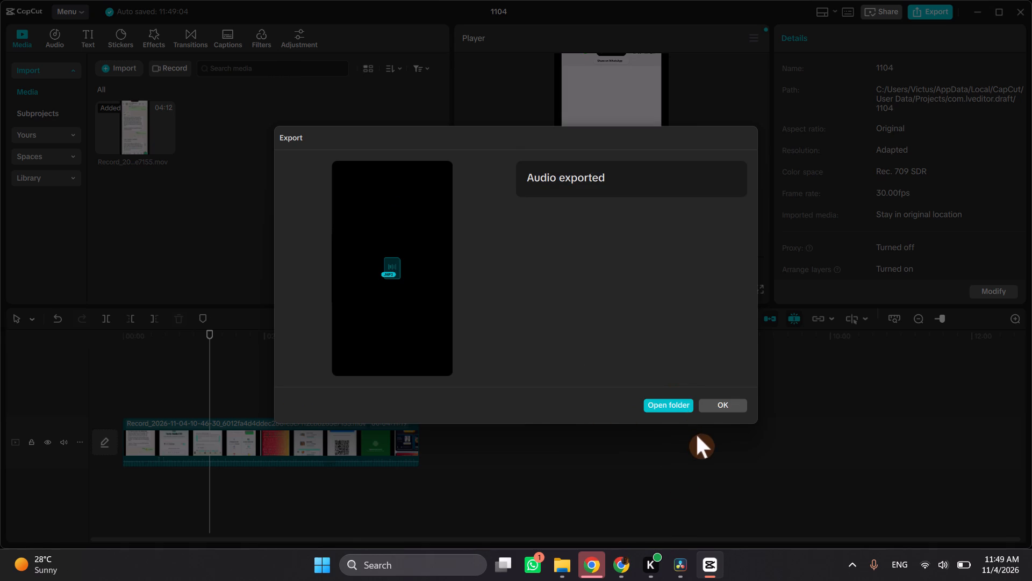
left_click(715, 405)
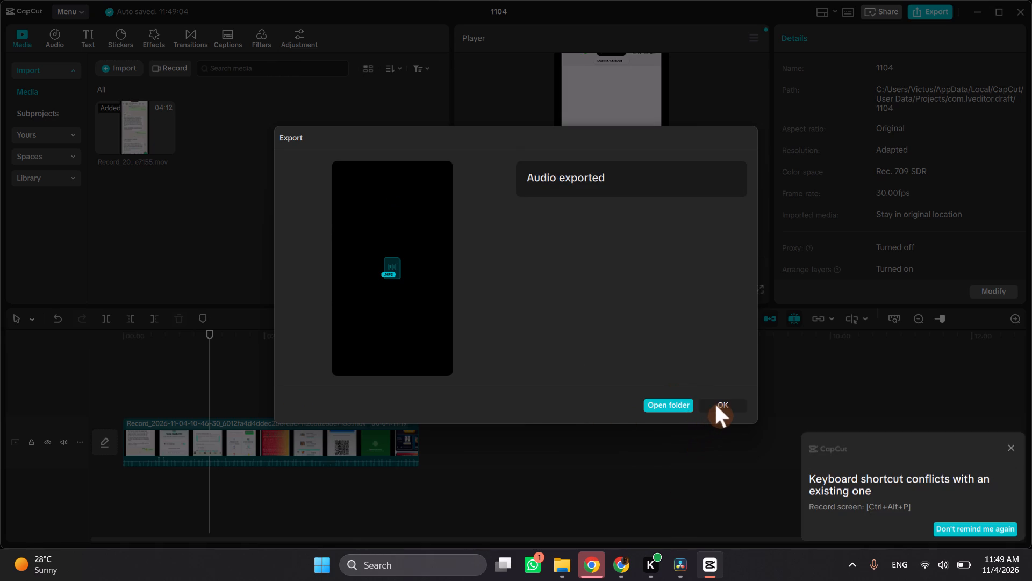
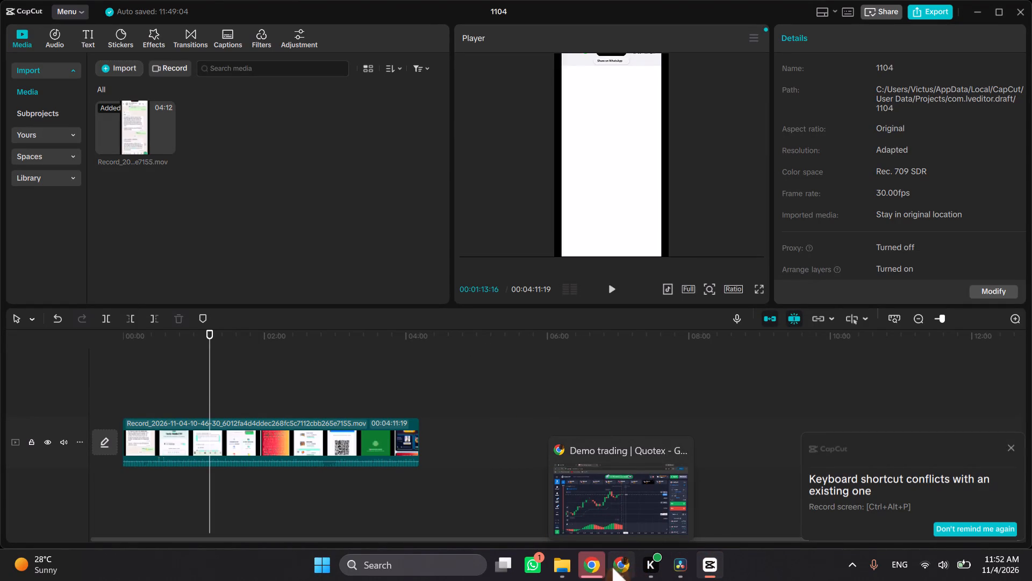
left_click(587, 561)
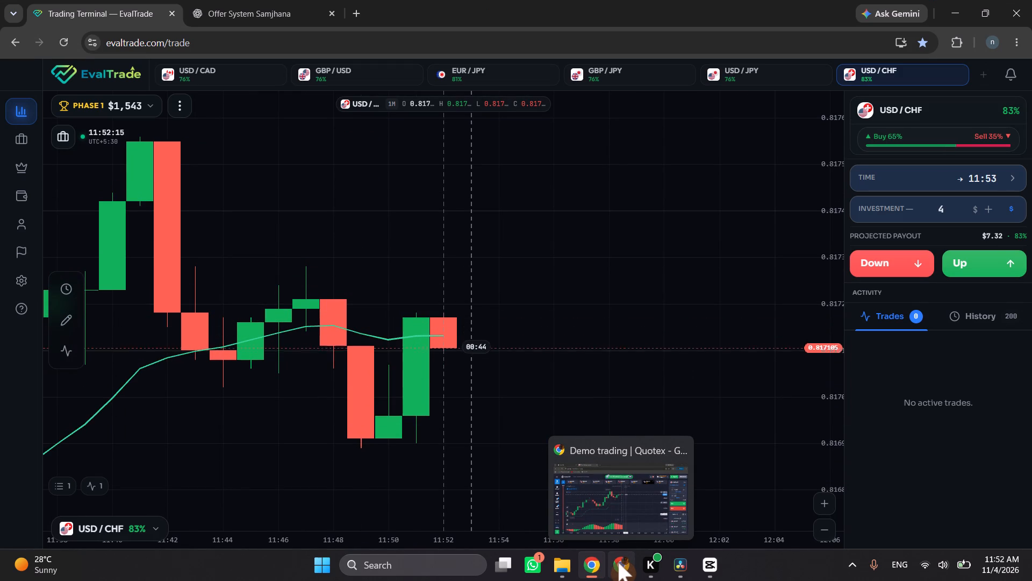
left_click(618, 562)
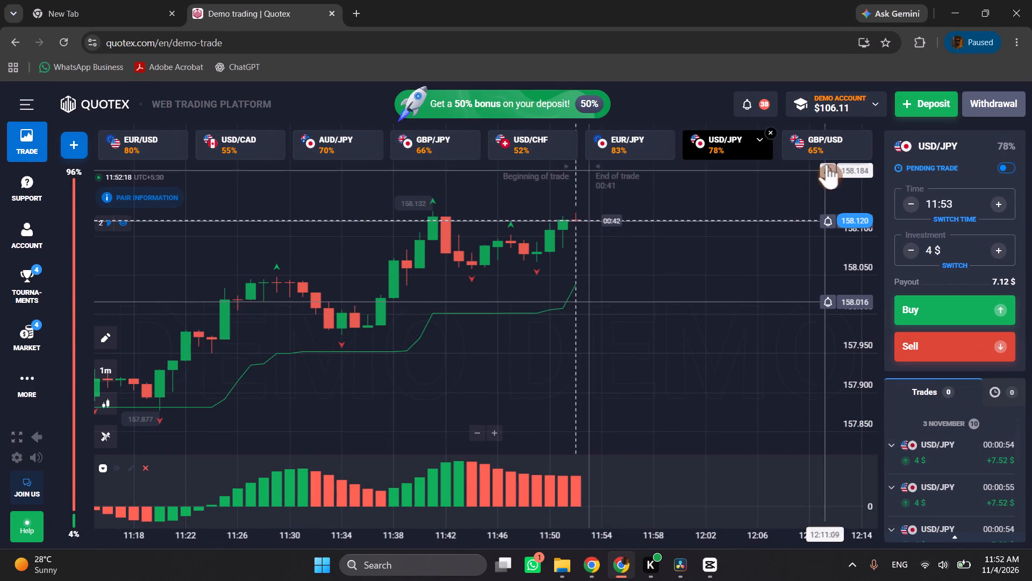
left_click(826, 147)
left_click(646, 152)
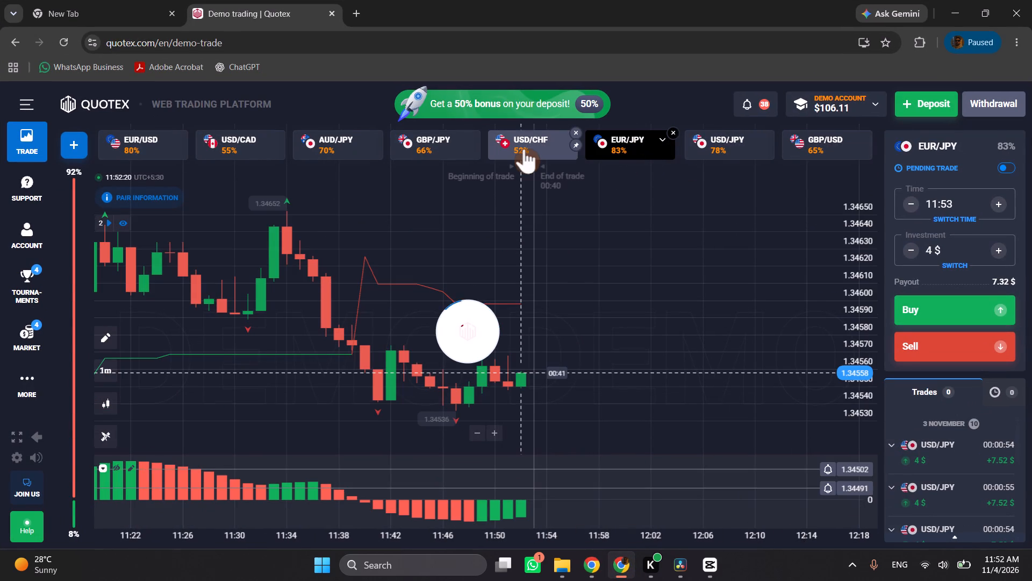
left_click(528, 147)
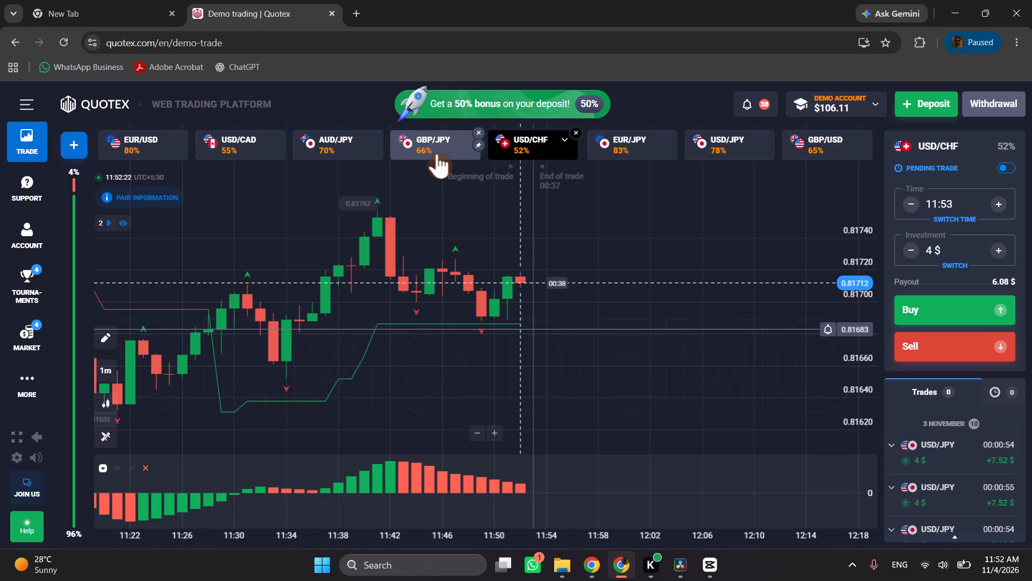
left_click(437, 153)
left_click(367, 152)
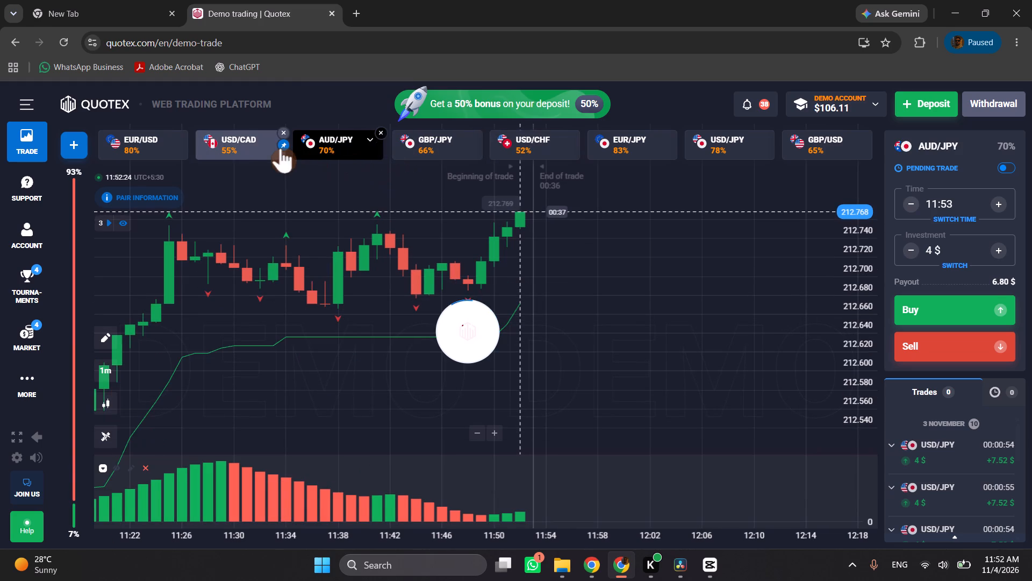
left_click(247, 145)
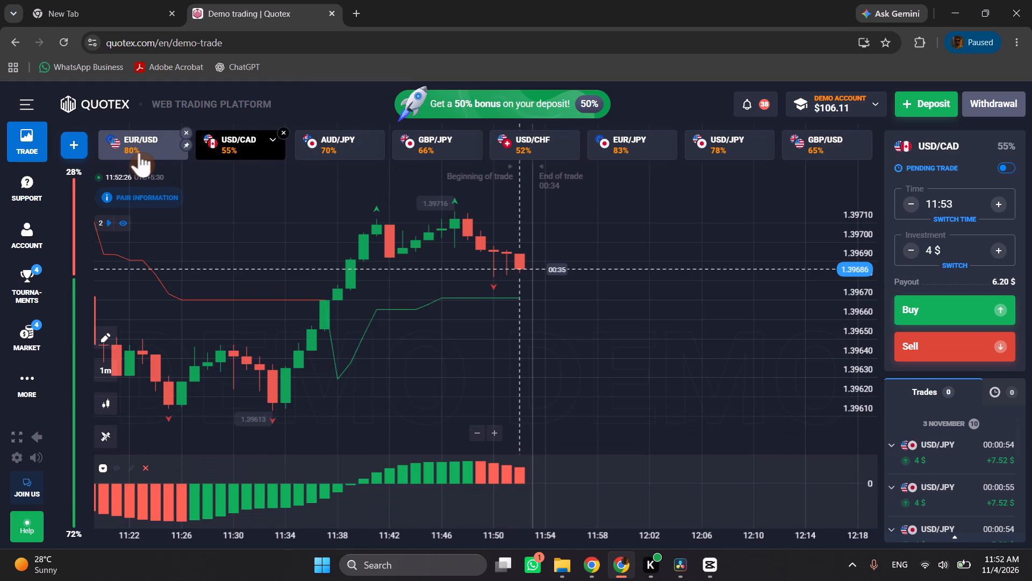
left_click(141, 153)
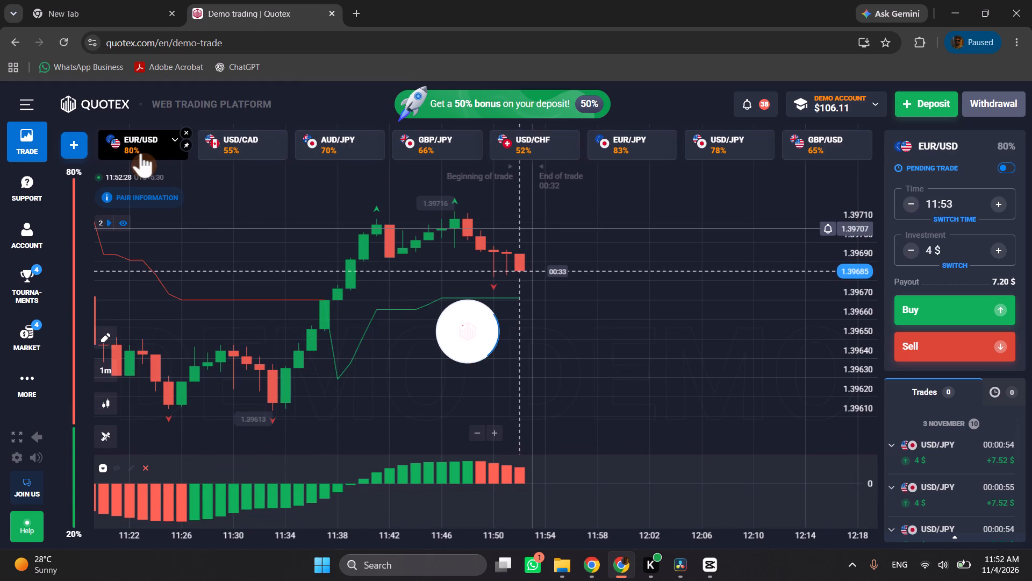
scroll(379, 281, "up", 4)
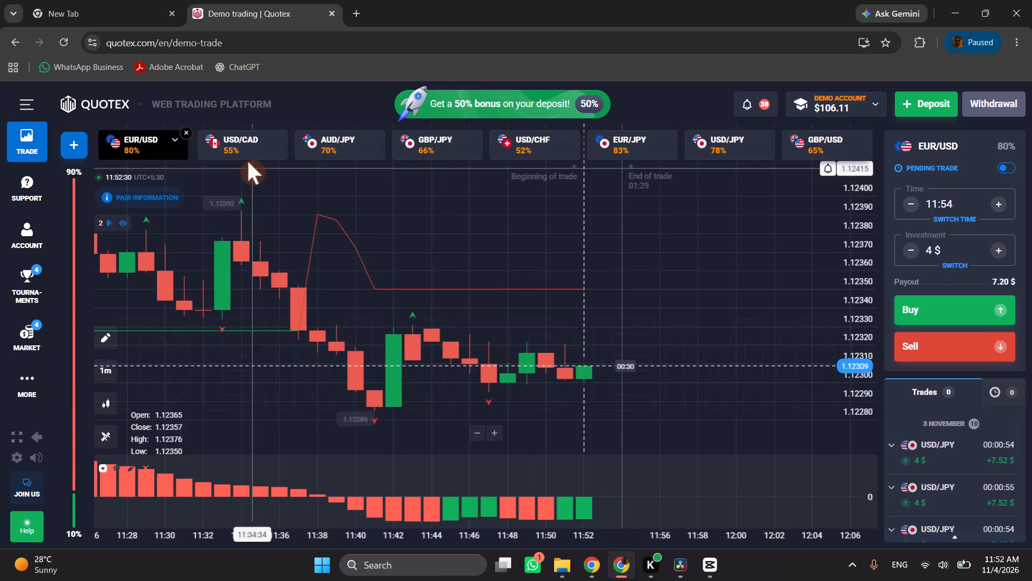
left_click(240, 151)
left_click(319, 148)
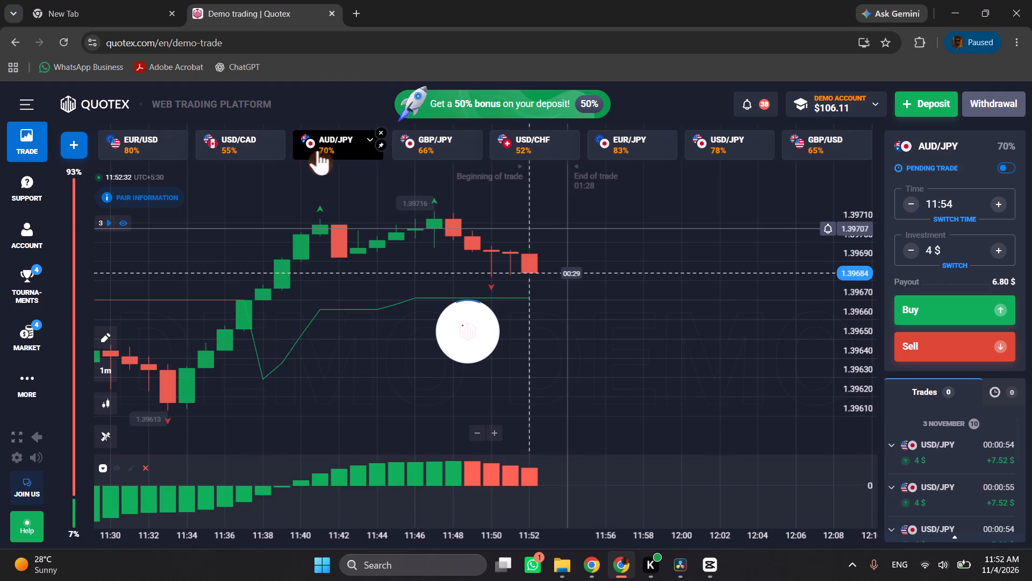
left_click(256, 143)
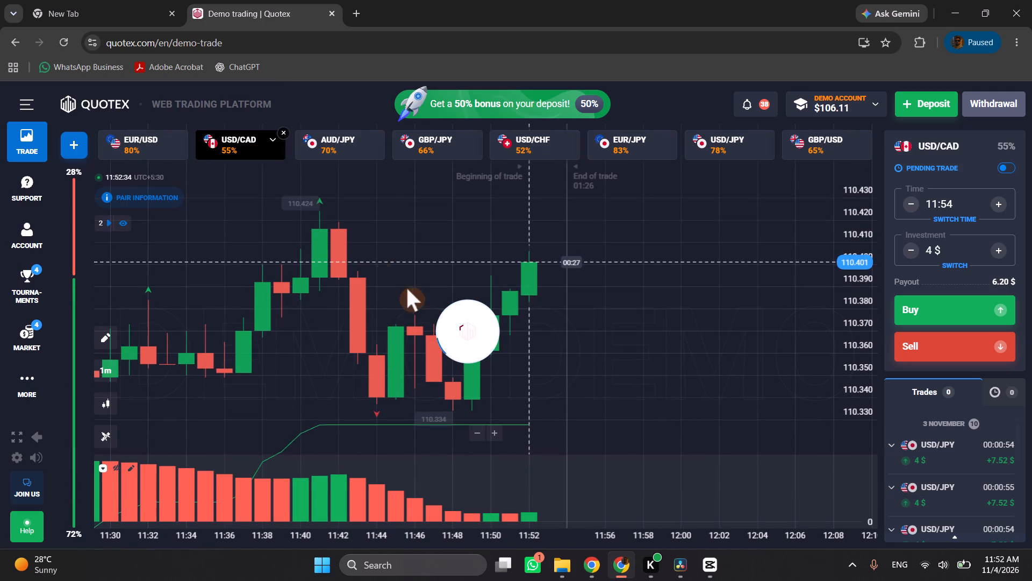
left_click(458, 296)
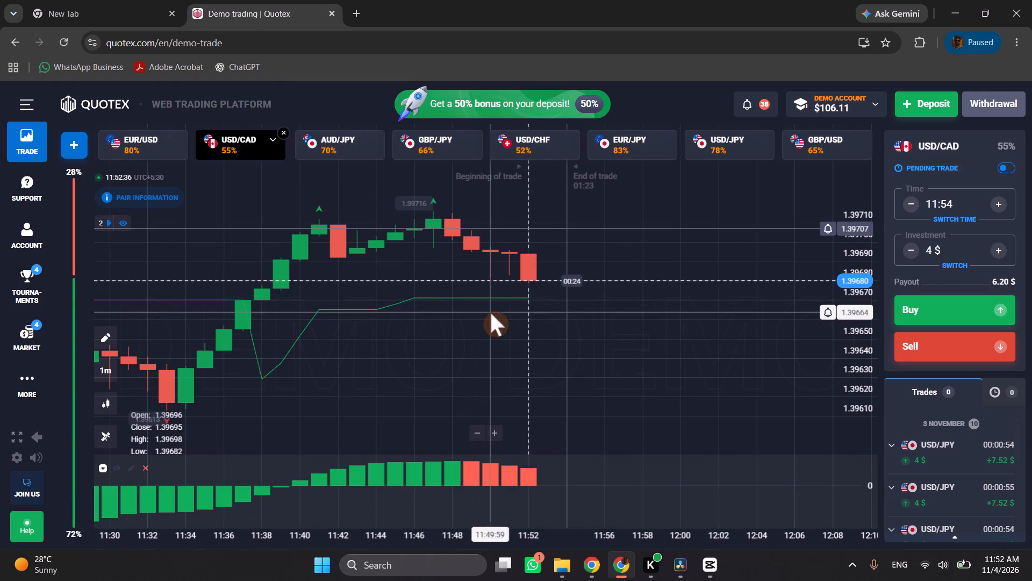
left_click(491, 313)
scroll(494, 315, "down", 14)
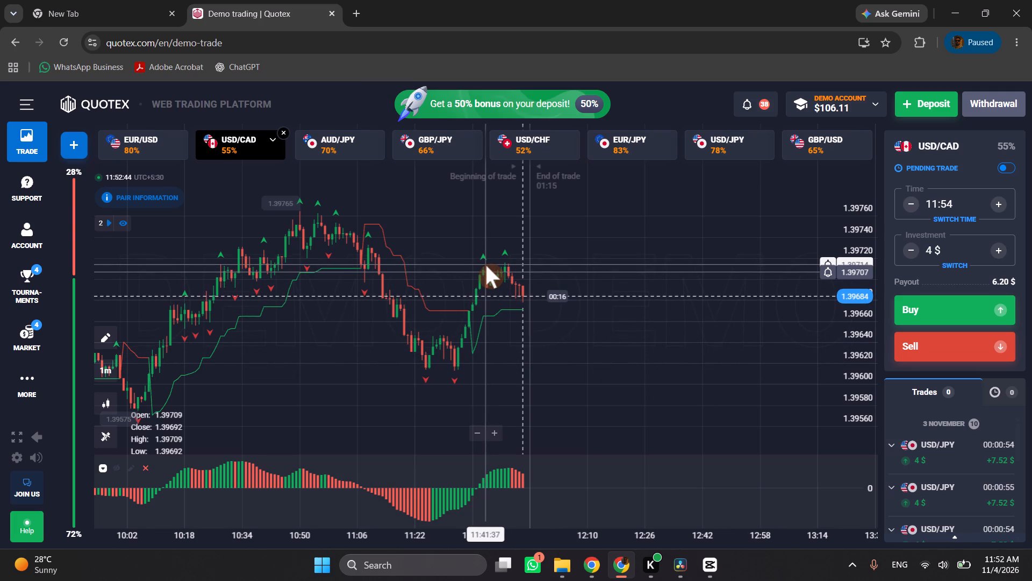
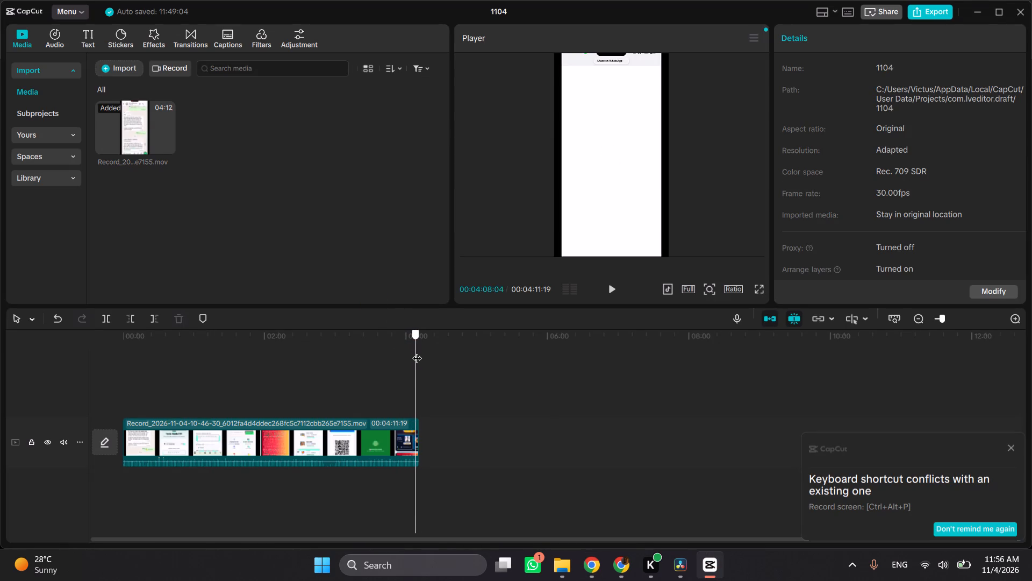
left_click_drag(417, 351, 193, 335)
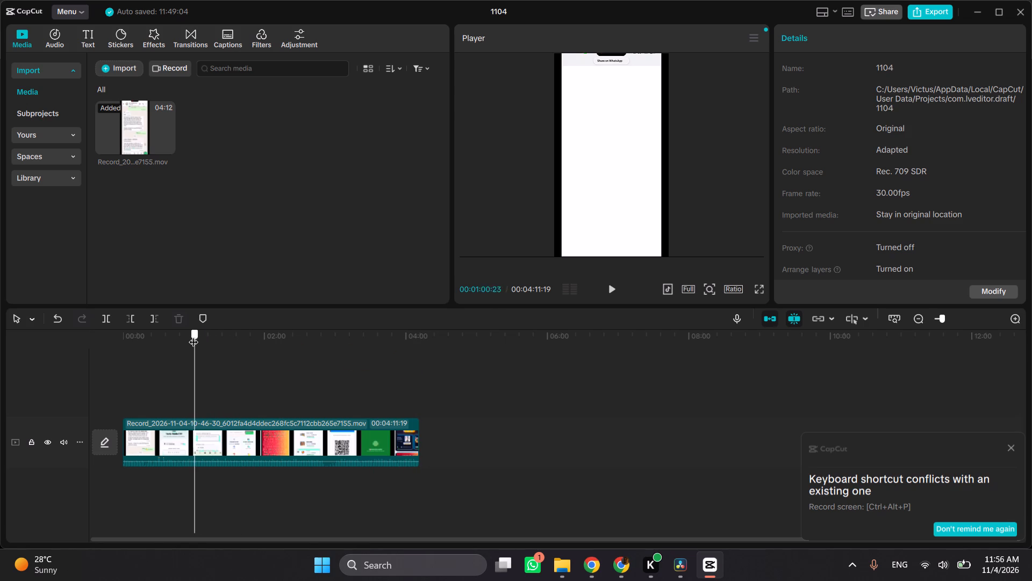
left_click_drag(193, 335, 215, 348)
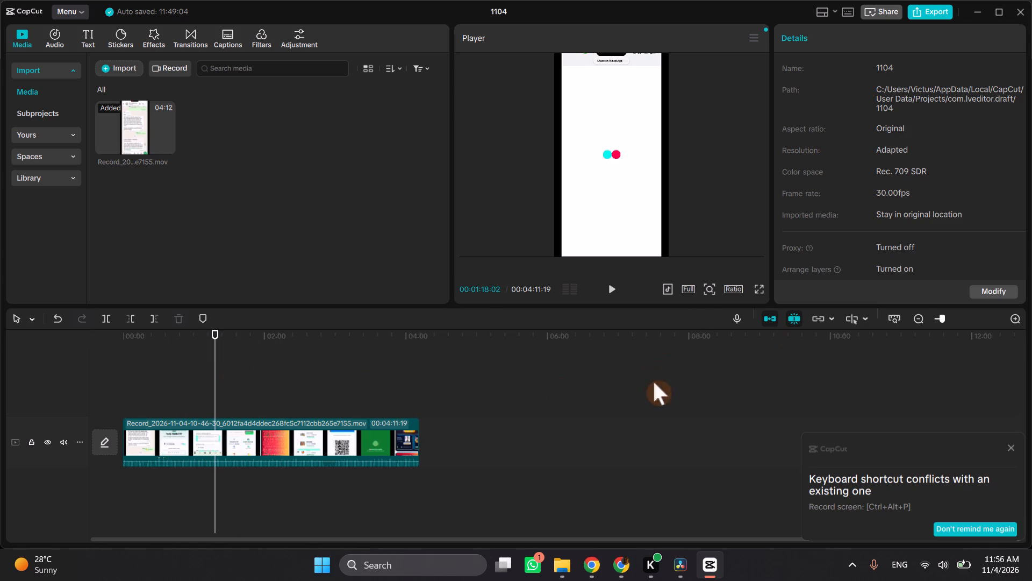
left_click(394, 442)
left_click(394, 442)
right_click(394, 442)
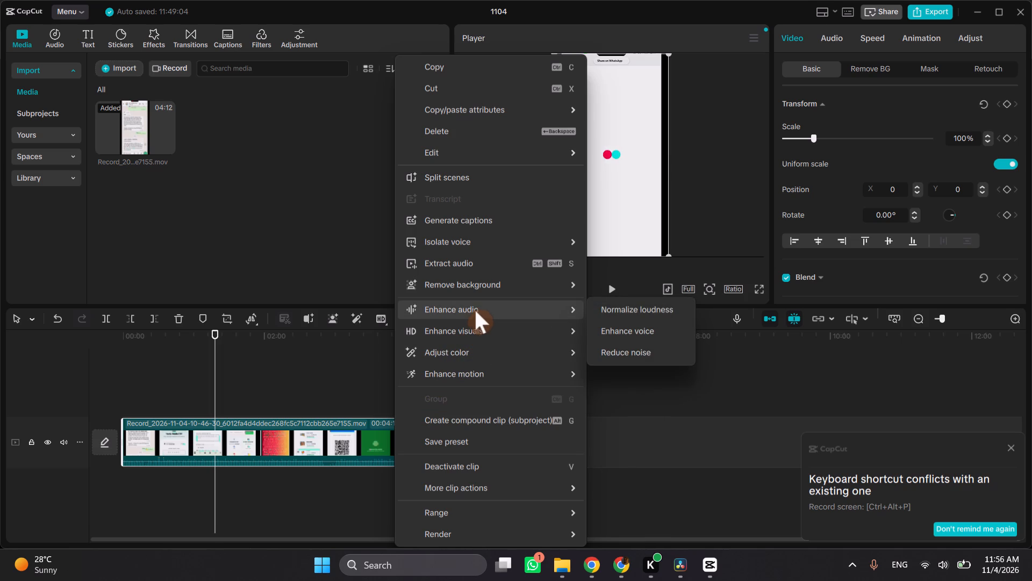
left_click(467, 265)
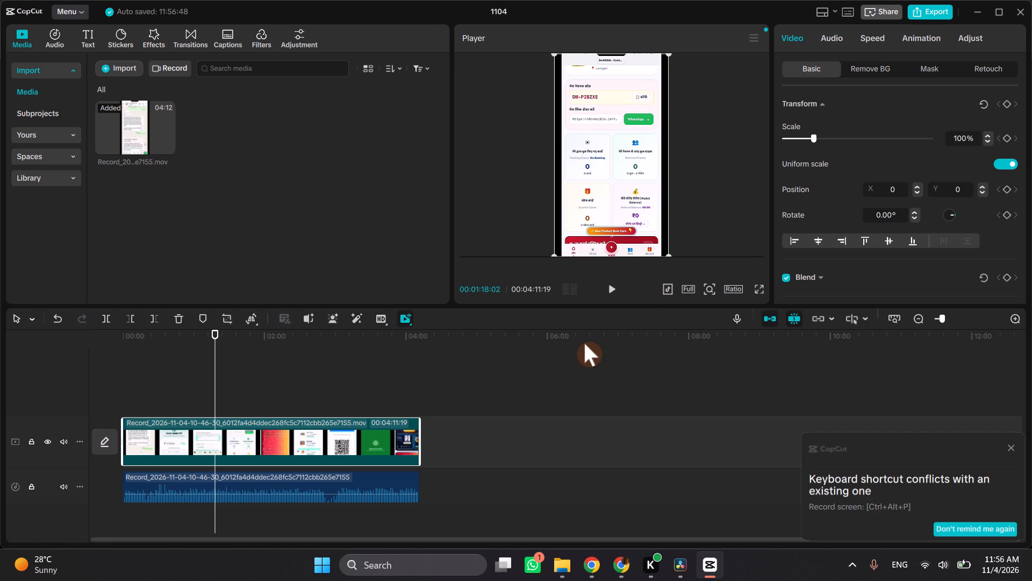
Split the extracted audio clip at 00:01:00:00.
left_click(1017, 313)
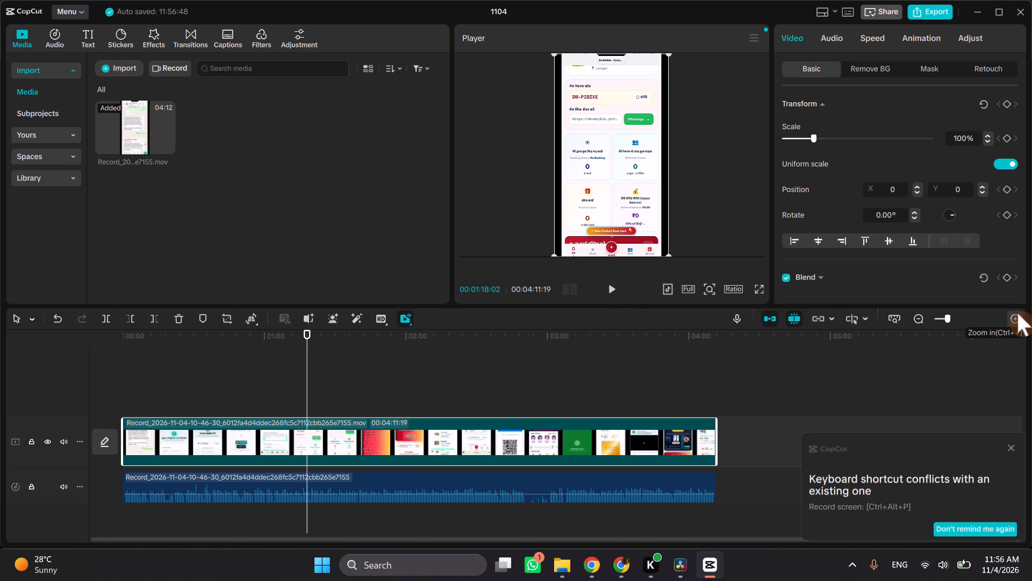
left_click(1016, 316)
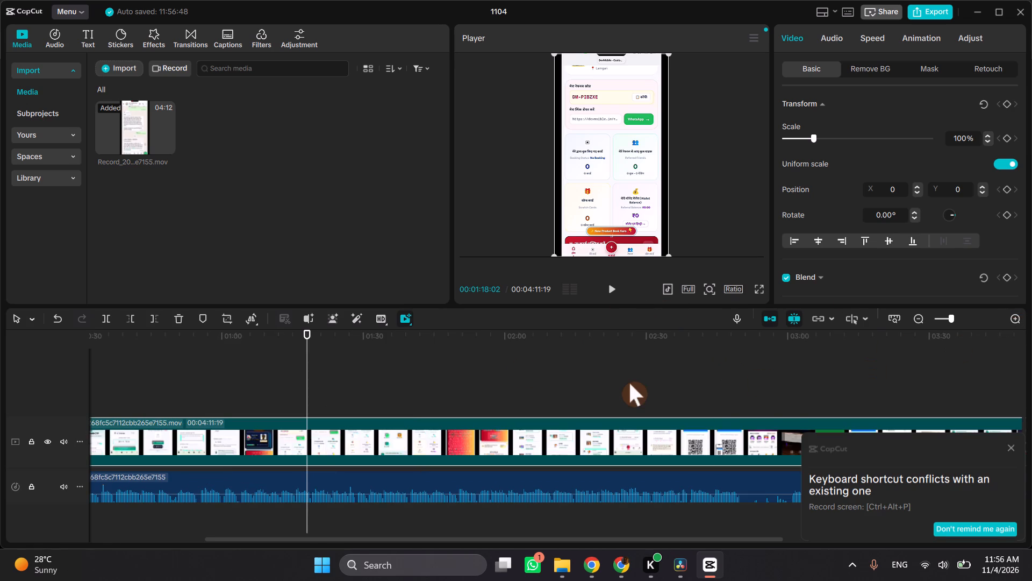
left_click_drag(811, 391, 1012, 553)
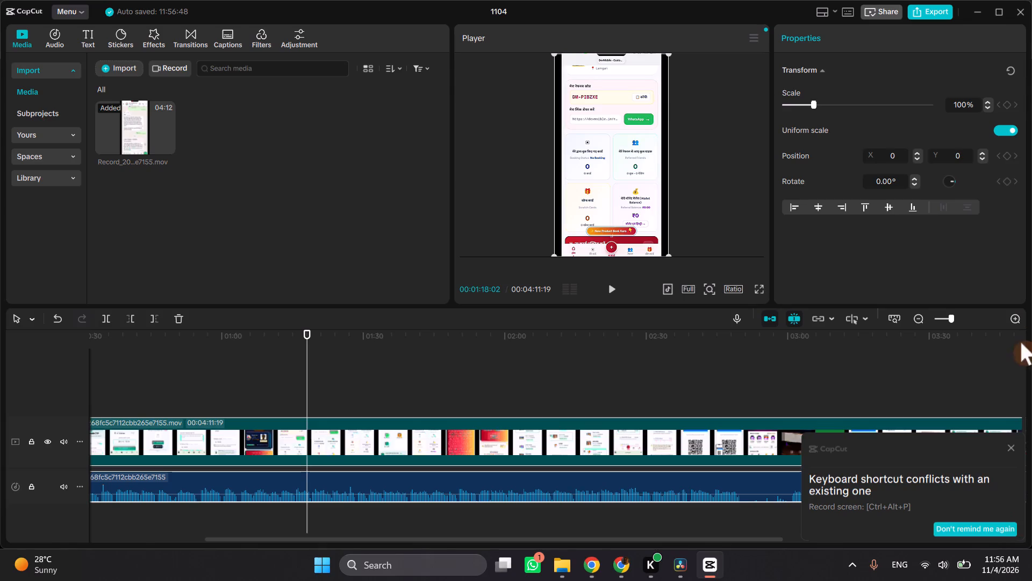
left_click(1013, 448)
scroll(522, 443, "right", 6)
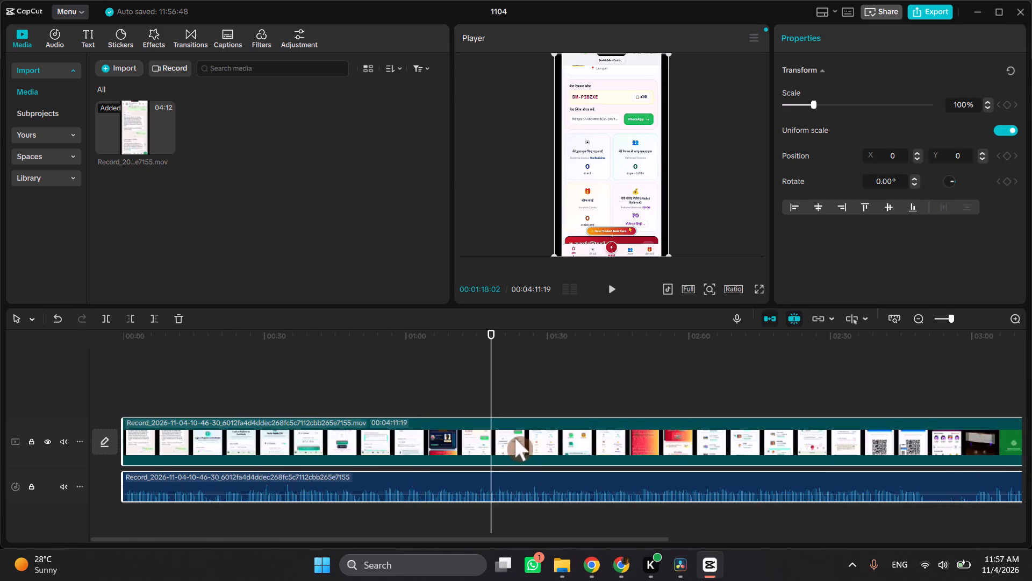
left_click_drag(259, 350, 210, 348)
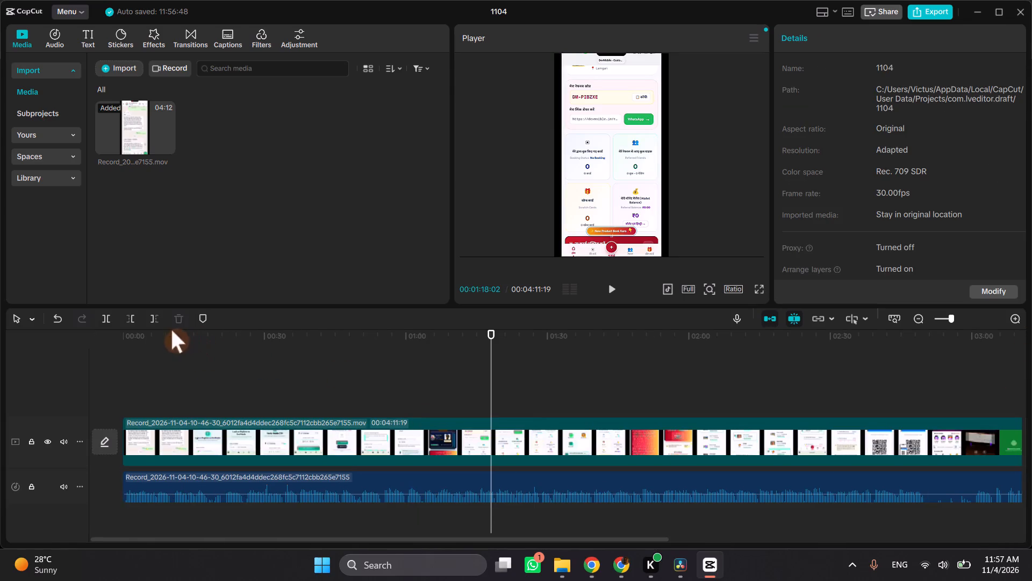
left_click_drag(205, 340, 399, 342)
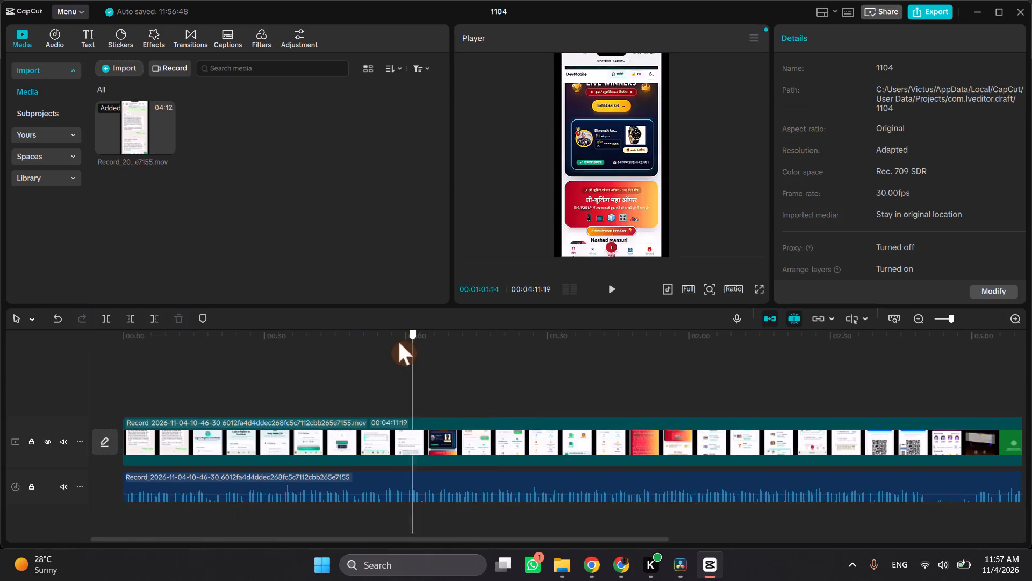
left_click_drag(399, 342, 384, 343)
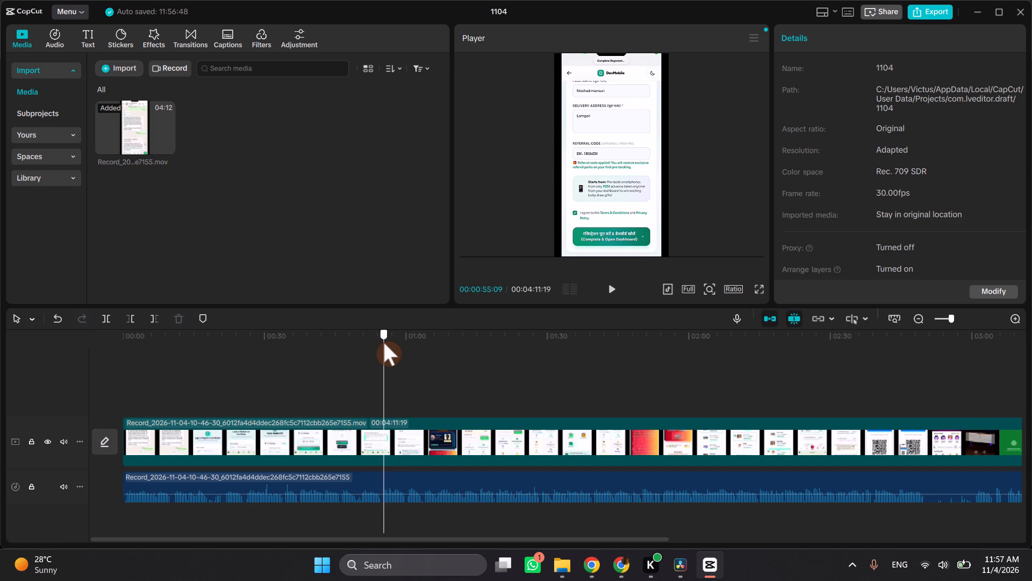
left_click_drag(384, 343, 406, 343)
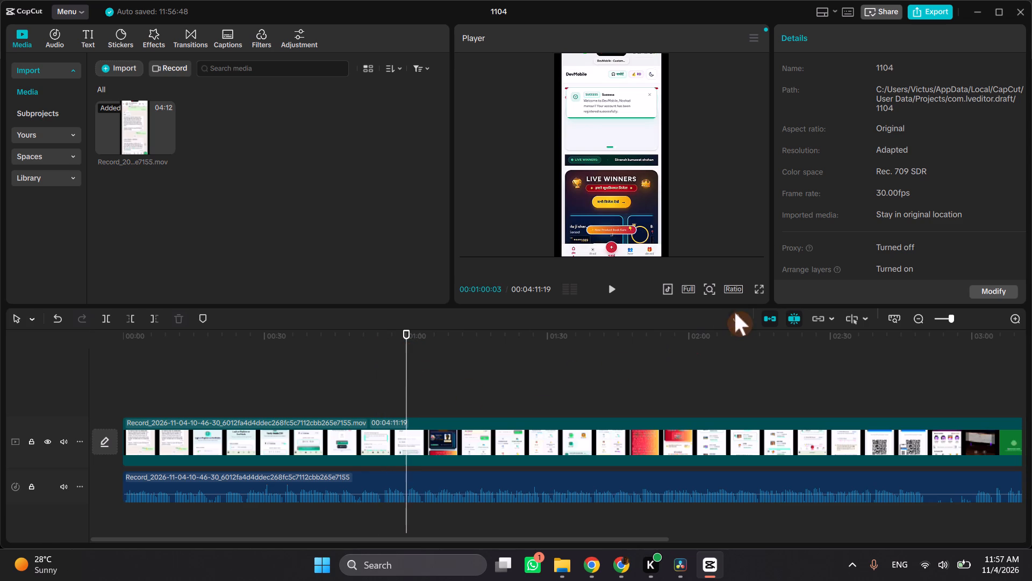
key("Left")
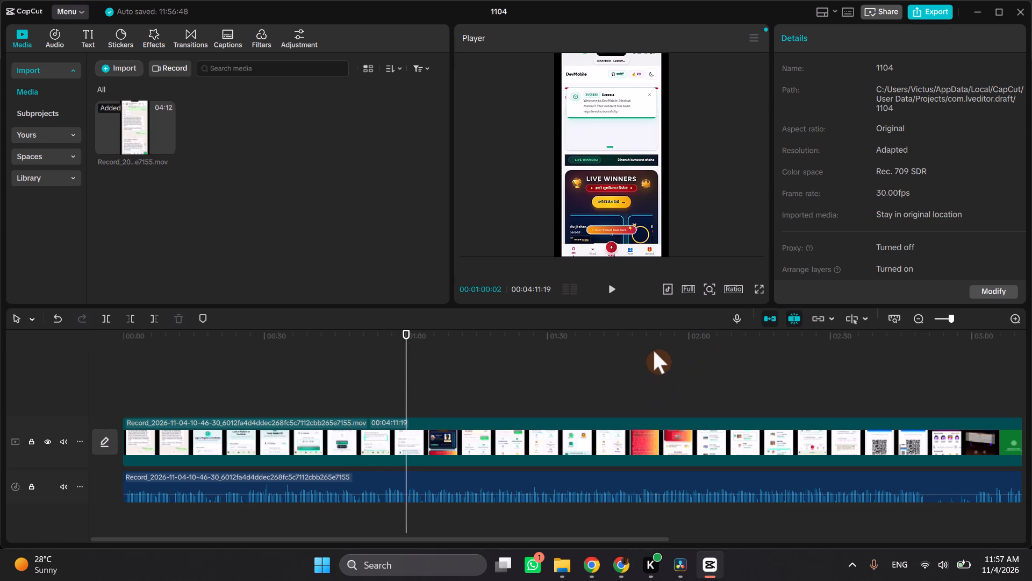
key("Left")
key("Left")
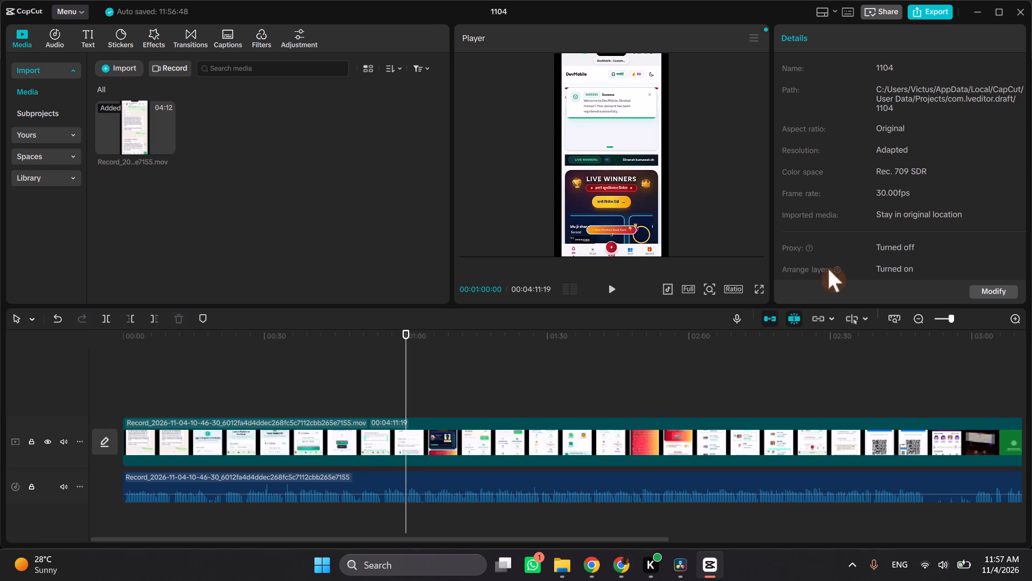
left_click(1015, 319)
left_click(1015, 319)
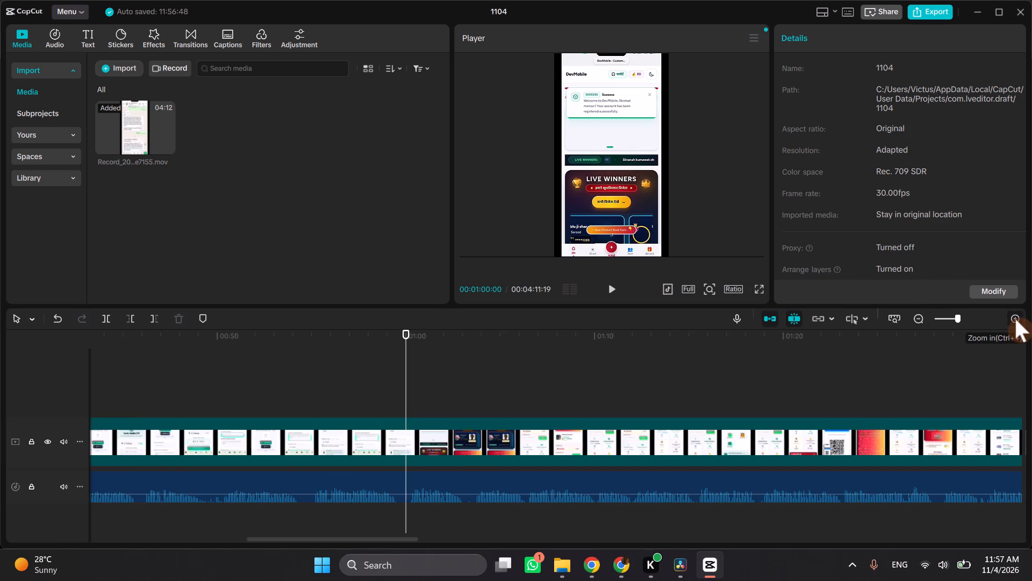
left_click(632, 440)
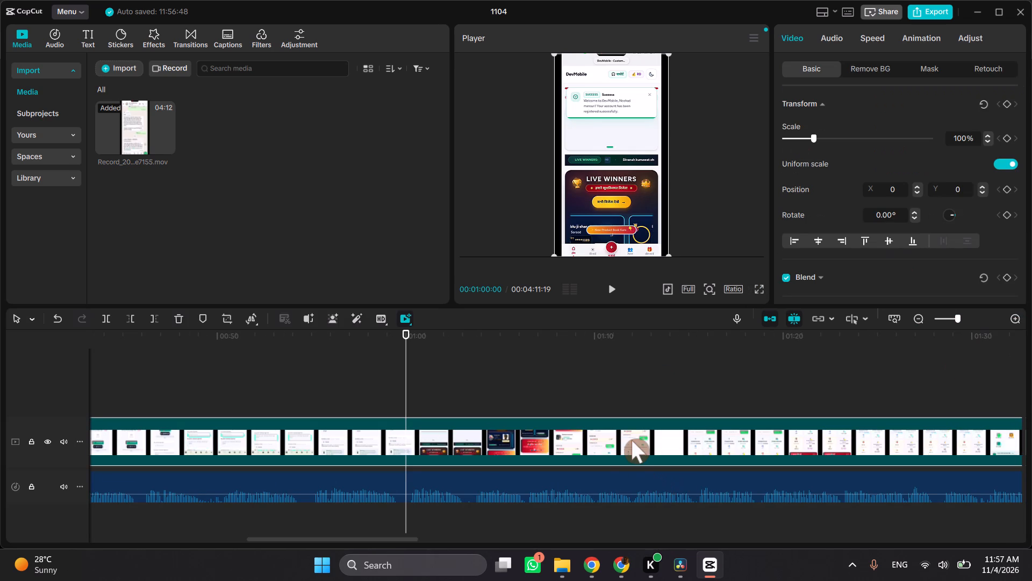
left_click(629, 480)
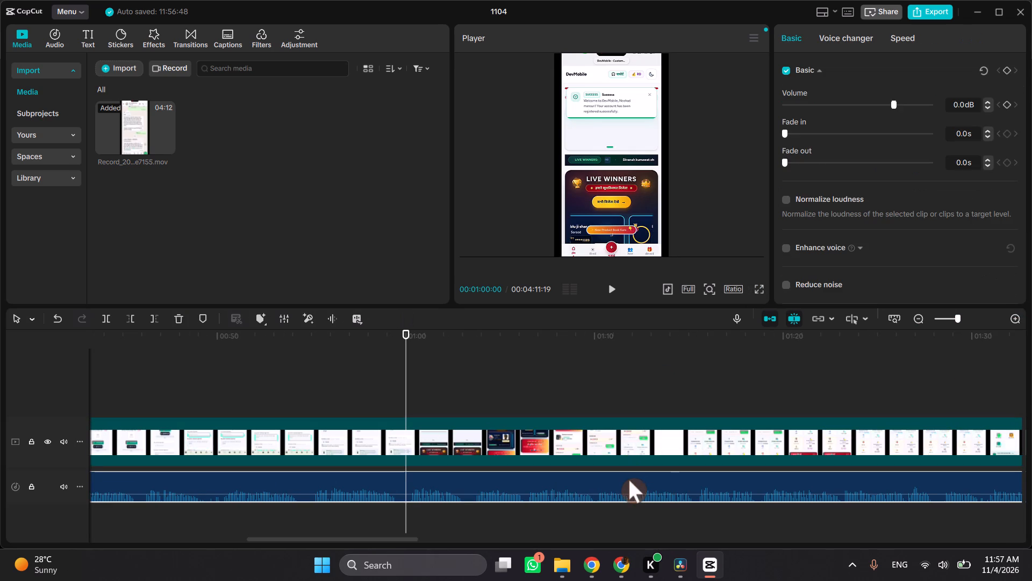
key("ctrl+b")
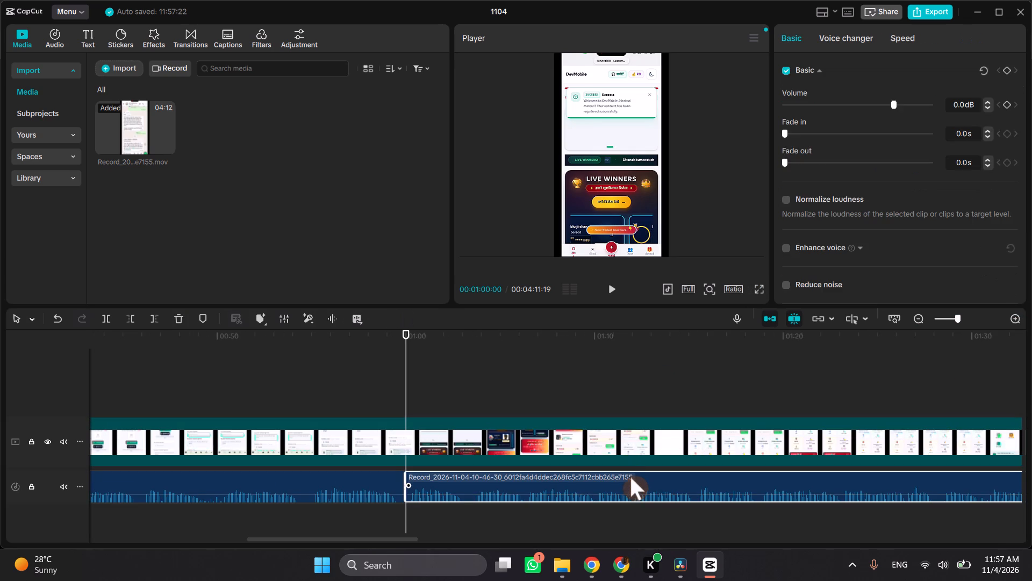
Split the video clip at the same 00:01:00:00 point.
scroll(630, 477, "left", 1)
left_click(496, 448)
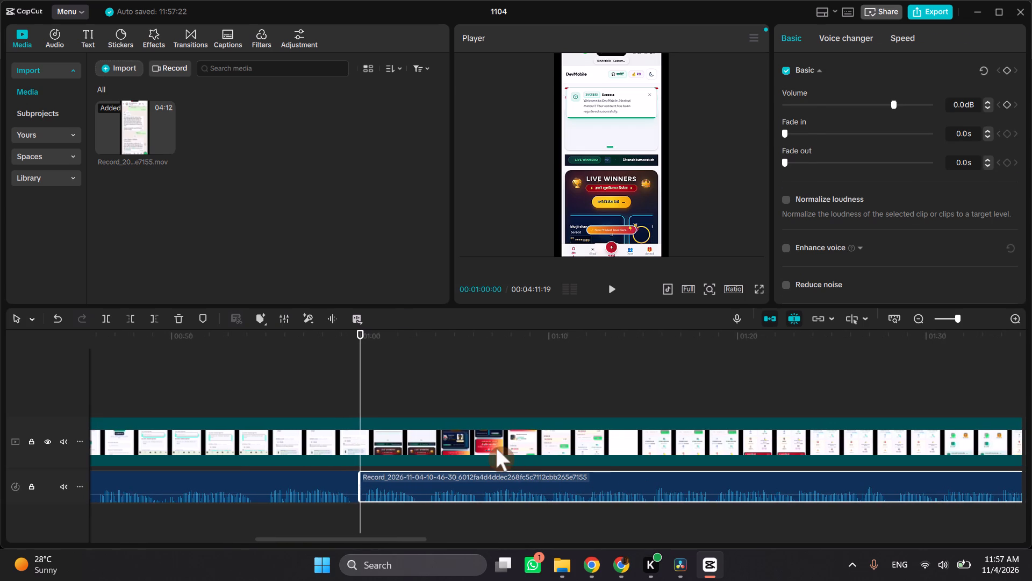
key("ctrl+b")
right_click(496, 448, "ctrl")
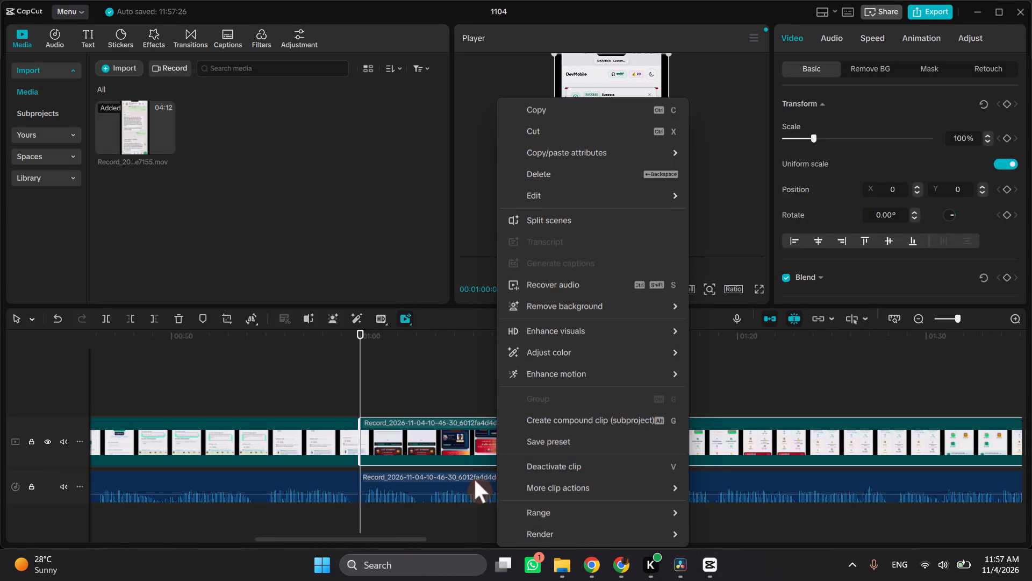
left_click(438, 398)
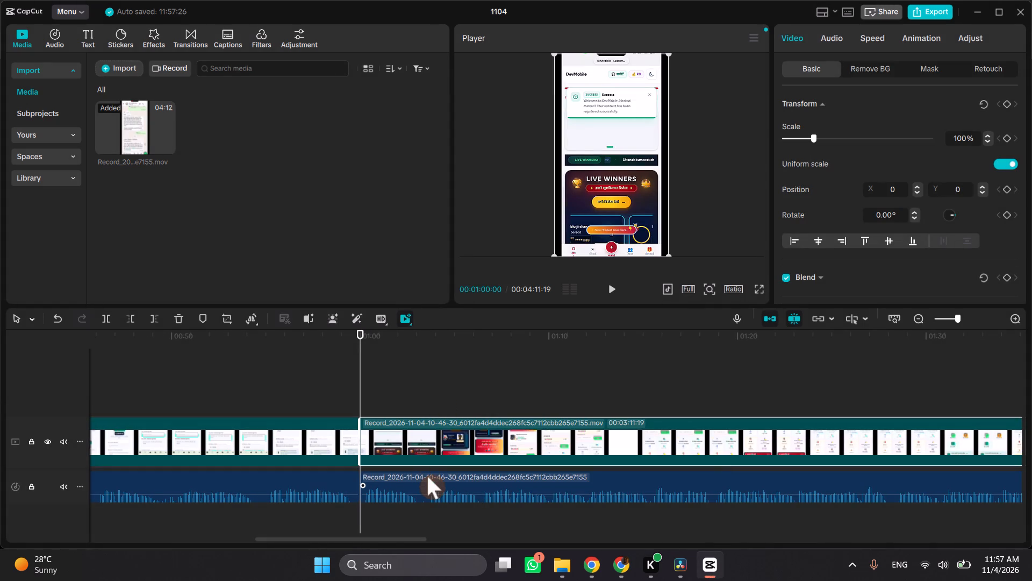
Delete the video and audio segments after the one-minute cut, keeping only the first minute.
left_click(427, 476)
left_click(436, 444)
left_click(922, 321)
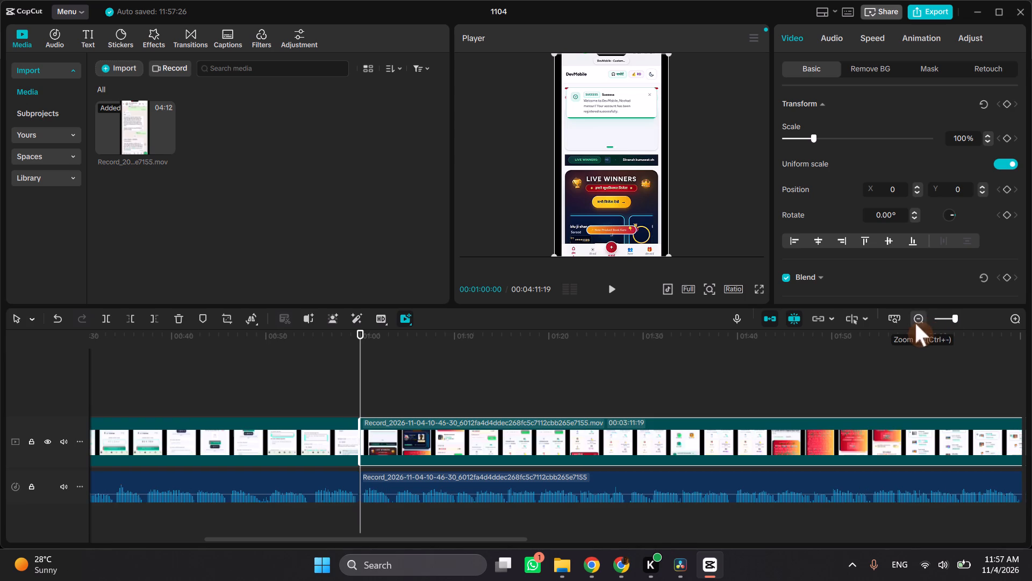
left_click(918, 323)
left_click(918, 323)
left_click_drag(772, 433, 750, 471)
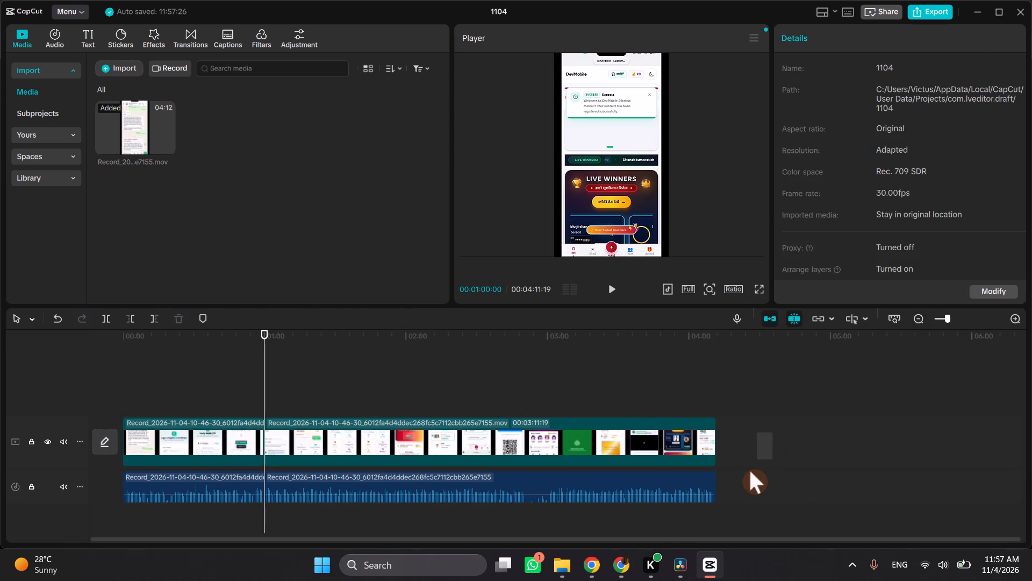
left_click_drag(750, 471, 631, 526)
key("BackSpace")
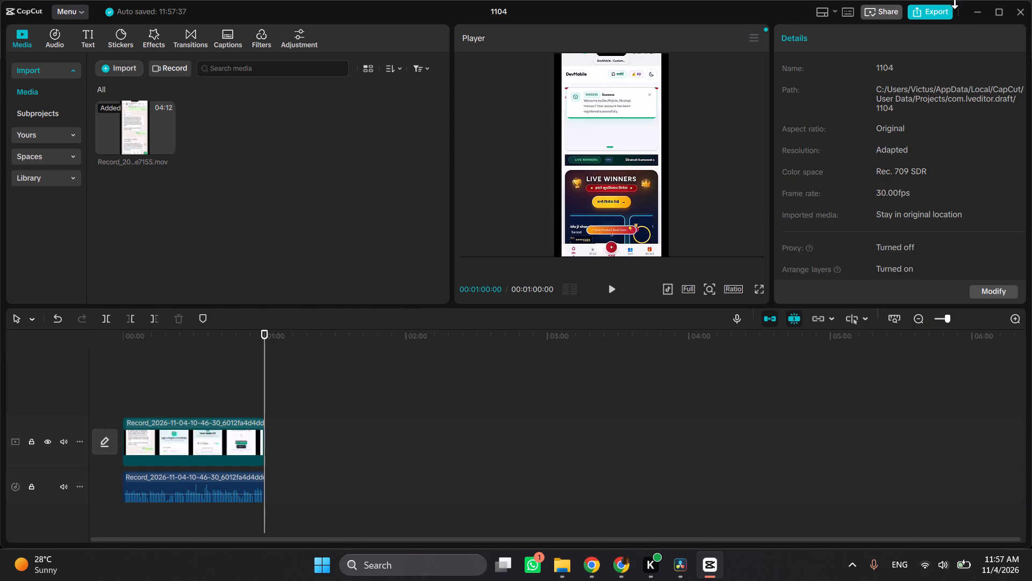
Export the one-minute section as an audio-only MP3 named "1104 Audio 1".
left_click(922, 15)
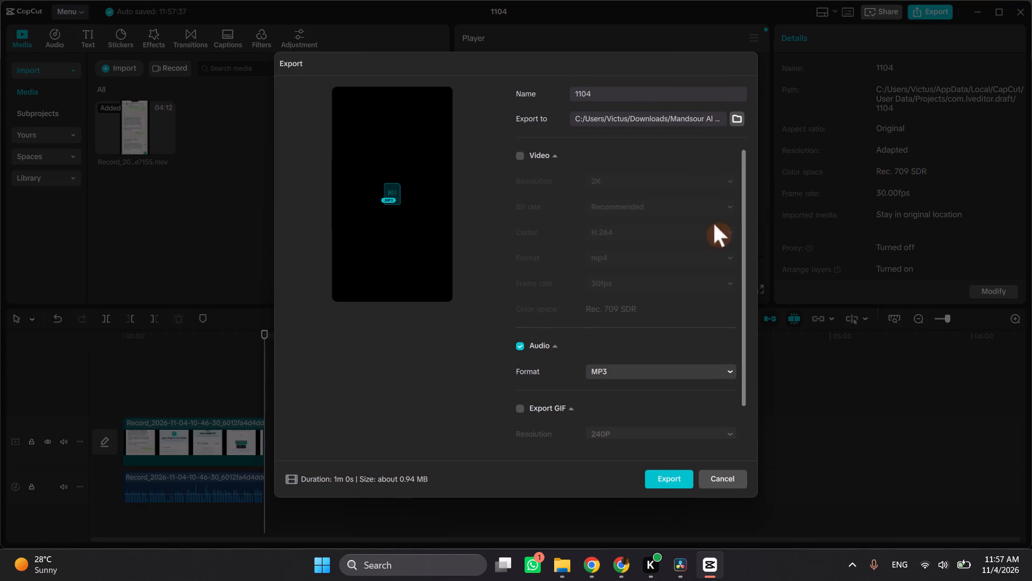
left_click(656, 98)
left_click(657, 94)
key("space")
type("udio")
key("space")
key("BackSpace")
key("BackSpace")
key("BackSpace")
key("BackSpace")
key("BackSpace")
type("Audio")
key("space")
key("1")
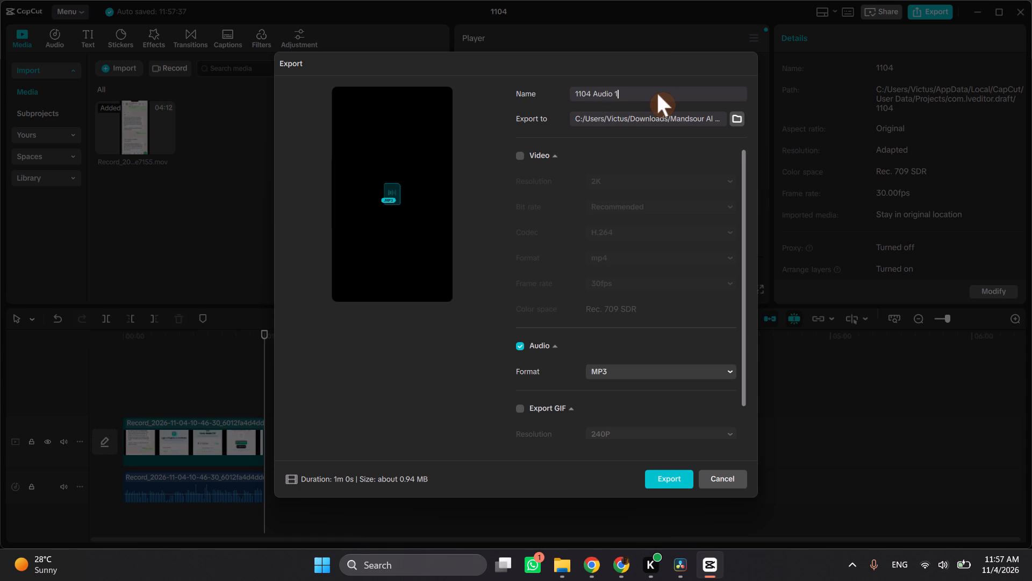
key("Return")
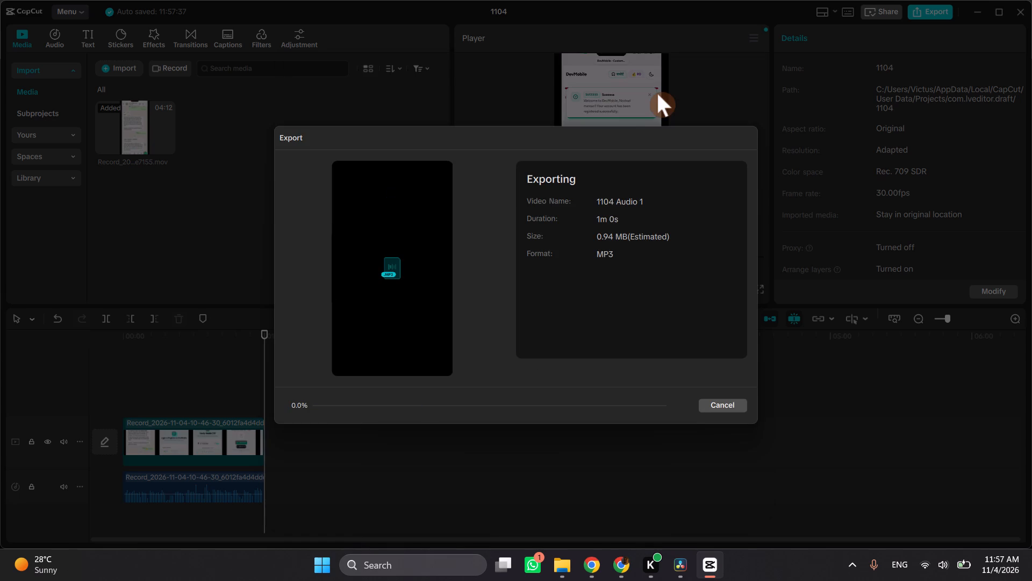
Close the finished export and undo the deletion of the video and audio segments after the one-minute cut.
left_click(732, 396)
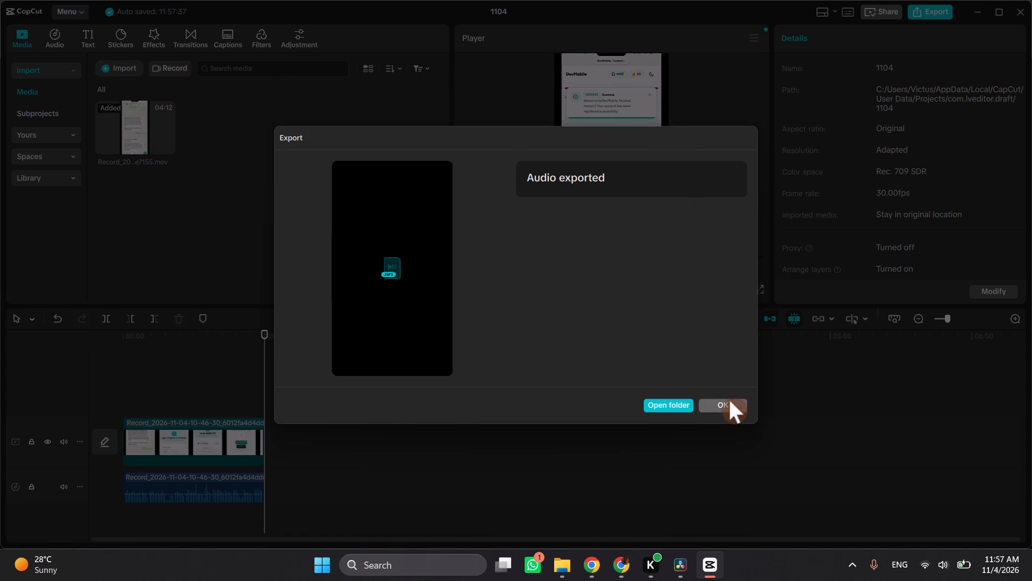
left_click(729, 401)
key("ctrl+a")
key("ctrl+a")
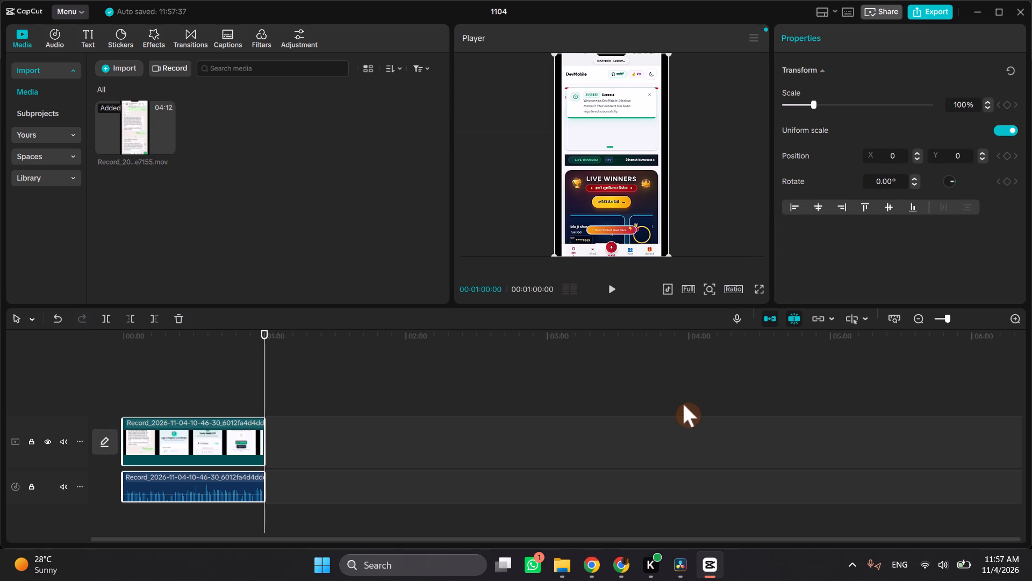
key("ctrl+z")
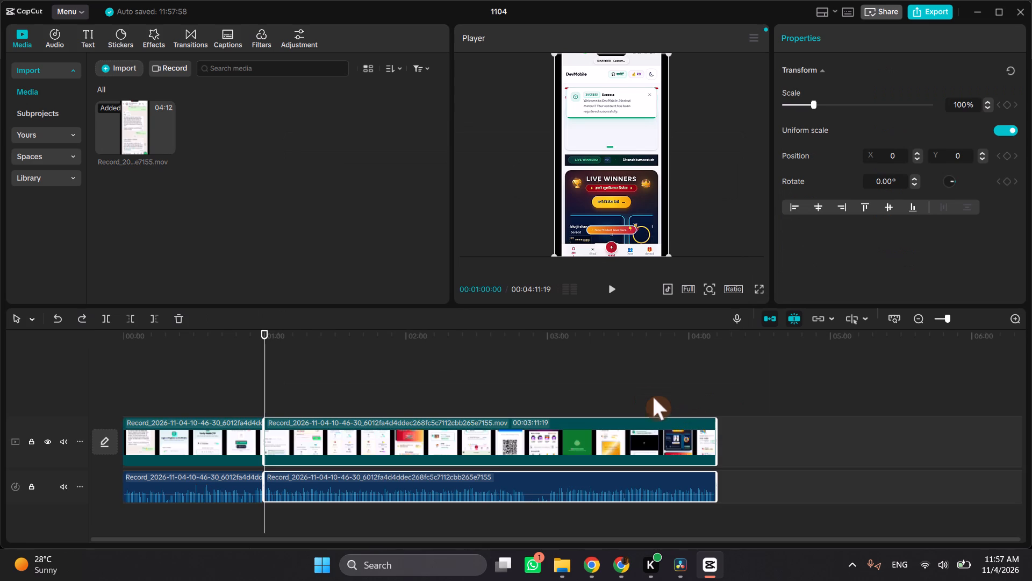
Select the first one-minute video segment on the timeline.
left_click(644, 389)
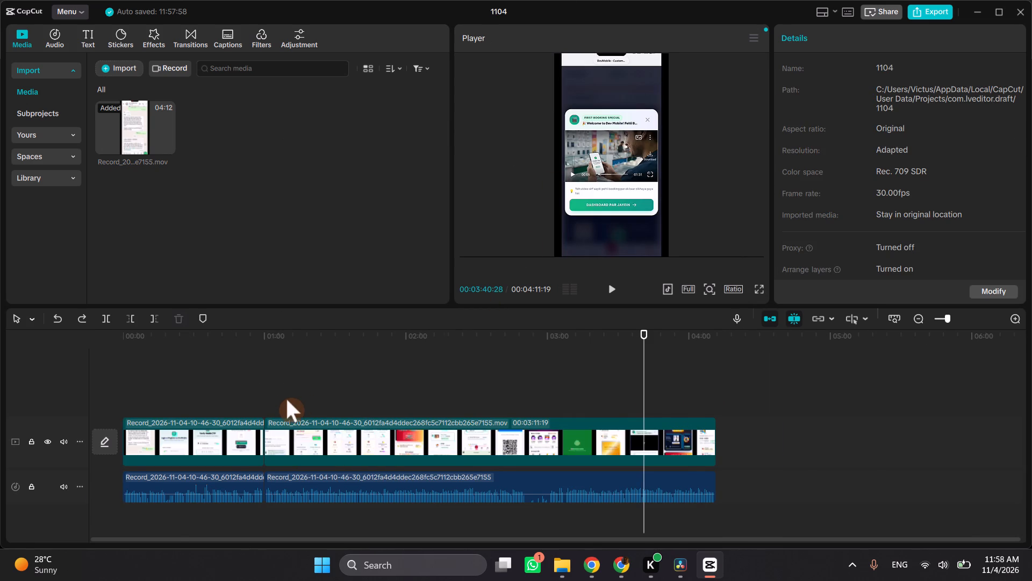
scroll(286, 399, "up", 4, "ctrl")
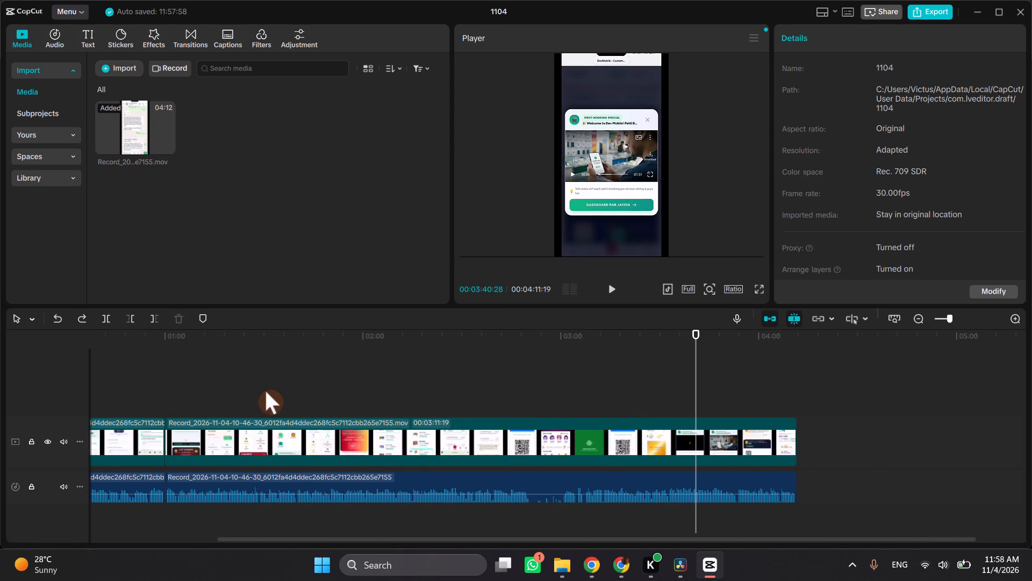
left_click(145, 438)
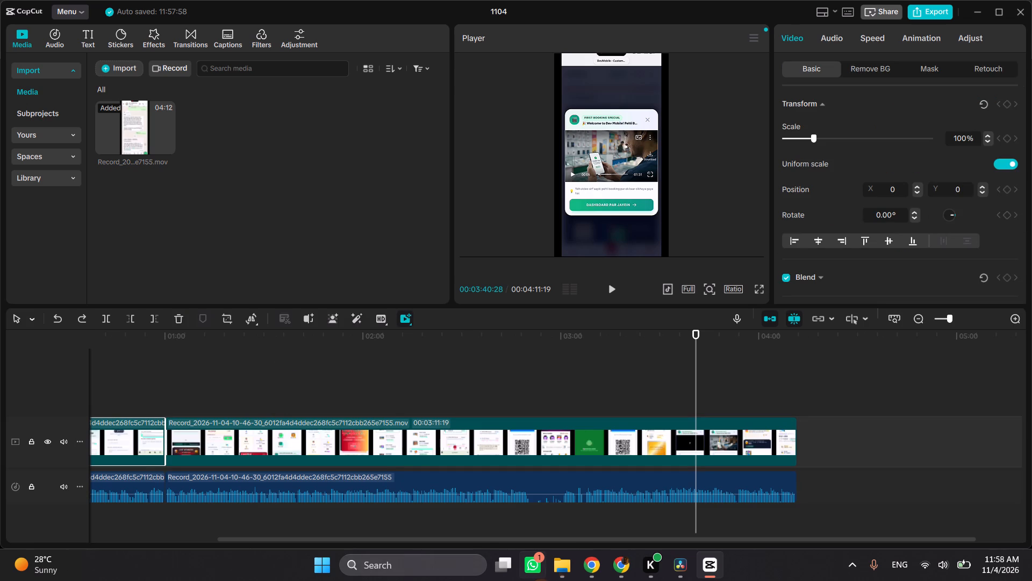
left_click(596, 565)
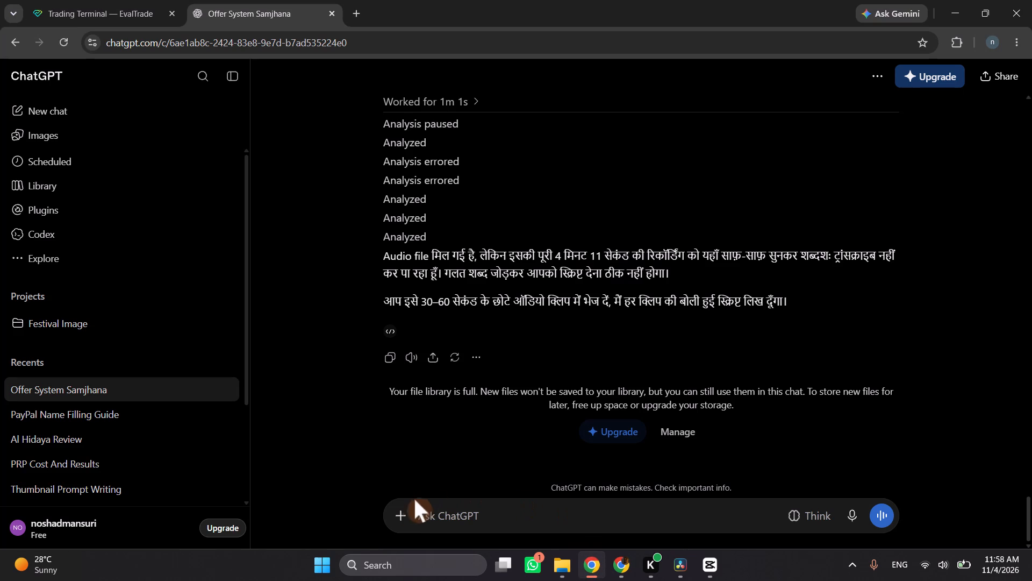
left_click(403, 506)
left_click(436, 262)
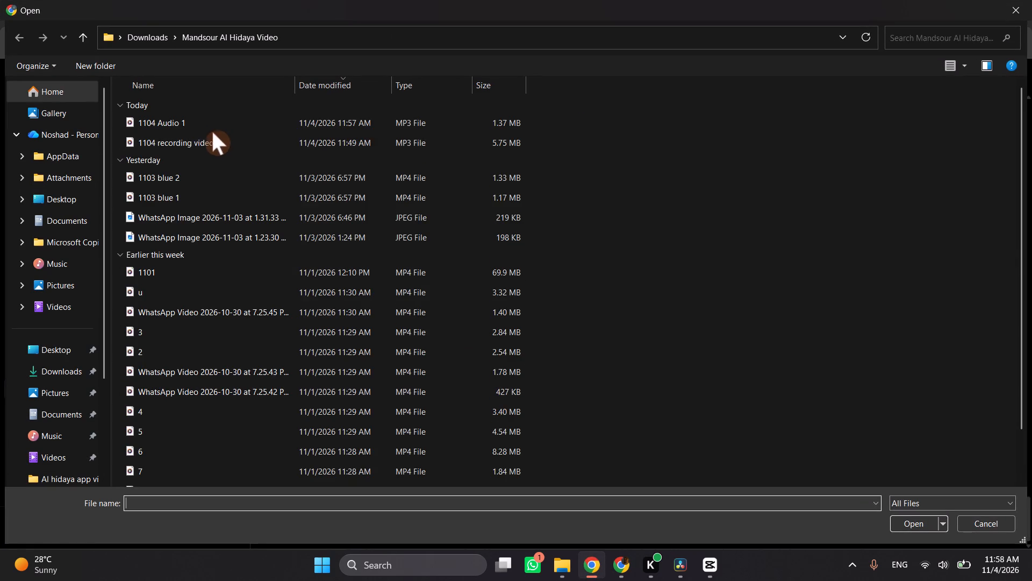
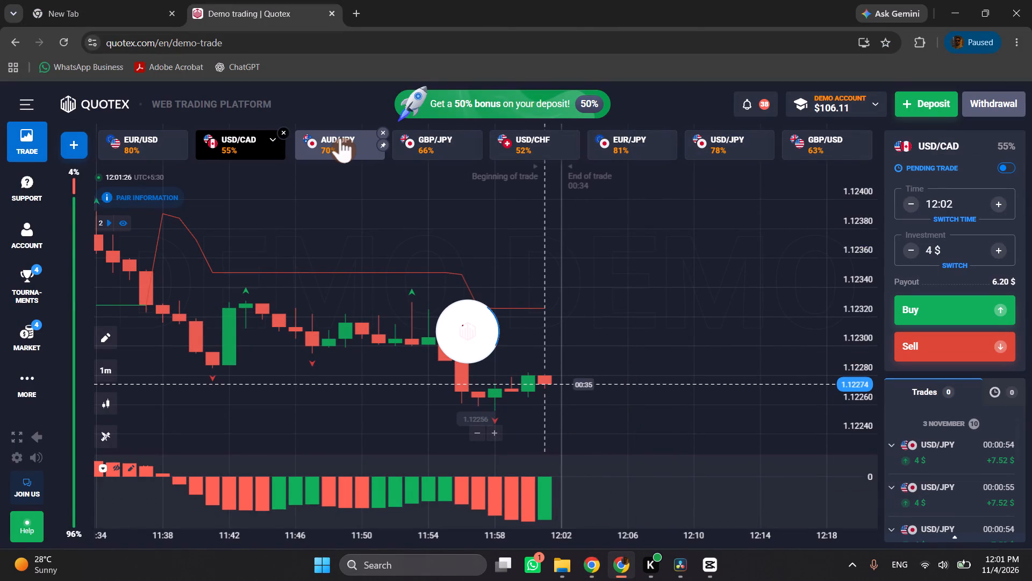
Review the one-minute charts of AUD/JPY, GBP/JPY, USD/CHF, EUR/JPY, USD/JPY and GBP/USD in turn, ending back on USD/JPY.
left_click(340, 138)
left_click(414, 140)
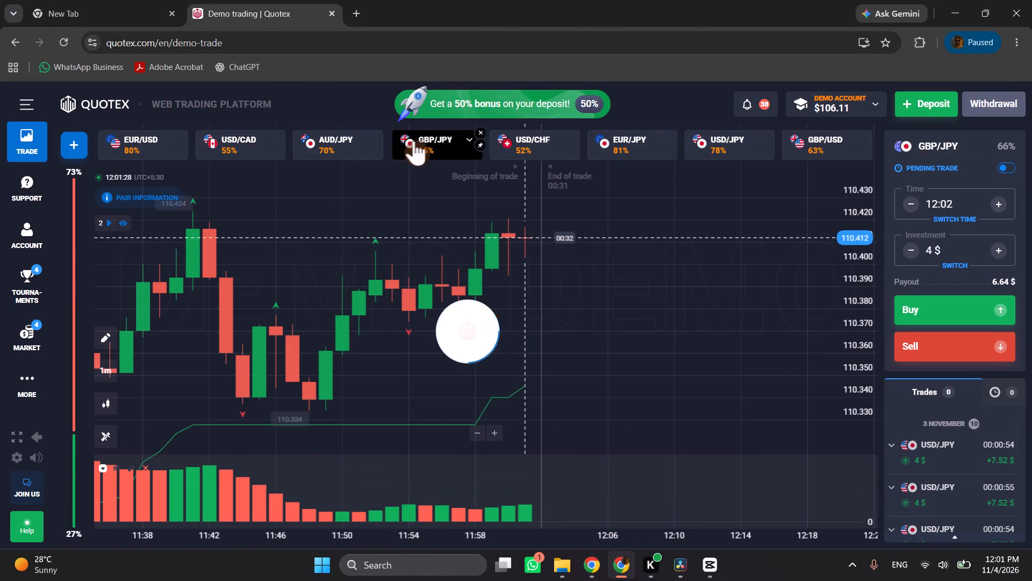
left_click(505, 146)
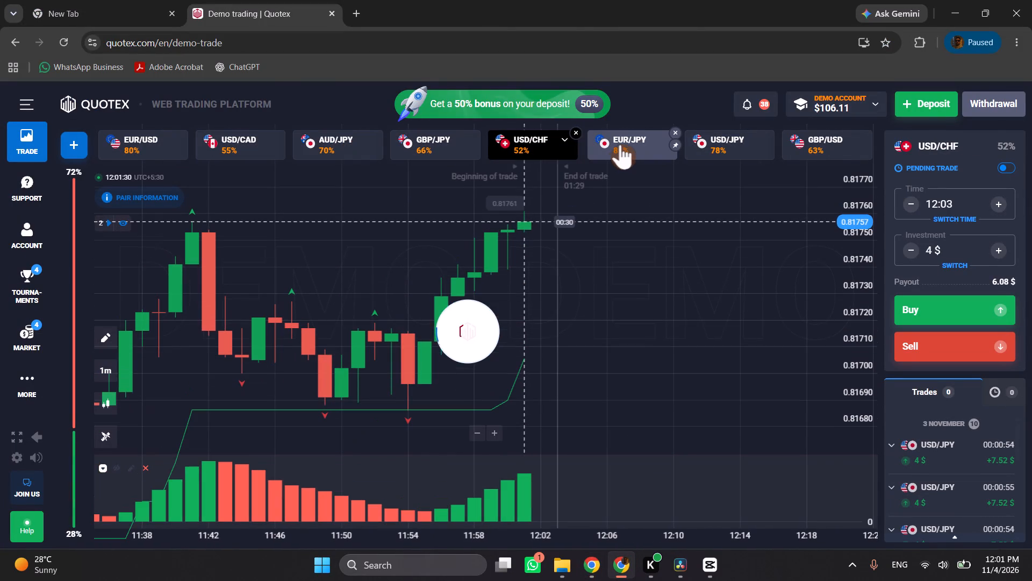
left_click(620, 144)
left_click(716, 146)
left_click(803, 146)
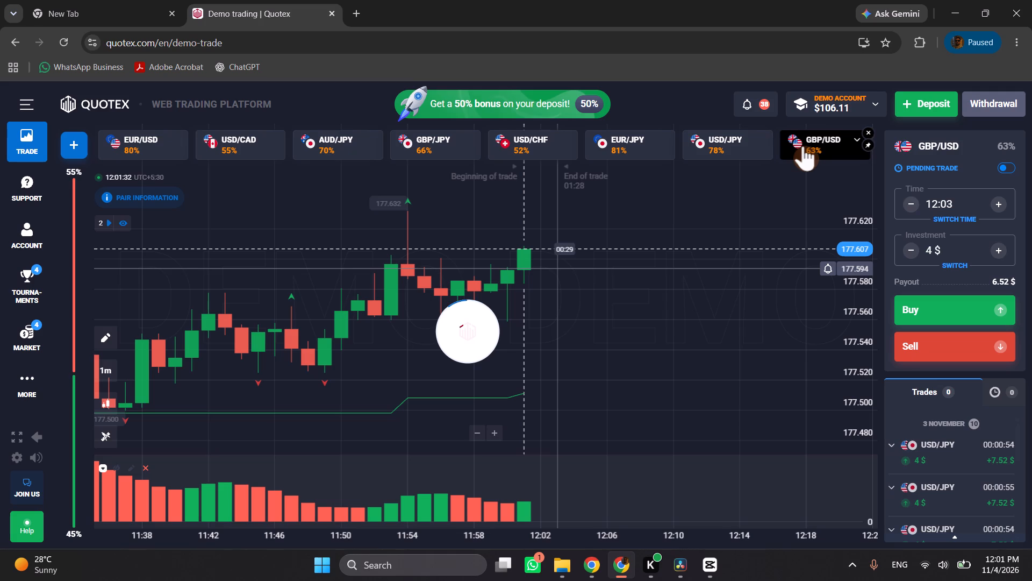
left_click(721, 148)
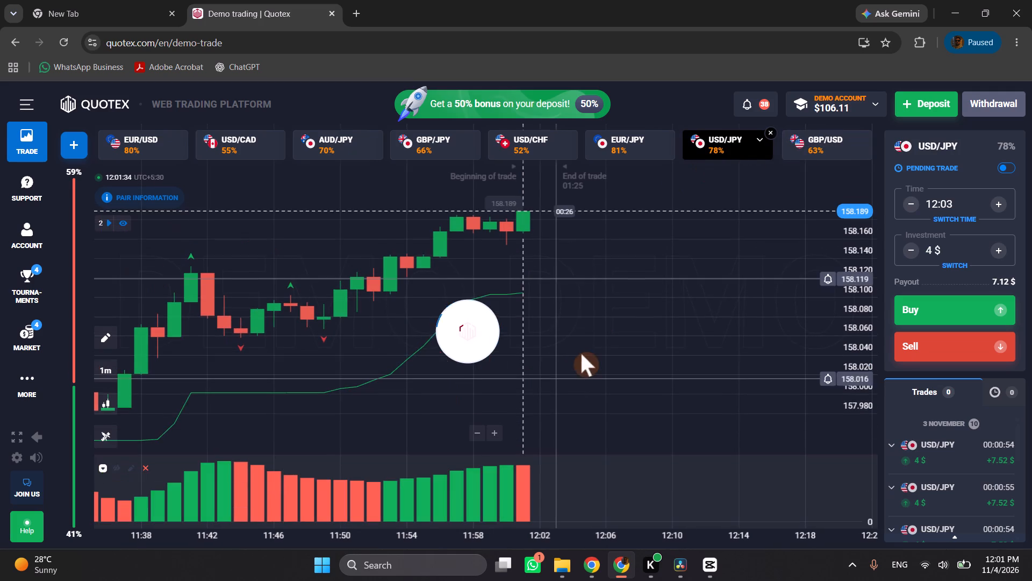
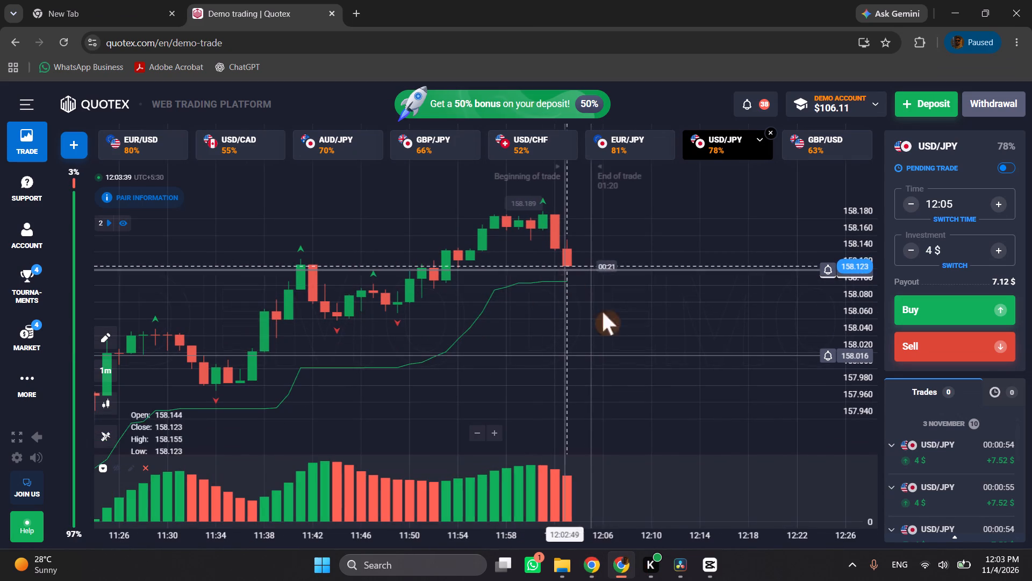
scroll(603, 310, "down", 17)
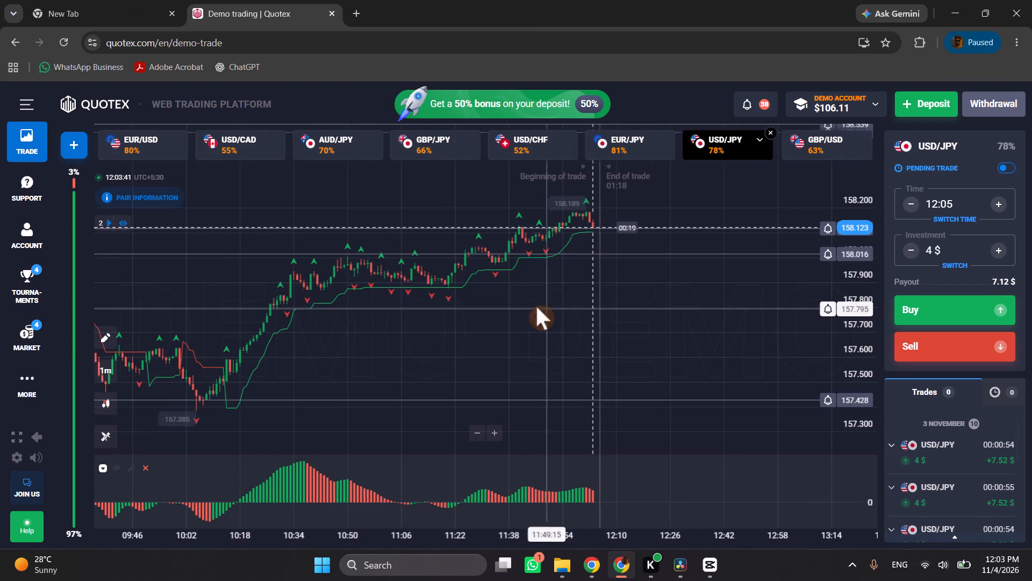
left_click_drag(536, 307, 717, 299)
left_click_drag(633, 313, 469, 315)
left_click_drag(558, 308, 461, 332)
scroll(727, 364, "up", 8)
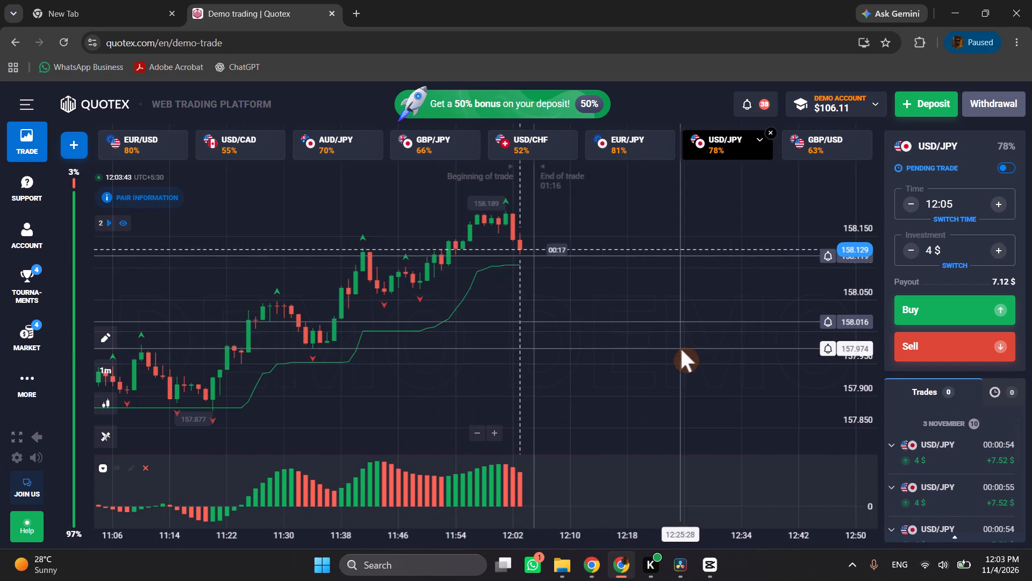
scroll(651, 340, "up", 4)
left_click(816, 161)
left_click(813, 144)
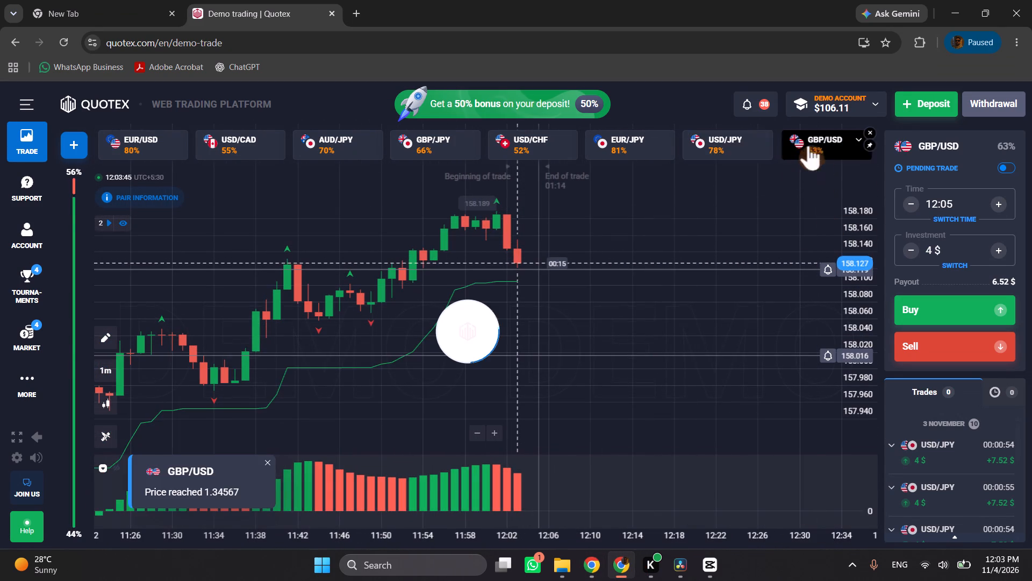
Add a price alert at about 177.565 on the Quotex EUR/JPY chart.
left_click(646, 144)
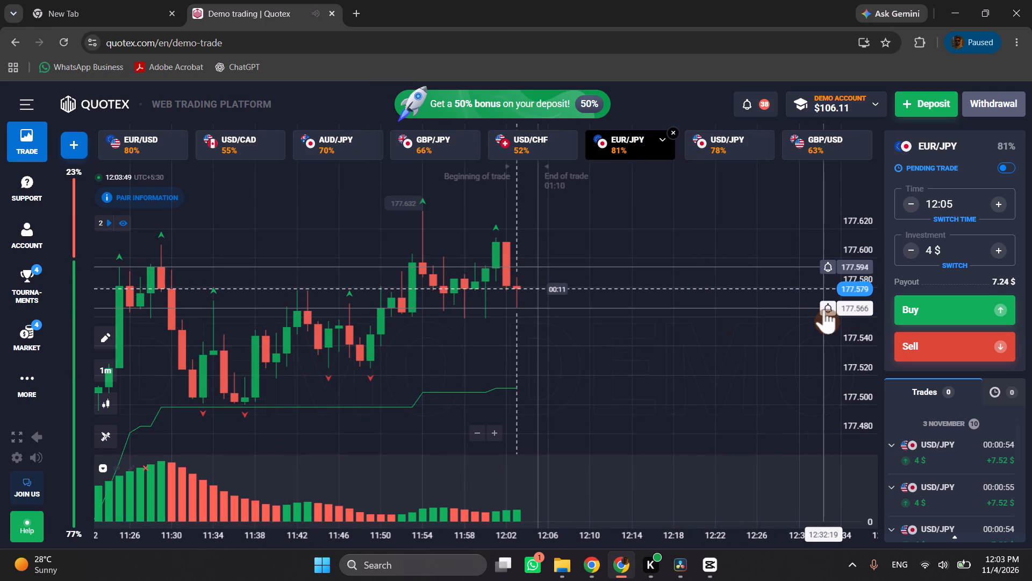
left_click(824, 309)
scroll(677, 378, "down", 3)
scroll(677, 378, "up", 4)
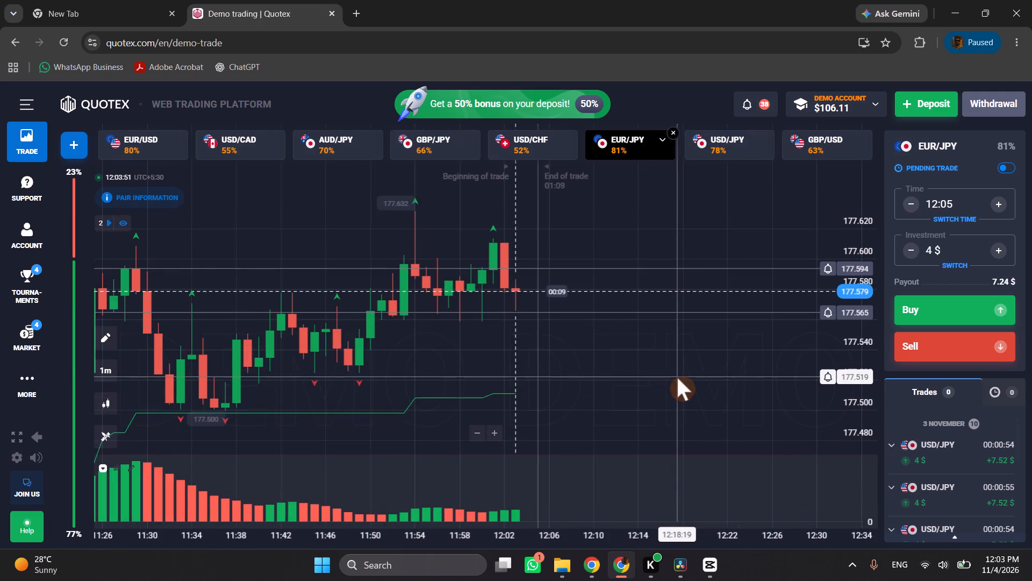
scroll(677, 378, "up", 3)
In EvalTrade, place a $2 Up trade on EUR/JPY expiring at 12:05.
left_click(591, 566)
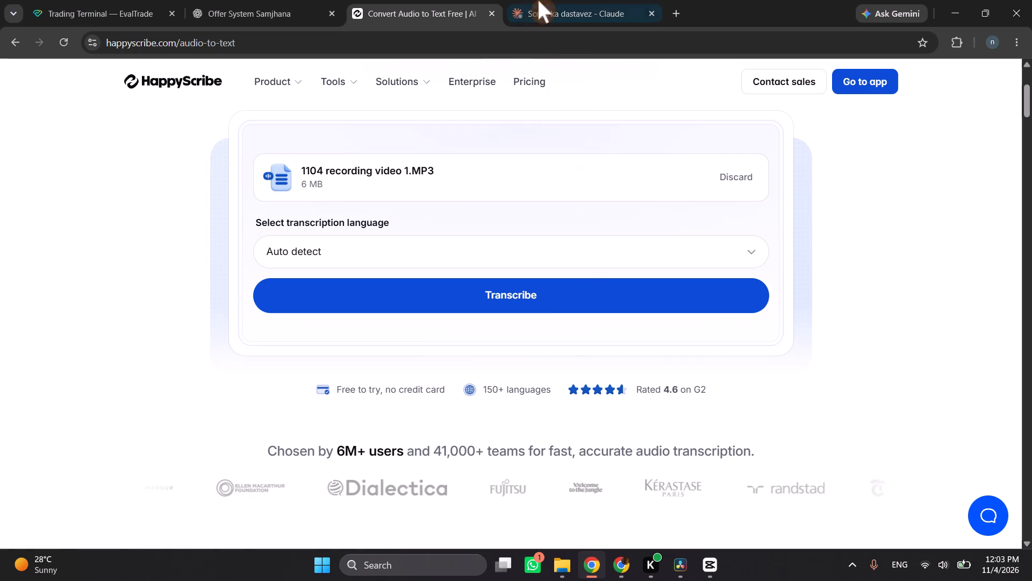
left_click(153, 0)
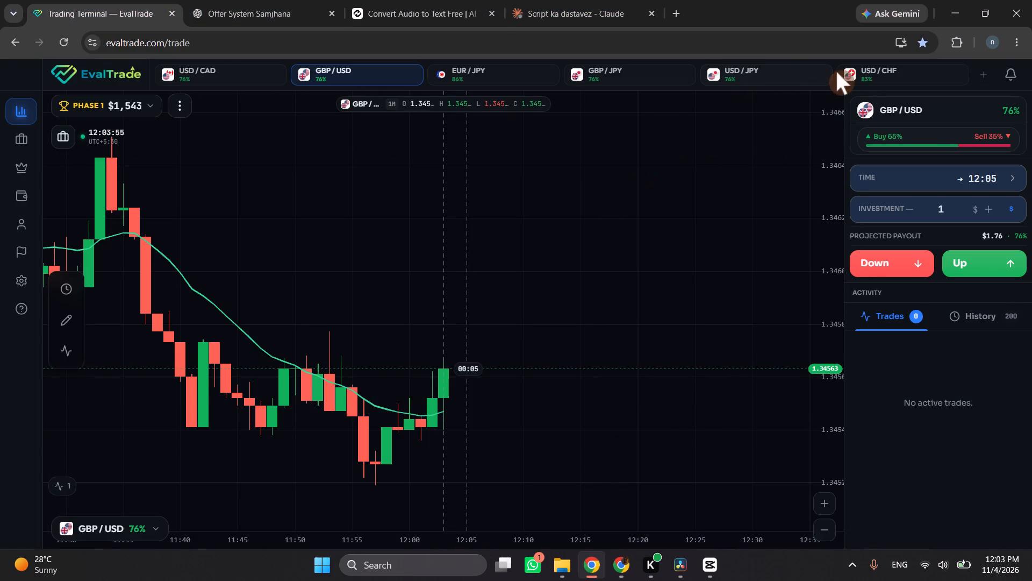
left_click(499, 72)
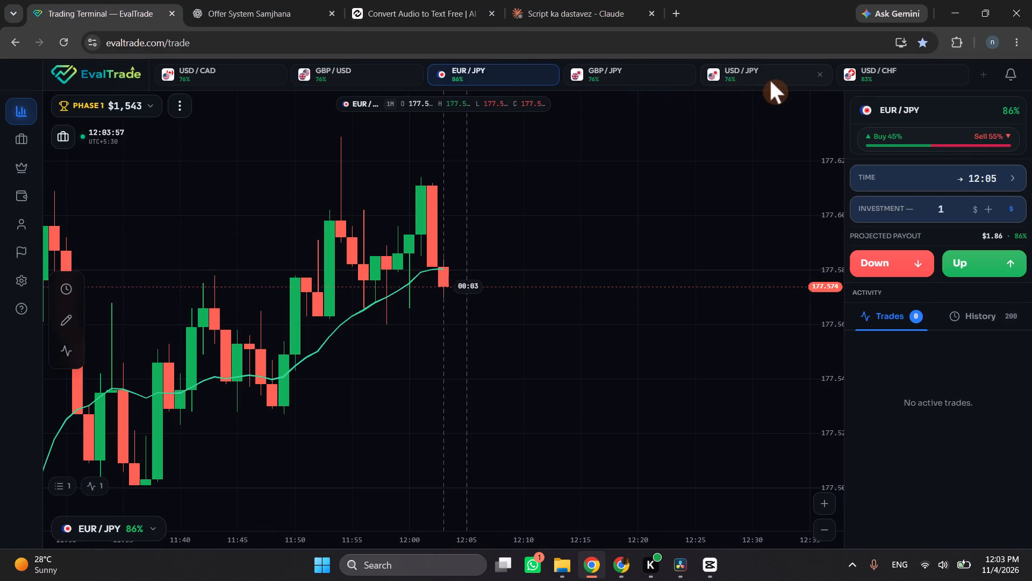
left_click(980, 203)
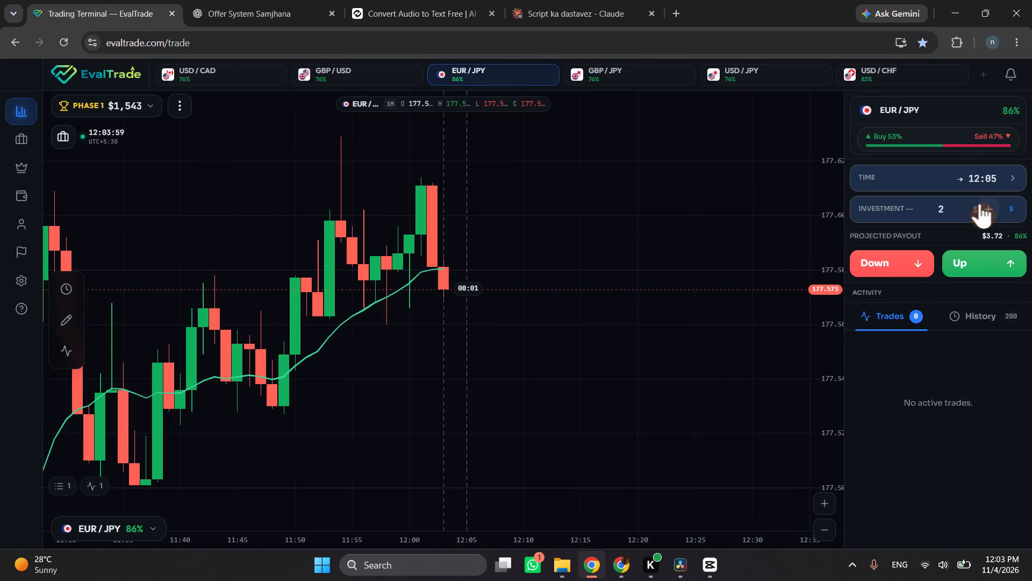
left_click(977, 266)
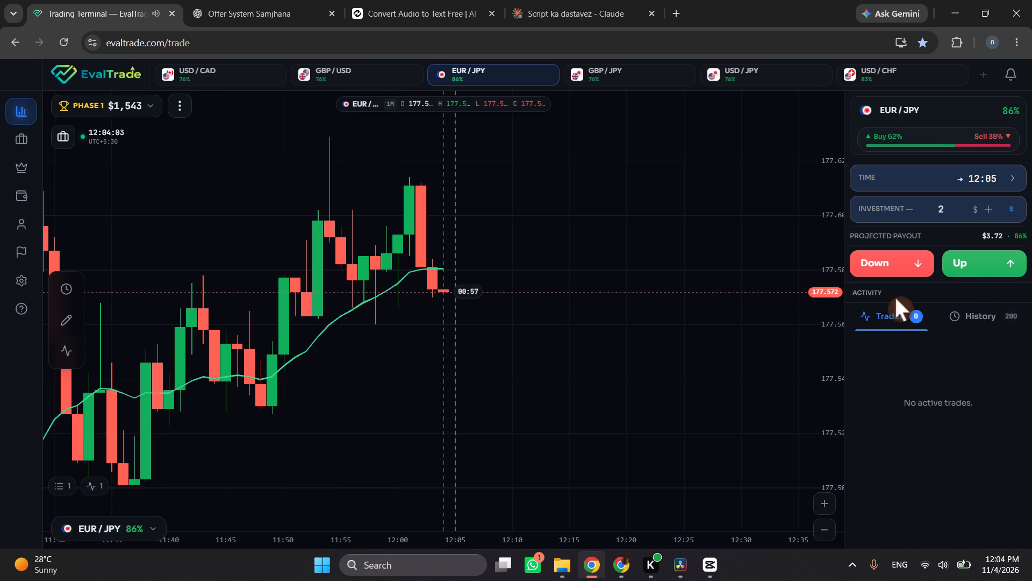
Examine the latest EUR/JPY candles in EvalTrade and compare them with the Quotex EUR/JPY chart.
scroll(655, 345, "up", 7)
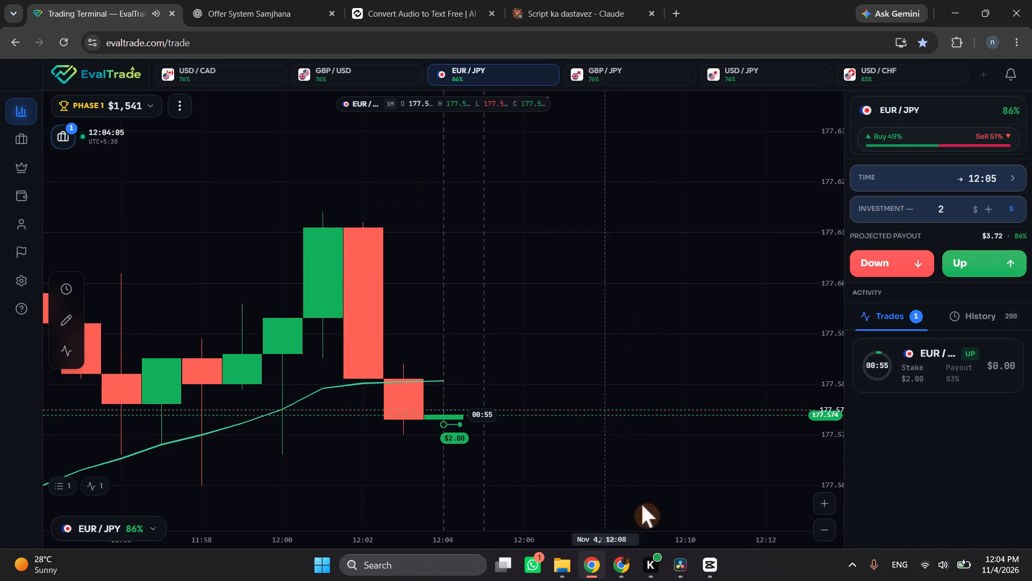
left_click(620, 553)
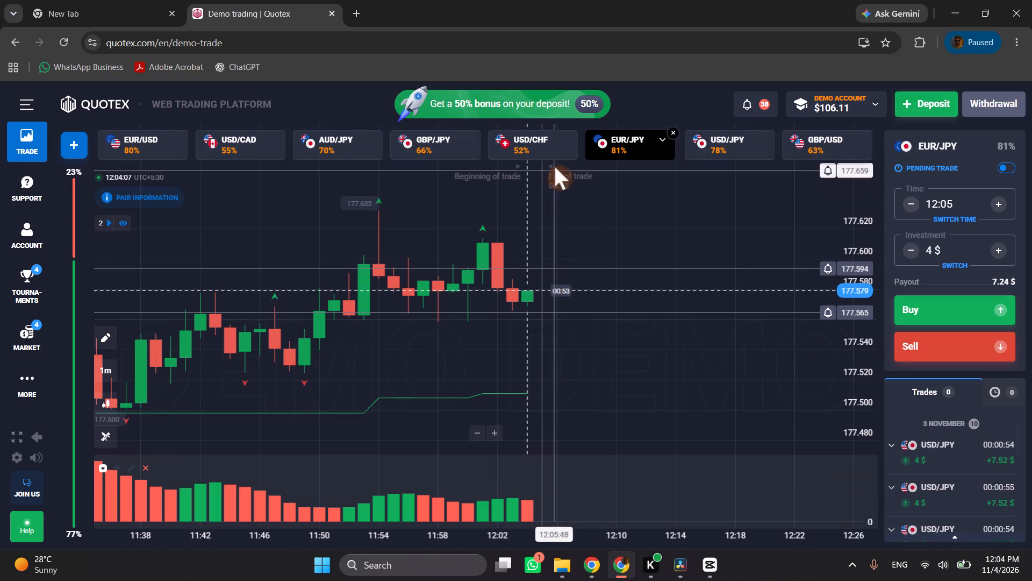
left_click(587, 561)
left_click(610, 567)
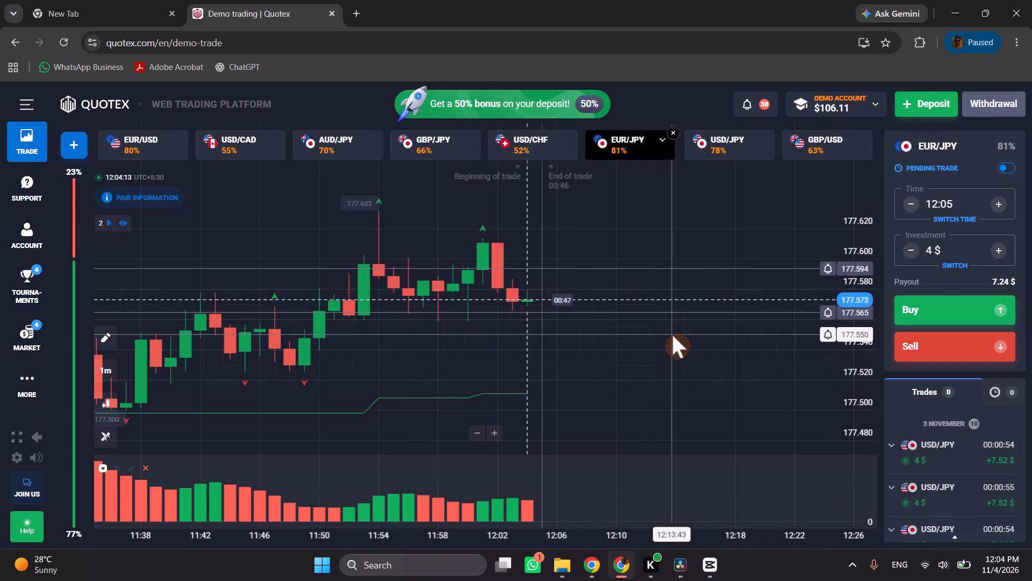
left_click(586, 577)
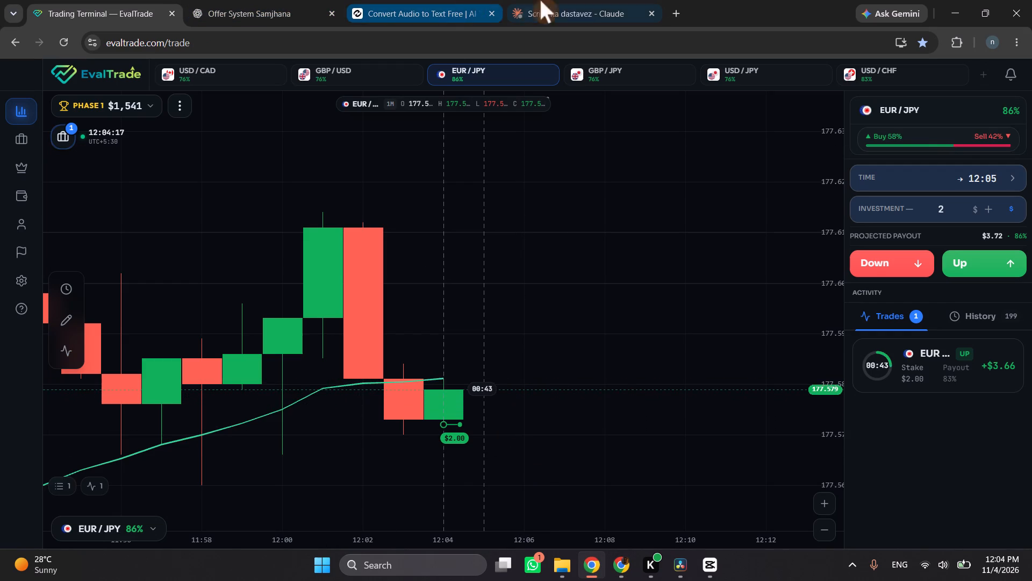
Check the Claude and ChatGPT chats, then set HappyScribe's transcription language to Hindi (India).
left_click(591, 0)
left_click(338, 0)
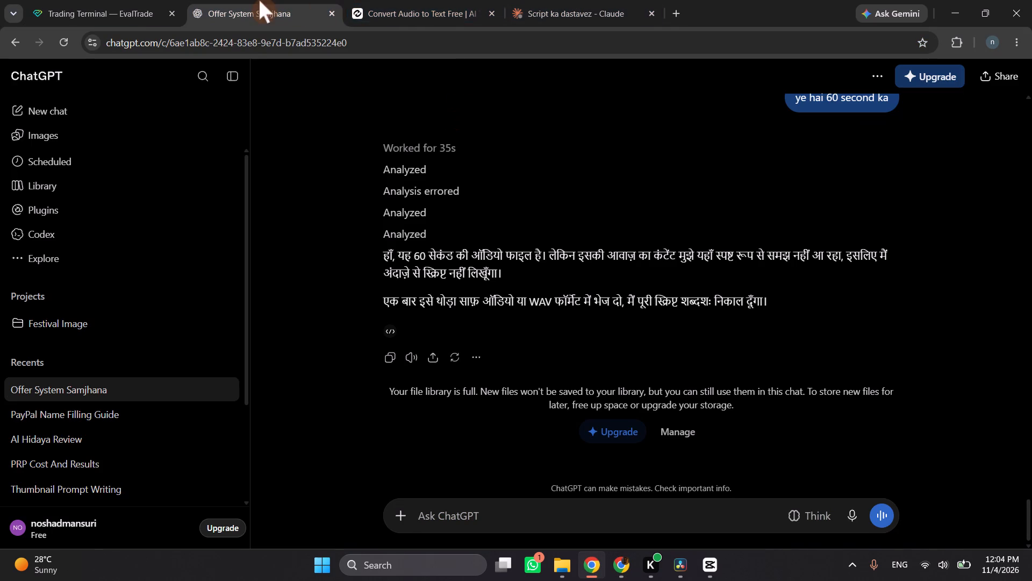
left_click(421, 0)
scroll(526, 312, "up", 2)
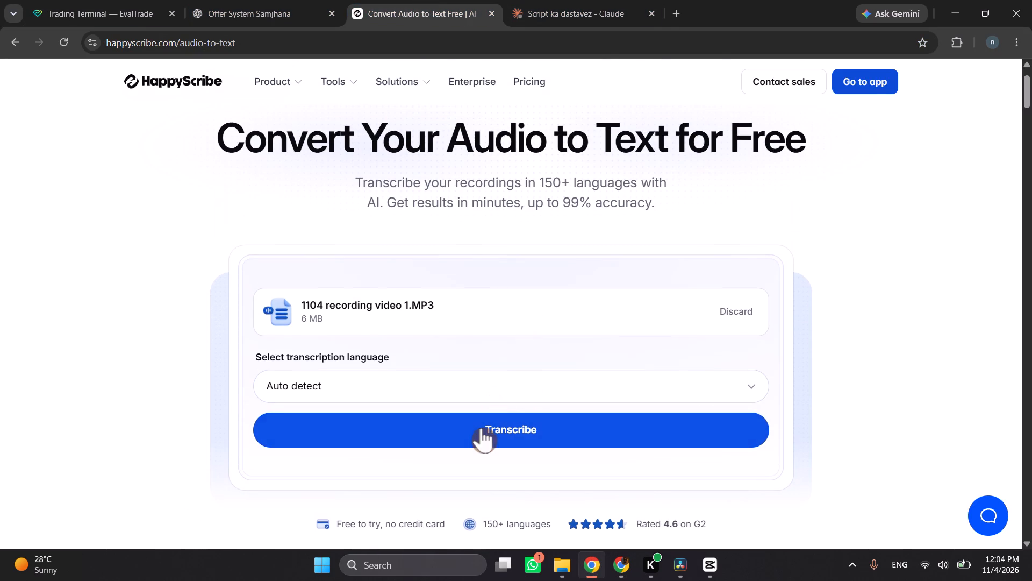
left_click(507, 392)
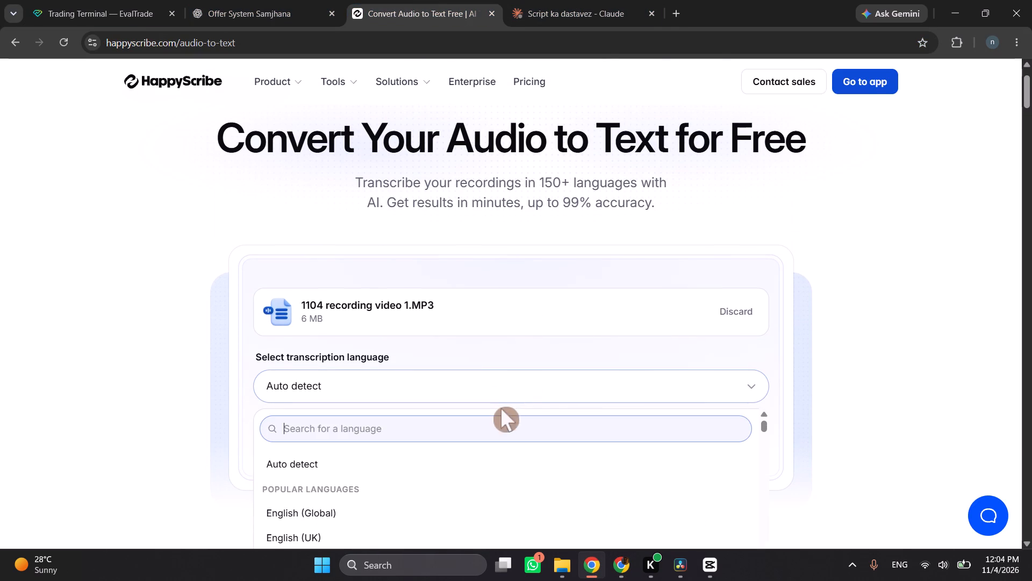
left_click(497, 424)
type("hin")
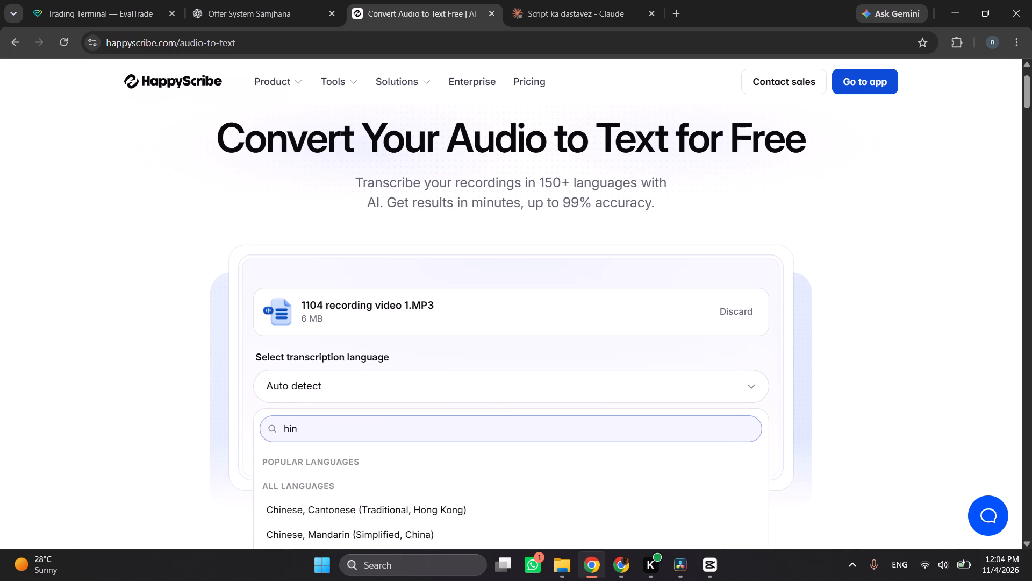
type("di")
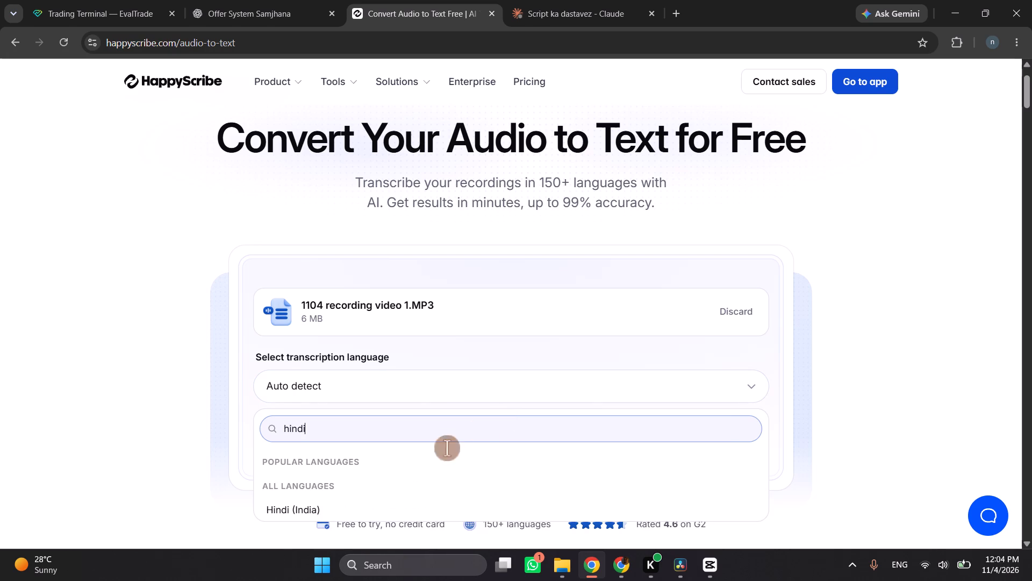
left_click(337, 509)
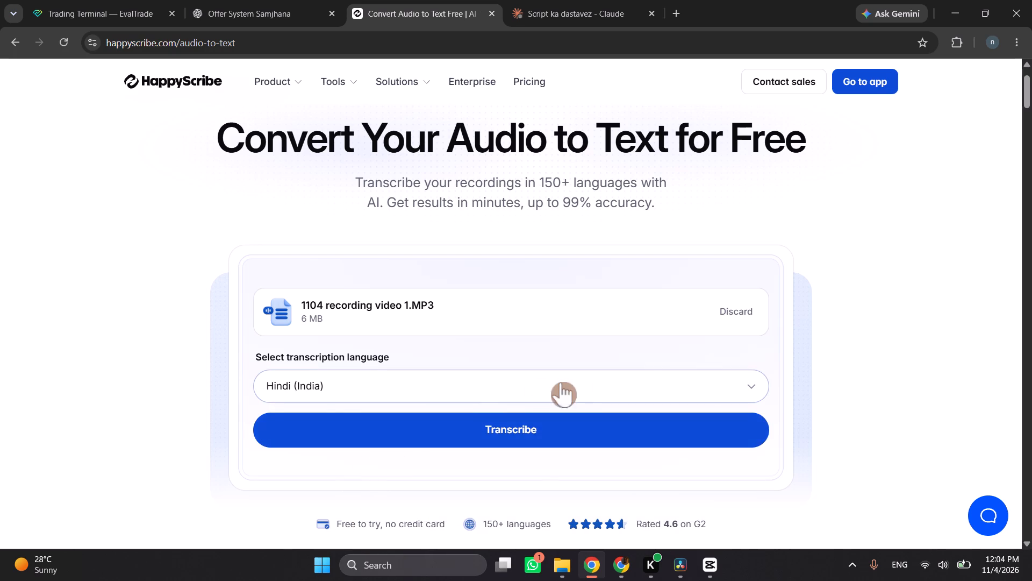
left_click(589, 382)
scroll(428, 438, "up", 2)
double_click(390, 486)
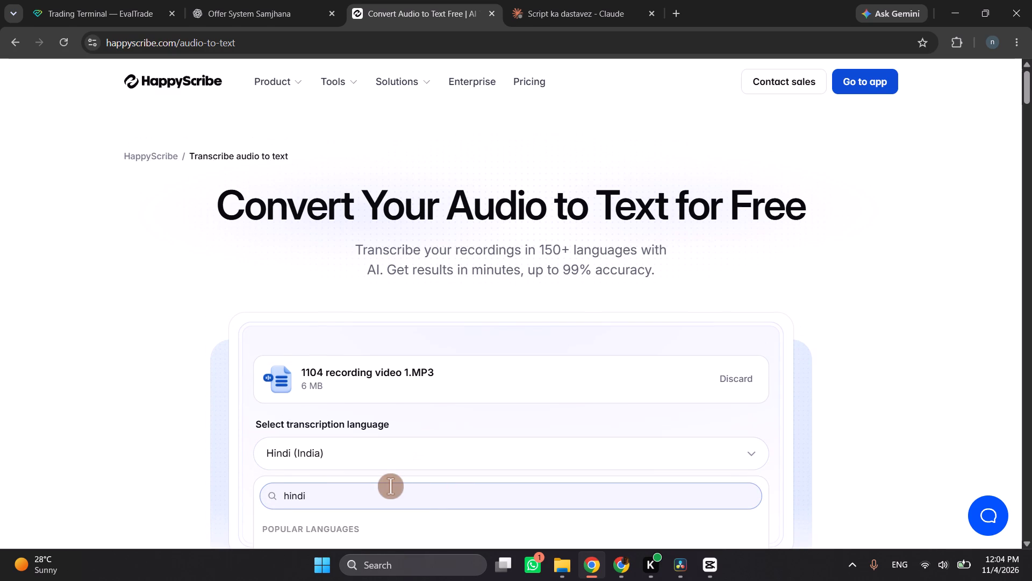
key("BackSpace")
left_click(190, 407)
Start the HappyScribe transcription of 1104 recording video 1.MP3 with the Hindi (India) language.
scroll(290, 390, "down", 2)
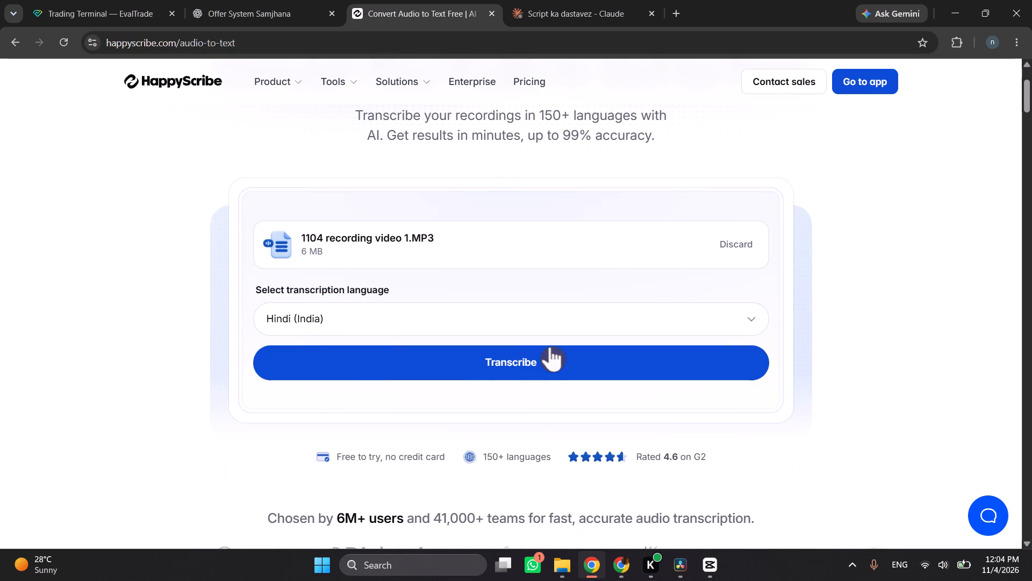
left_click(550, 346)
left_click(552, 365)
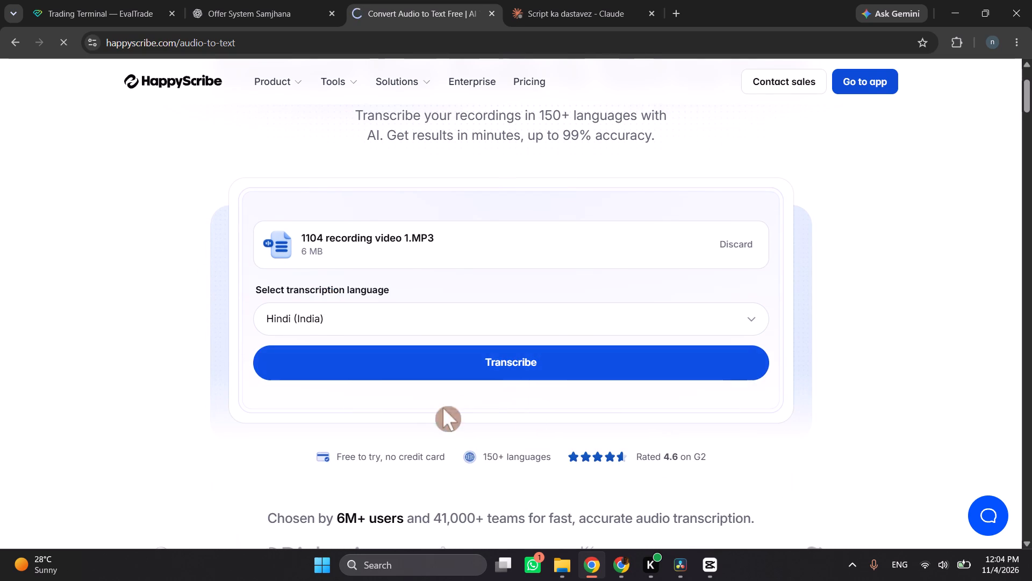
Return to EvalTrade and check the open EUR/JPY Up trade.
left_click(192, 0)
left_click(126, 0)
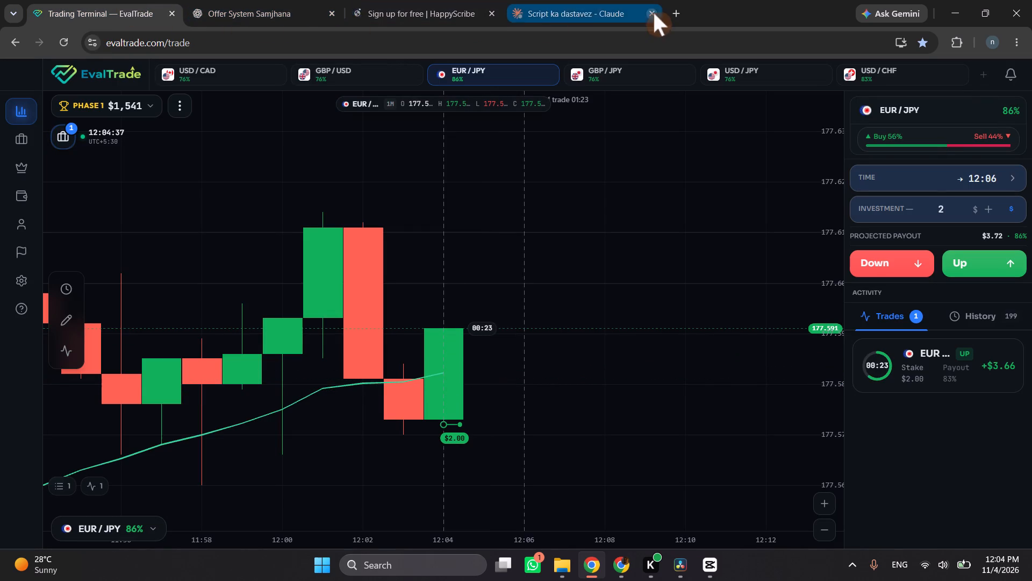
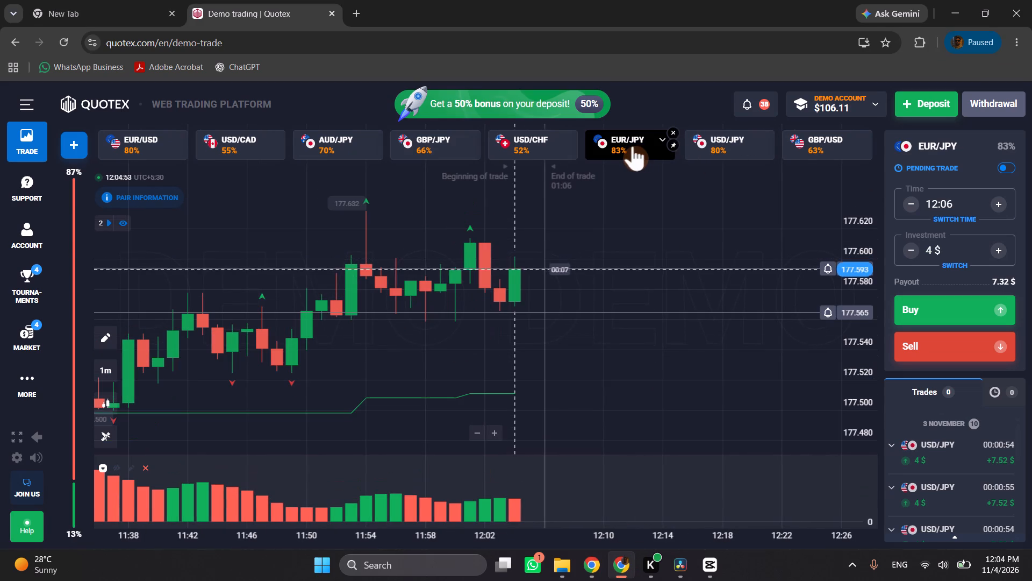
Check the USD/JPY chart in Quotex and go back to the EUR/JPY chart.
left_click(744, 150)
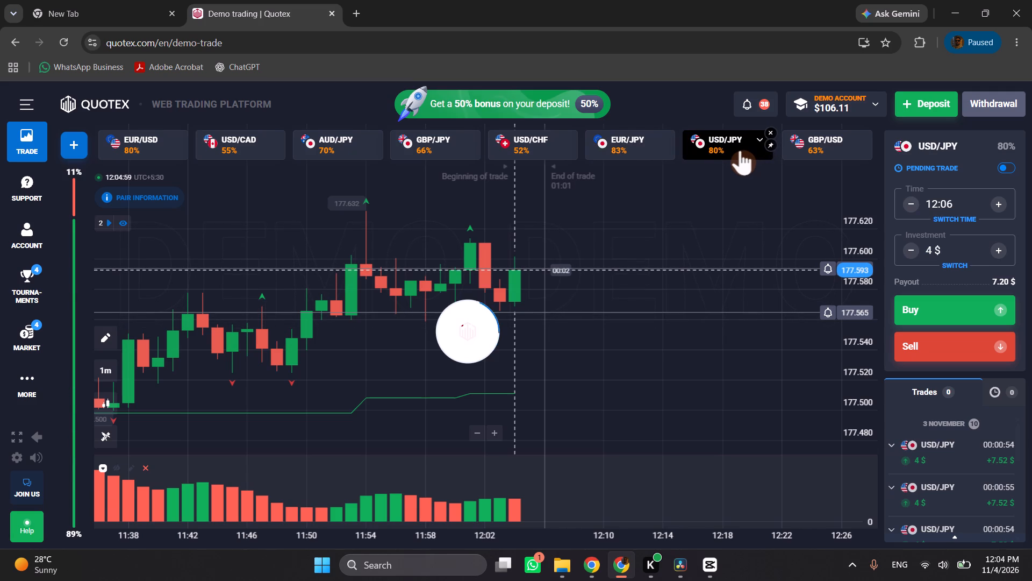
left_click(650, 144)
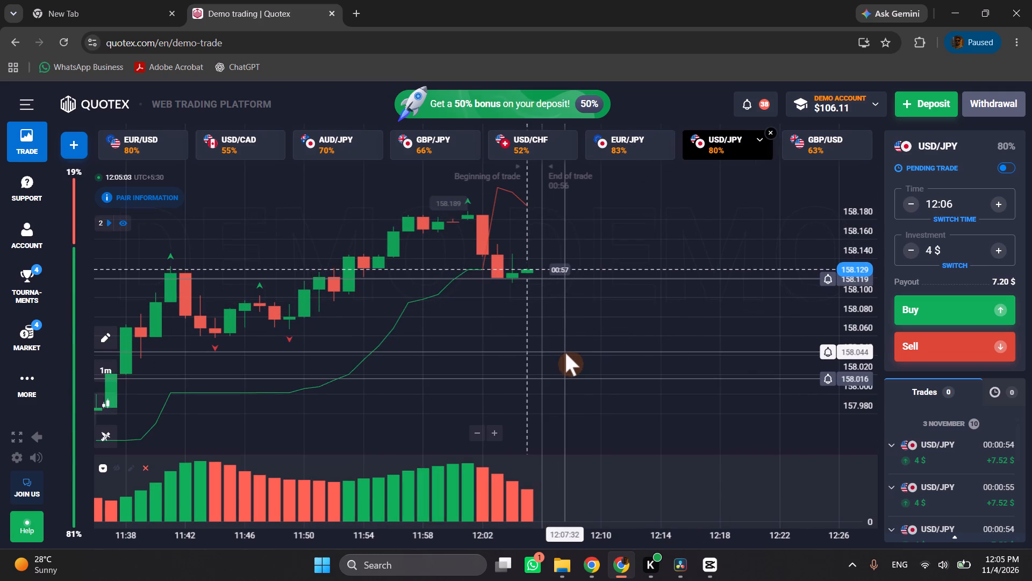
left_click(615, 151)
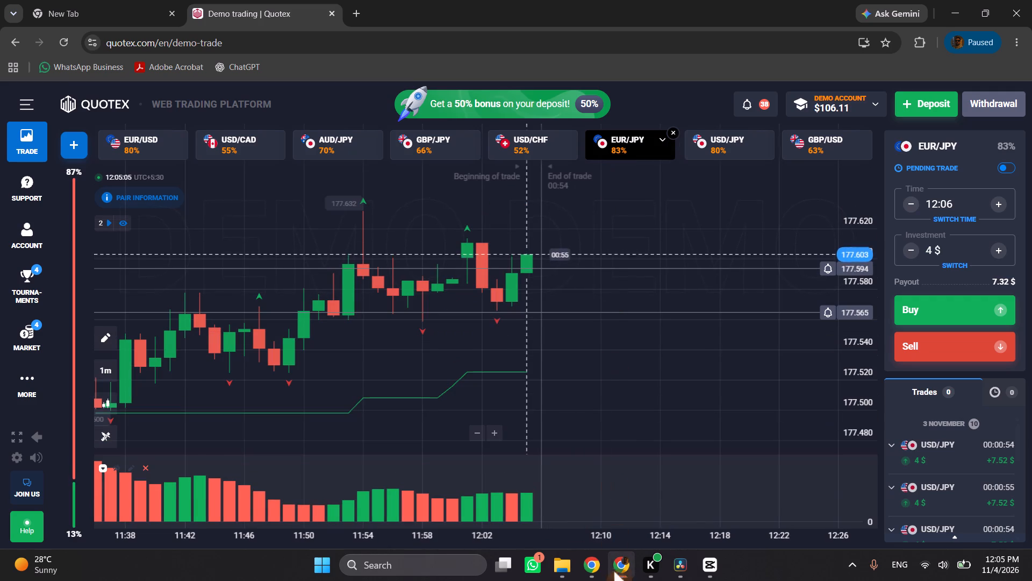
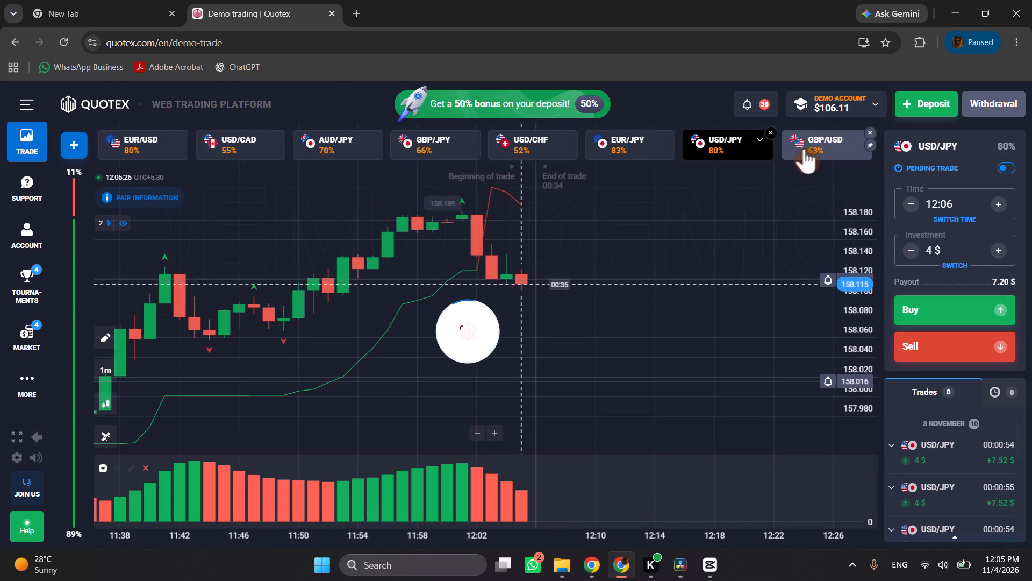
Check the GBP/USD, USD/JPY and EUR/JPY charts in Quotex and go to the USD/CHF chart.
left_click(804, 148)
left_click(718, 145)
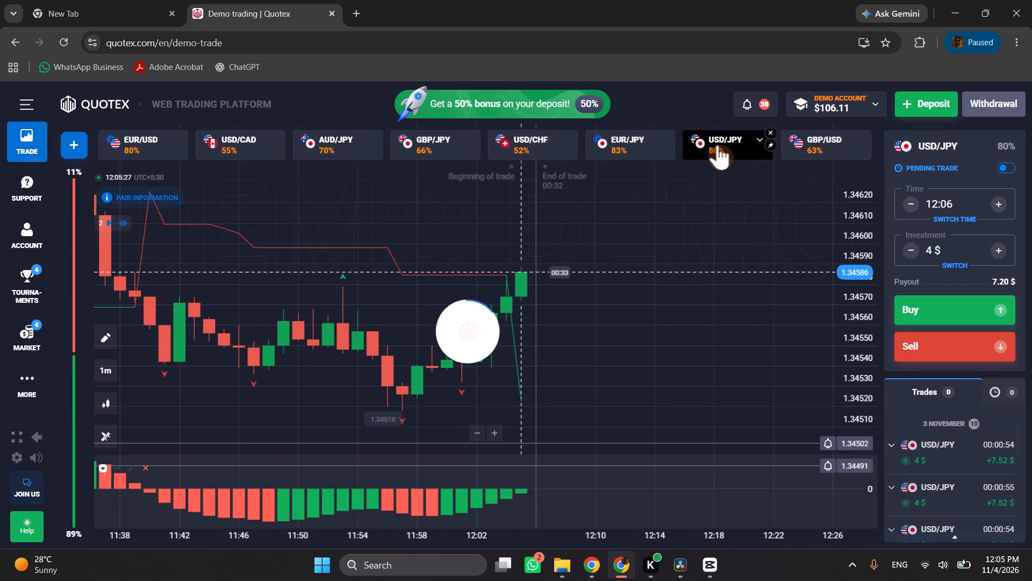
left_click(630, 148)
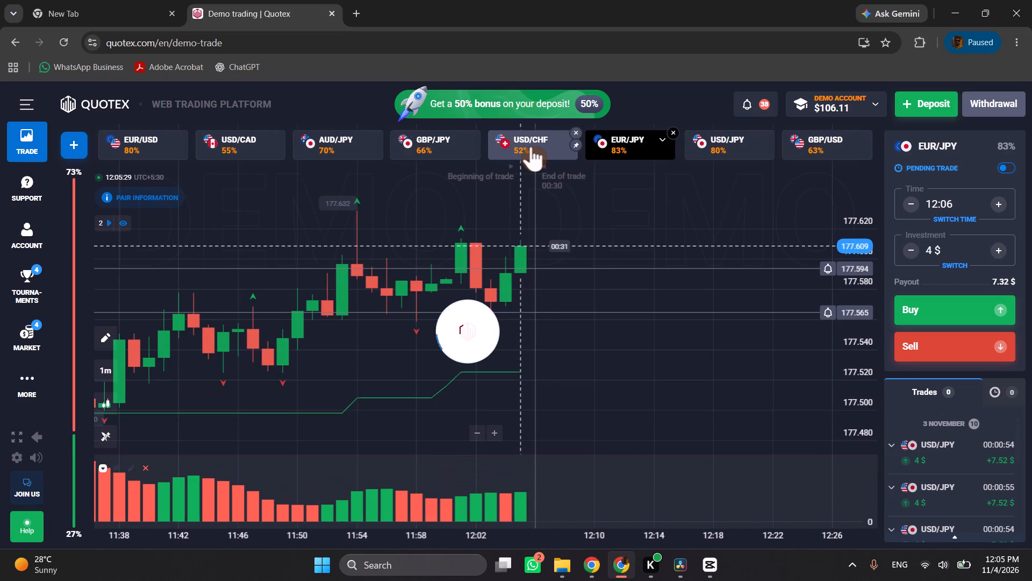
left_click(531, 146)
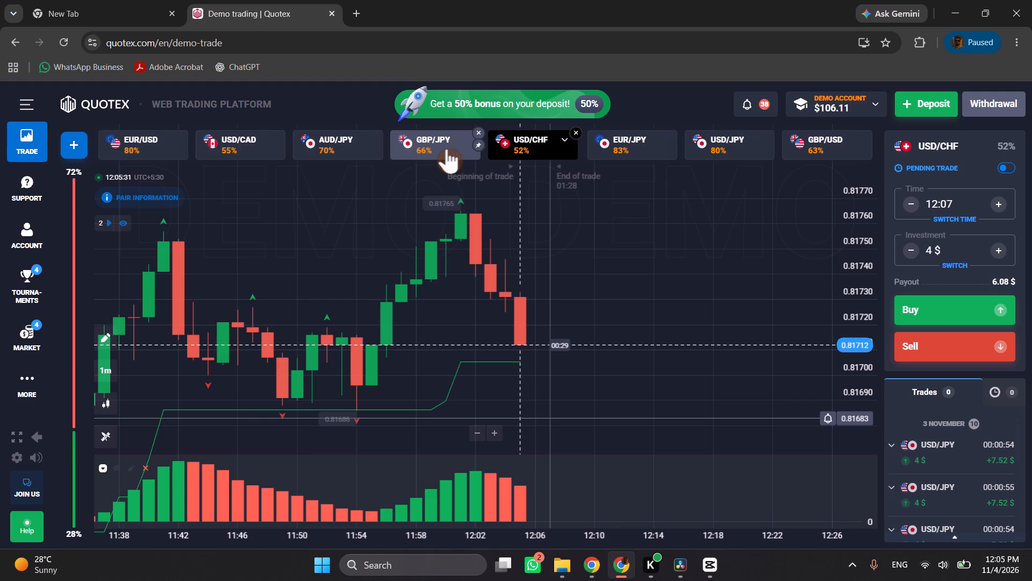
Add a price alert at 0.81691 on the Quotex USD/CHF chart.
scroll(574, 314, "down", 4)
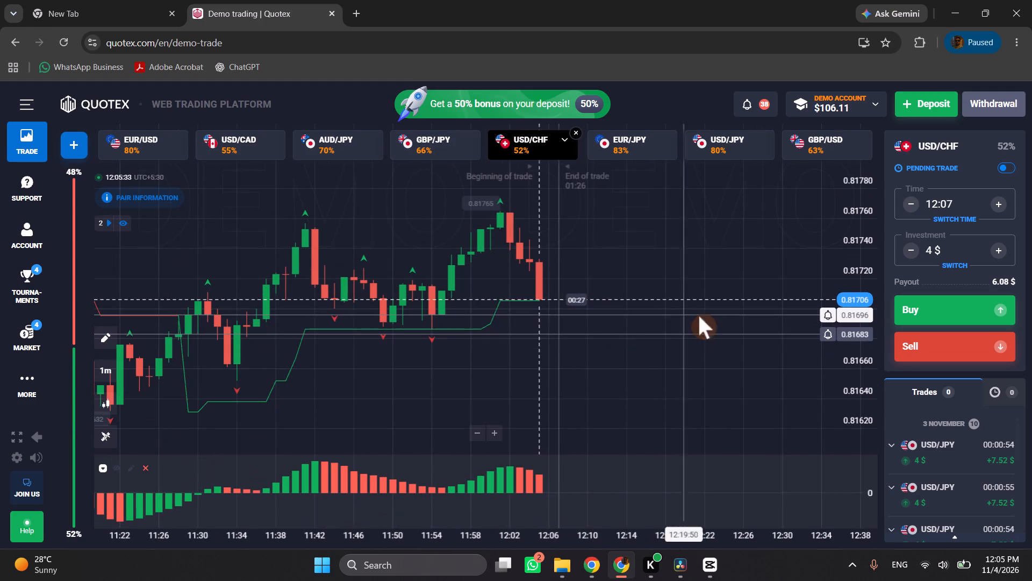
left_click(830, 323)
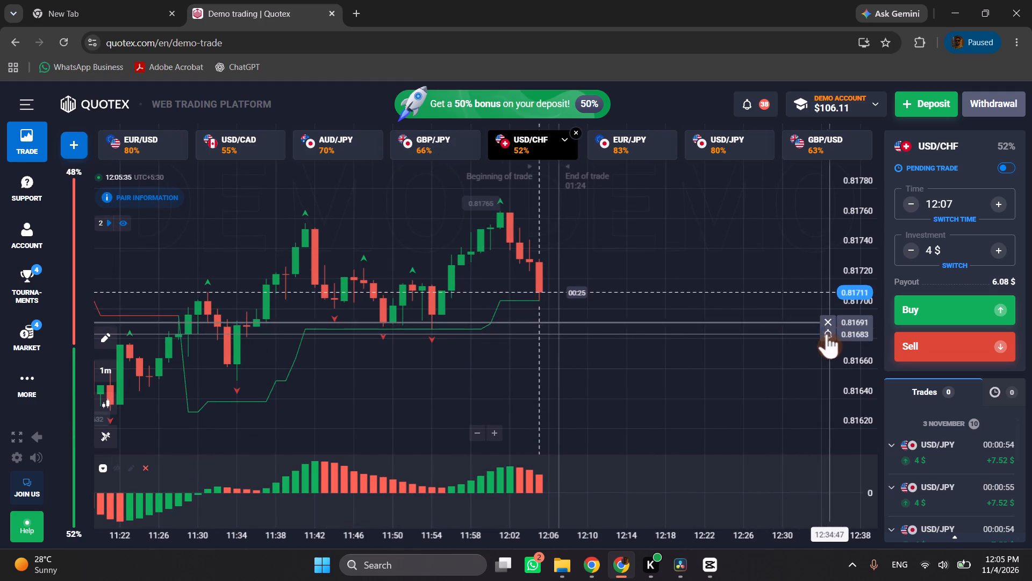
Examine the USD/CHF price history over longer and shorter time ranges.
scroll(559, 395, "down", 9)
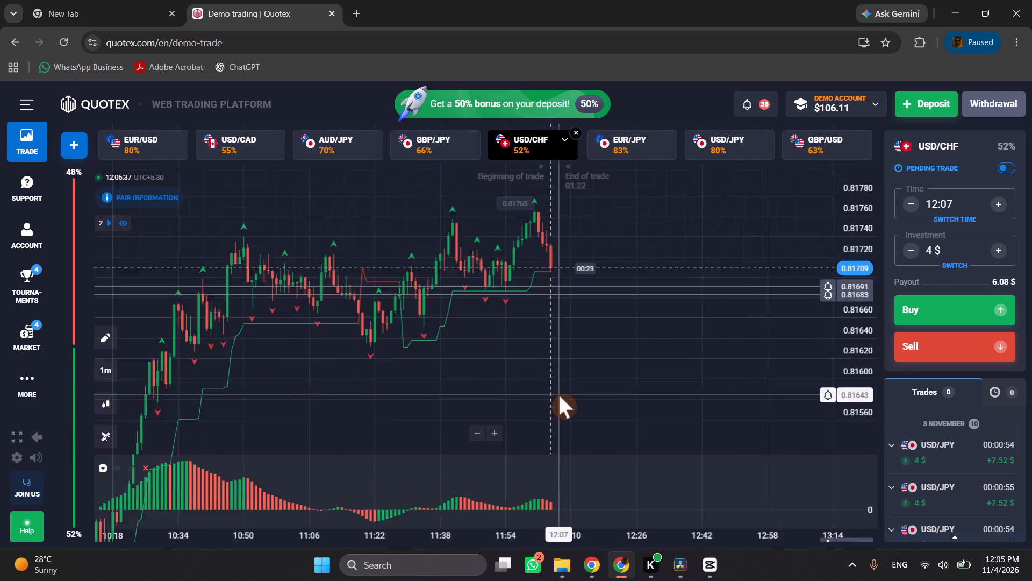
scroll(559, 395, "up", 3)
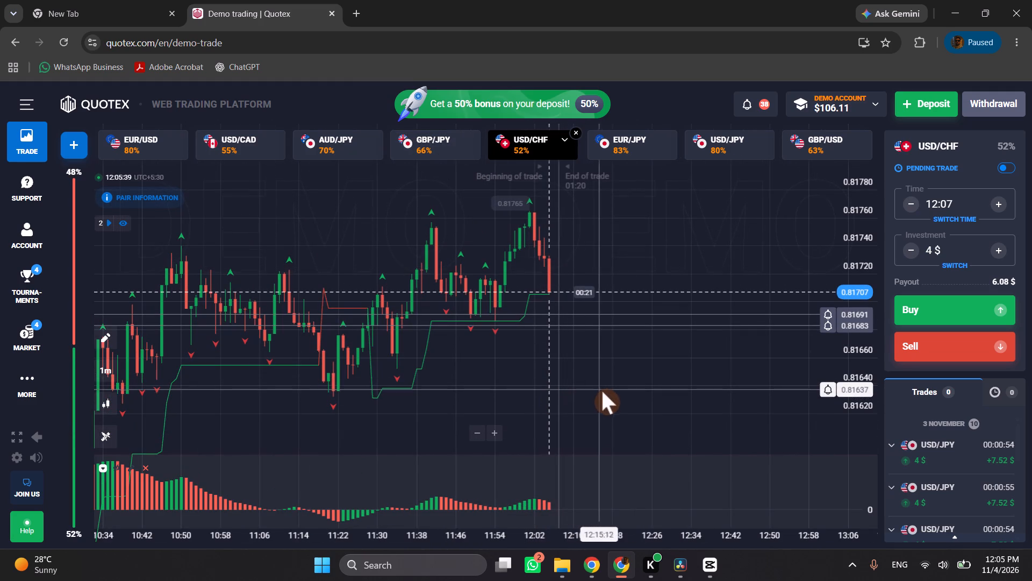
scroll(605, 392, "up", 4)
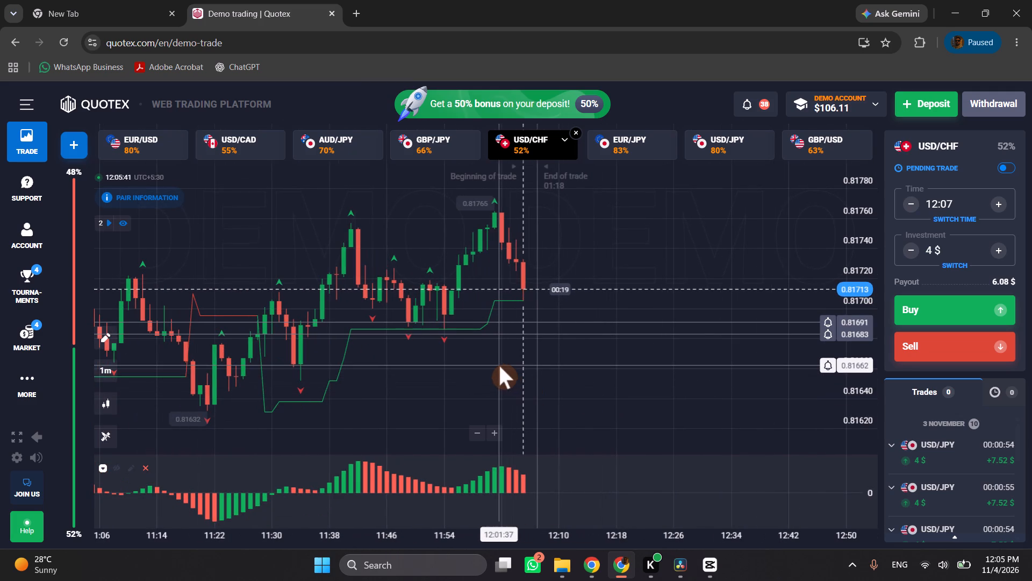
left_click(499, 366)
left_click(504, 373)
left_click(517, 376)
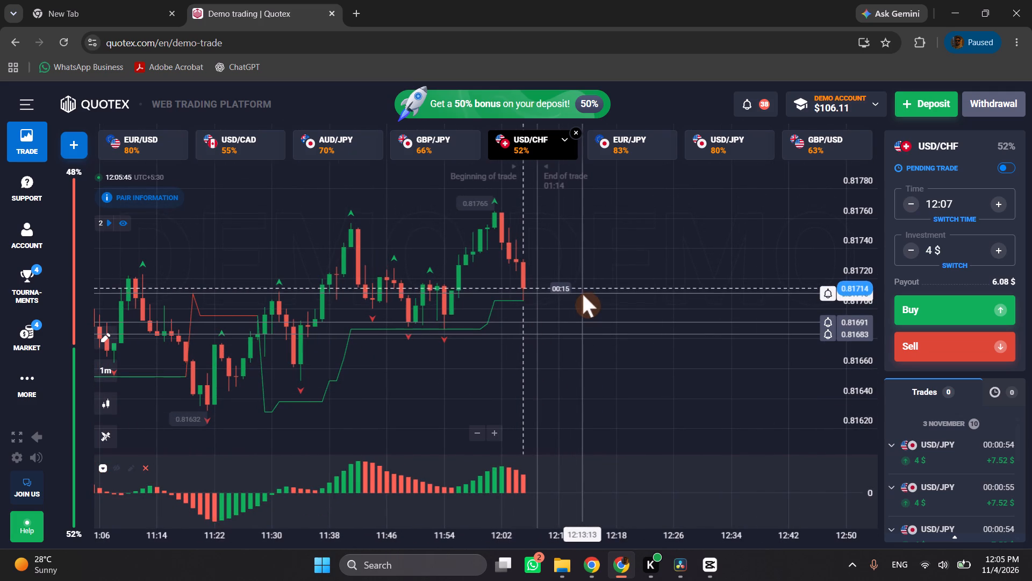
scroll(550, 359, "up", 3)
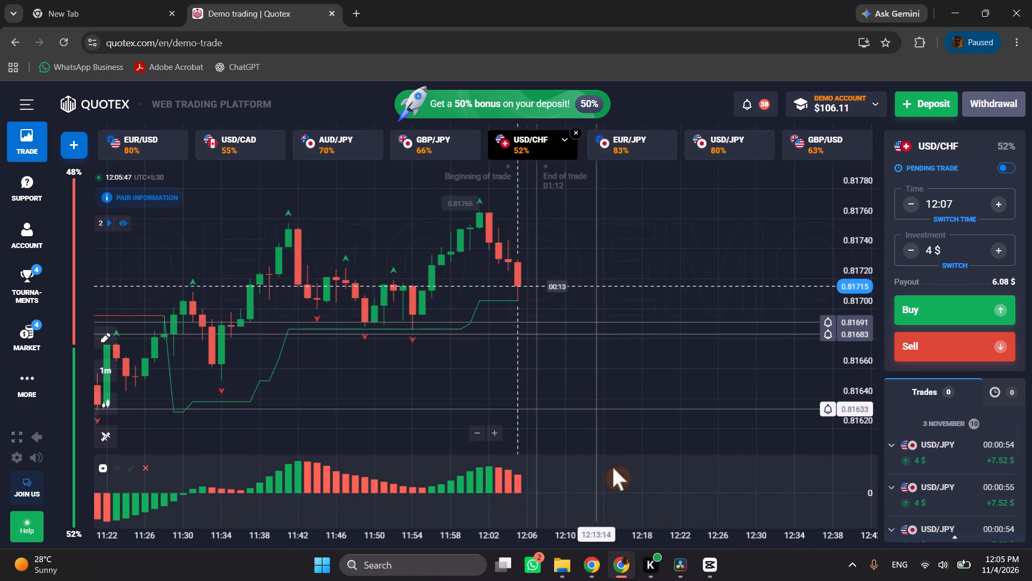
Switch to EvalTrade, open the USD/CHF chart and examine its recent price movement.
left_click(596, 562)
left_click(112, 0)
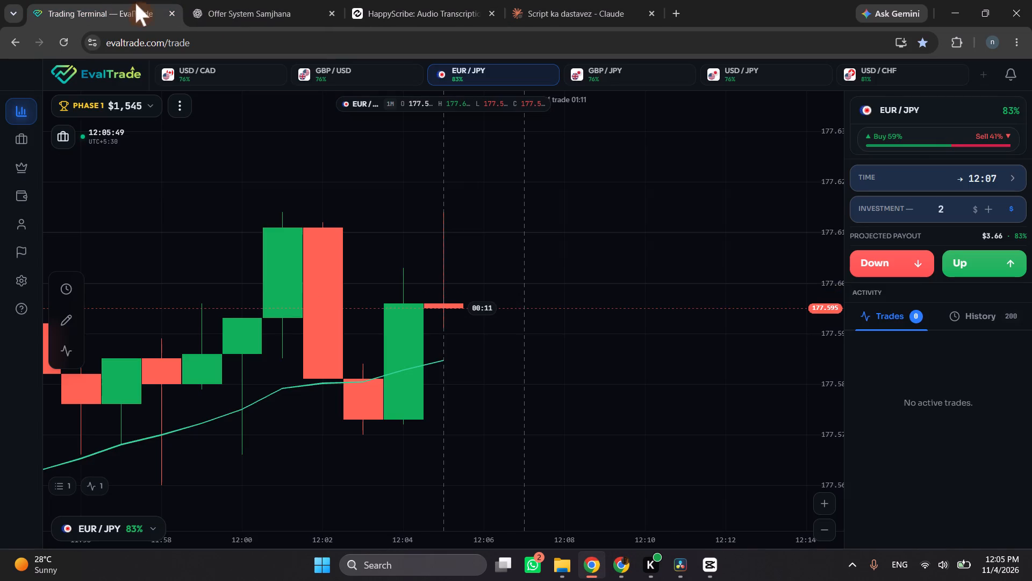
left_click(851, 71)
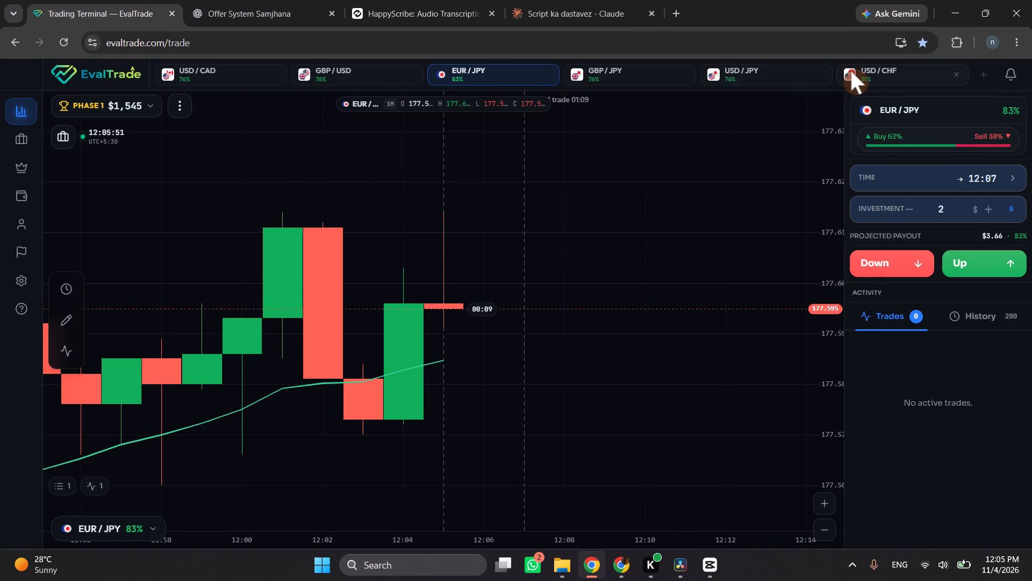
left_click_drag(467, 350, 664, 345)
scroll(643, 348, "down", 4)
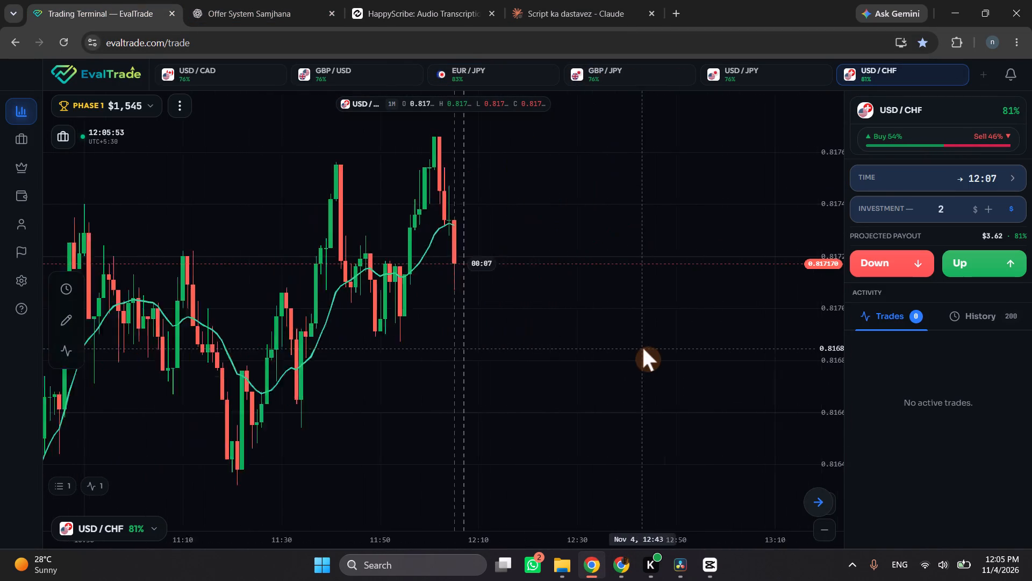
scroll(643, 348, "up", 1)
left_click_drag(518, 346, 662, 328)
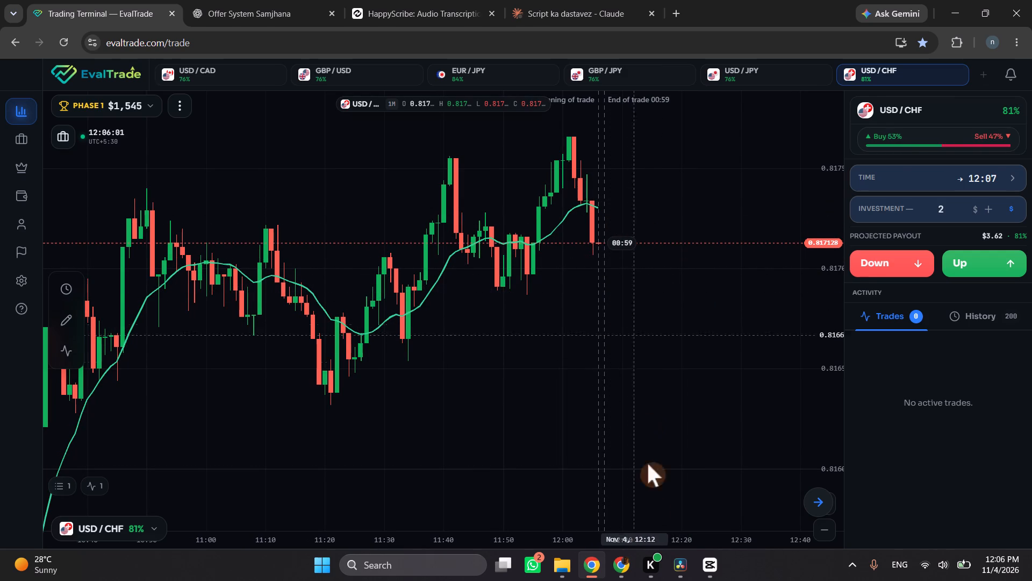
Switch to Quotex and check the GBP/JPY, AUD/JPY, USD/CAD and EUR/USD charts before going back to USD/CHF.
left_click(622, 565)
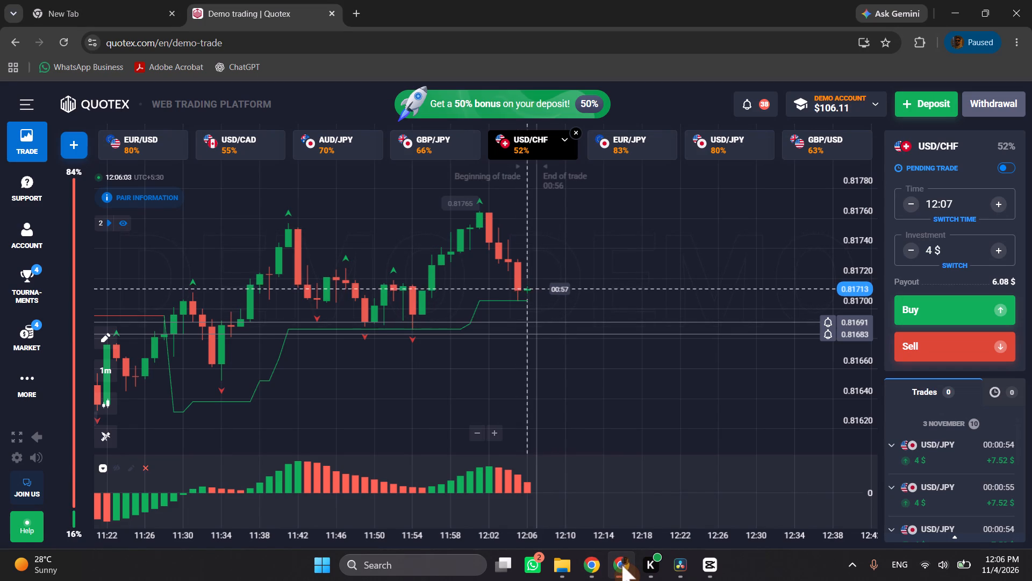
left_click(429, 150)
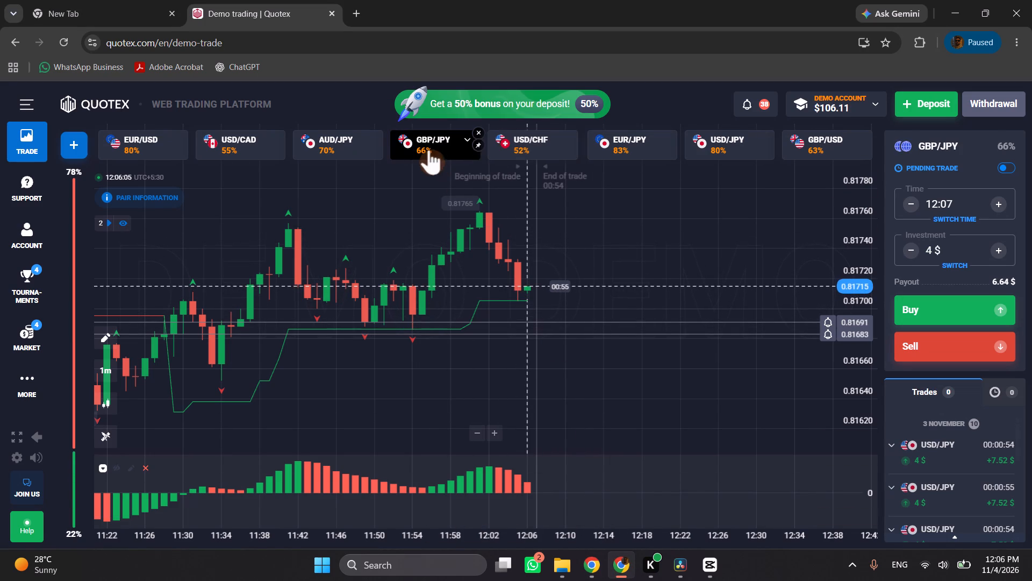
left_click(335, 151)
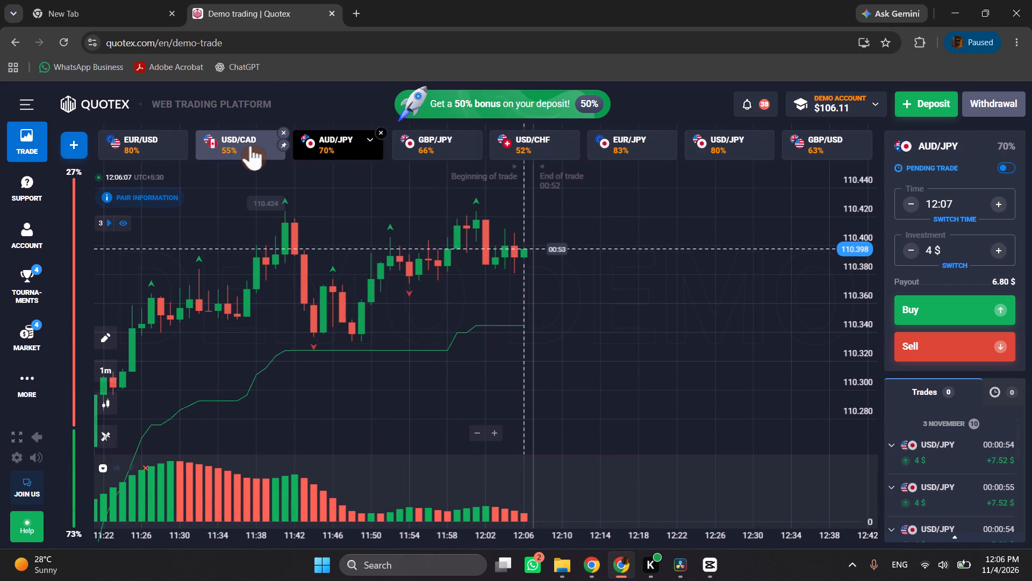
left_click(250, 145)
left_click(170, 144)
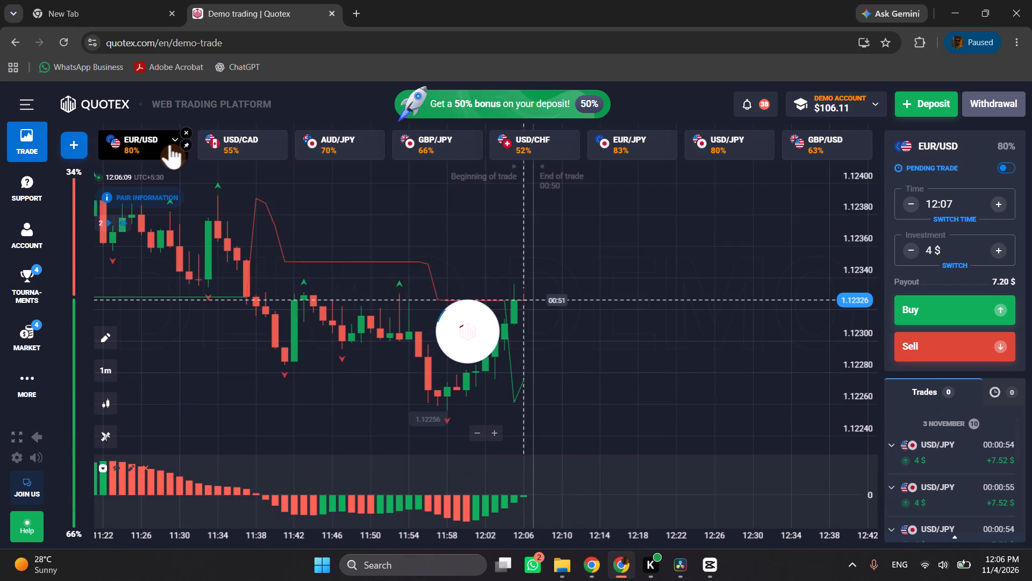
left_click(561, 137)
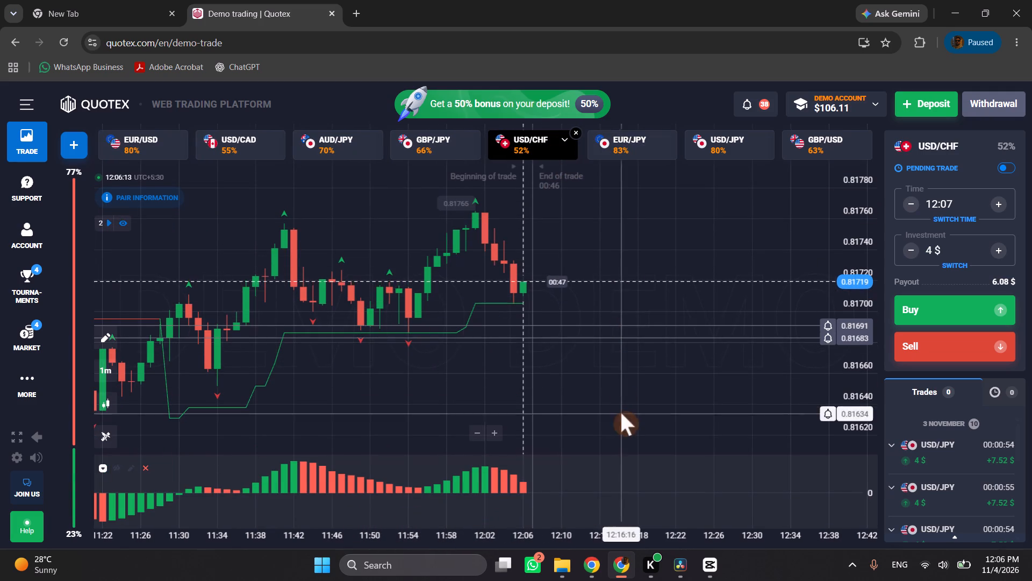
Compare the USD/CHF charts in EvalTrade and Quotex, paying attention to the price level near the alert lines.
left_click(591, 559)
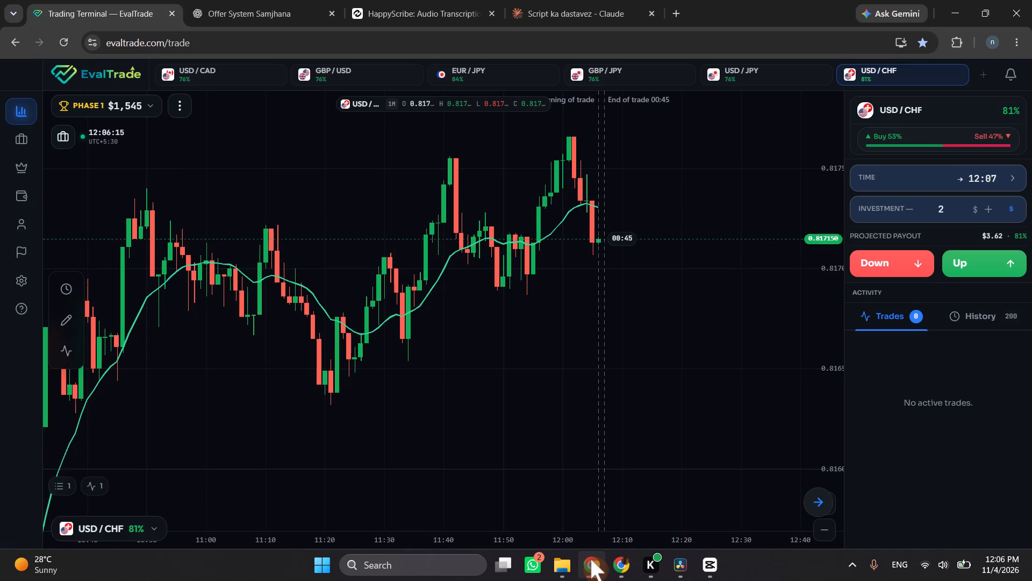
left_click(591, 559)
left_click(437, 0)
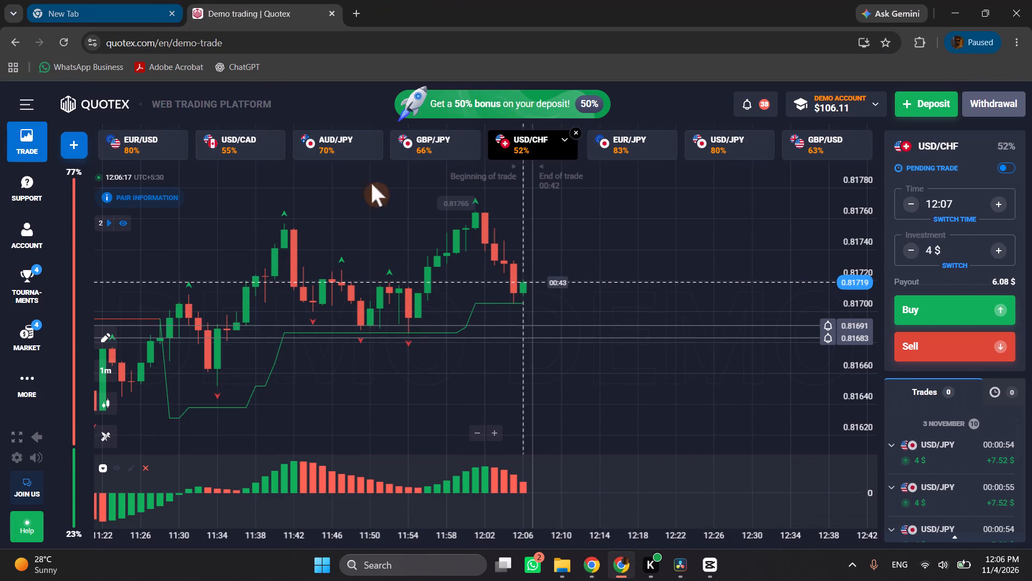
left_click(593, 570)
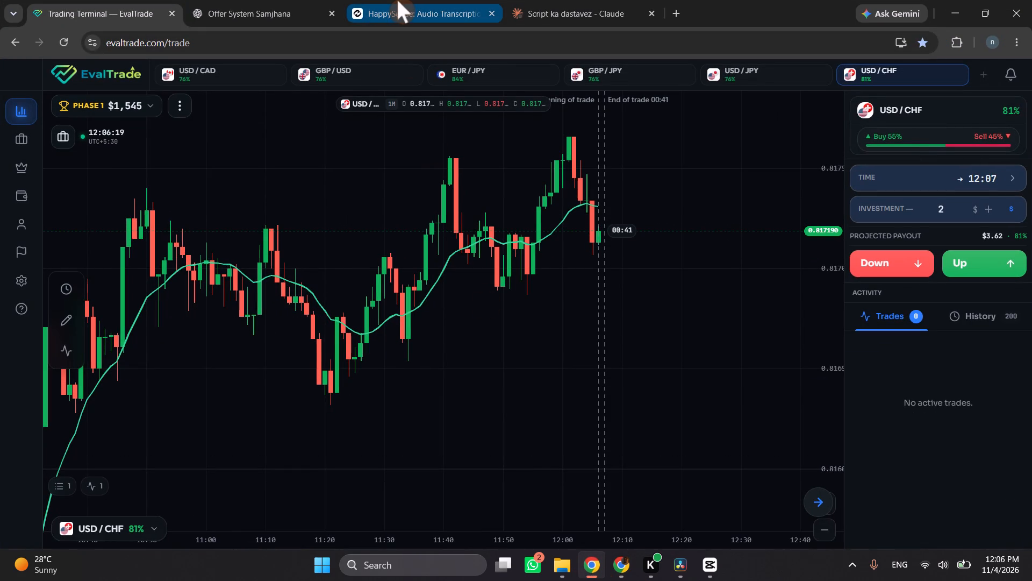
left_click(621, 565)
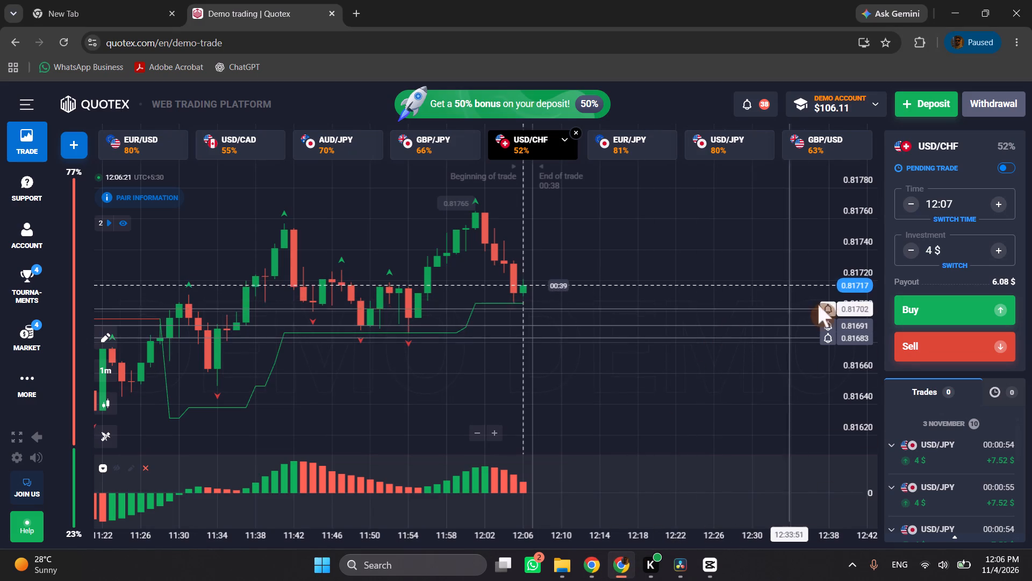
left_click(832, 295)
Switch to HappyScribe and open the transcript of 1104 recording video 1.MP3.
left_click(590, 575)
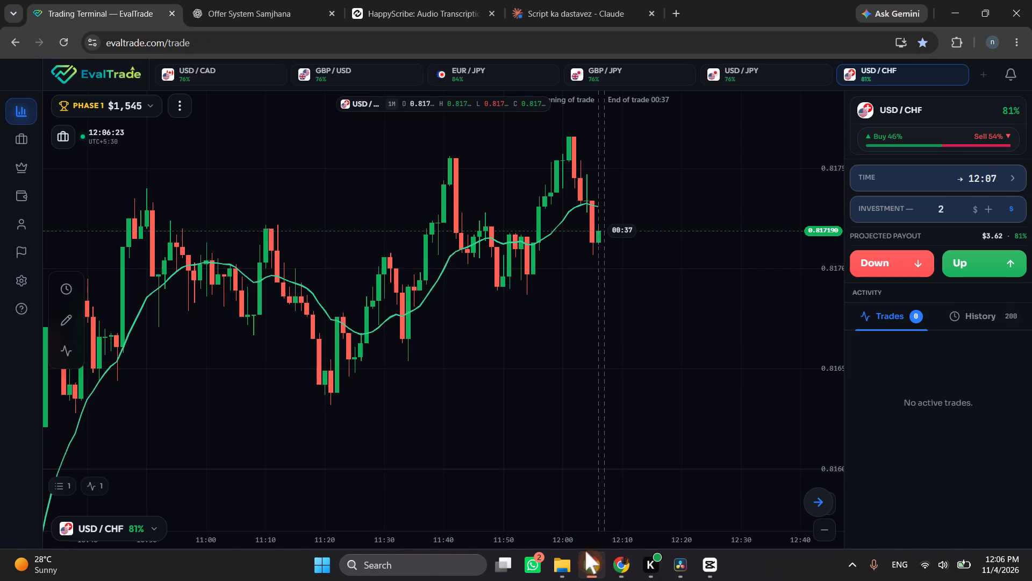
left_click(442, 0)
left_click(458, 224)
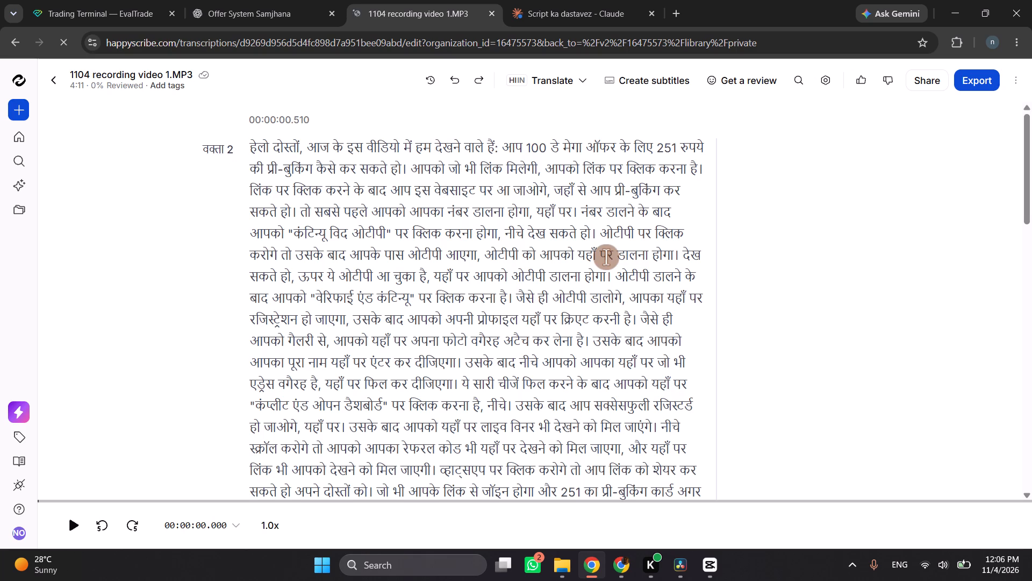
Look through the Hindi transcript and copy its entire text from beginning to end.
scroll(490, 288, "up", 1)
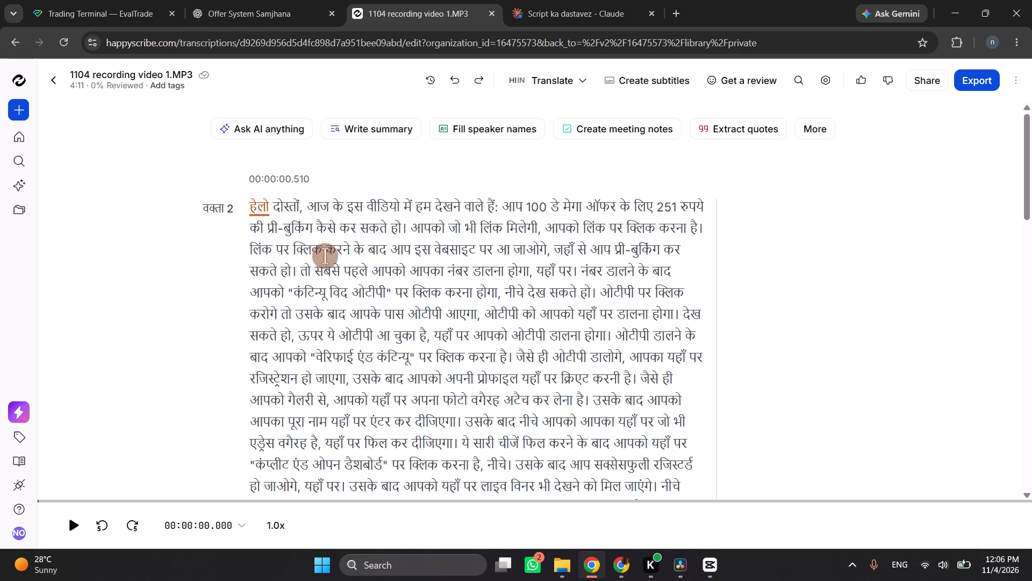
scroll(433, 266, "down", 15)
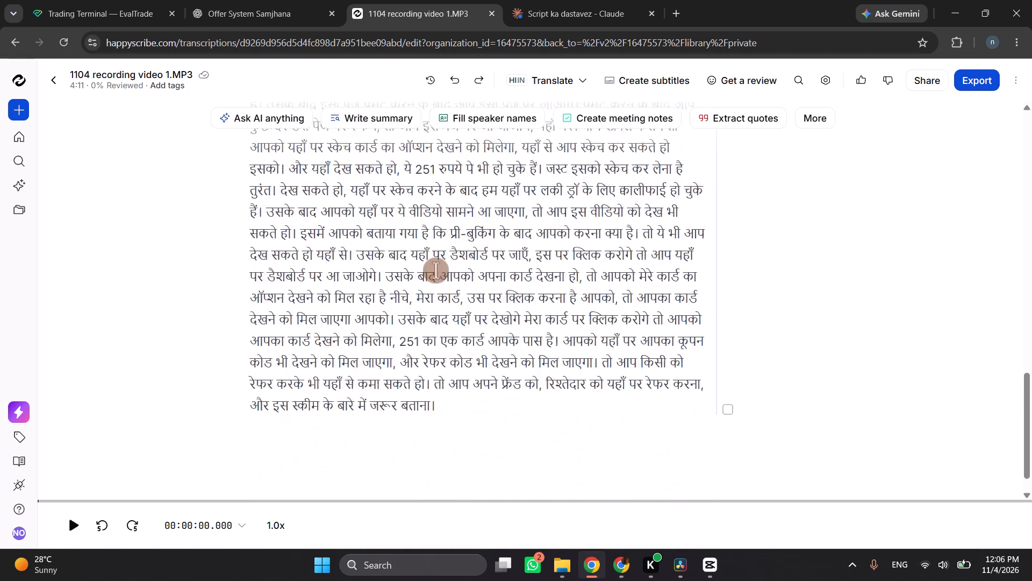
scroll(426, 320, "up", 4)
scroll(426, 320, "down", 1)
scroll(426, 320, "up", 17)
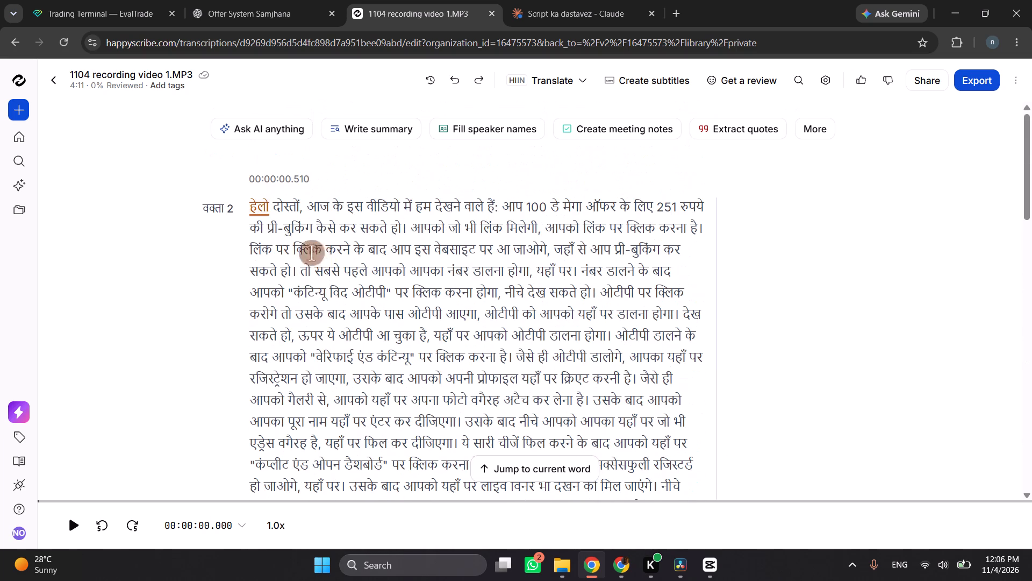
scroll(311, 253, "up", 1)
left_click_drag(248, 207, 419, 422)
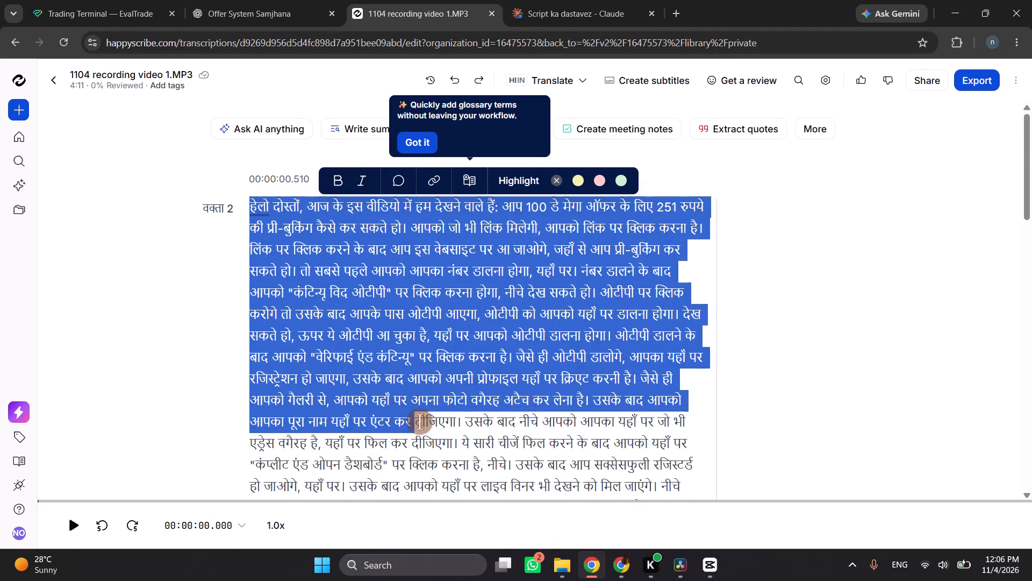
left_click_drag(419, 422, 514, 332)
scroll(427, 435, "down", 1)
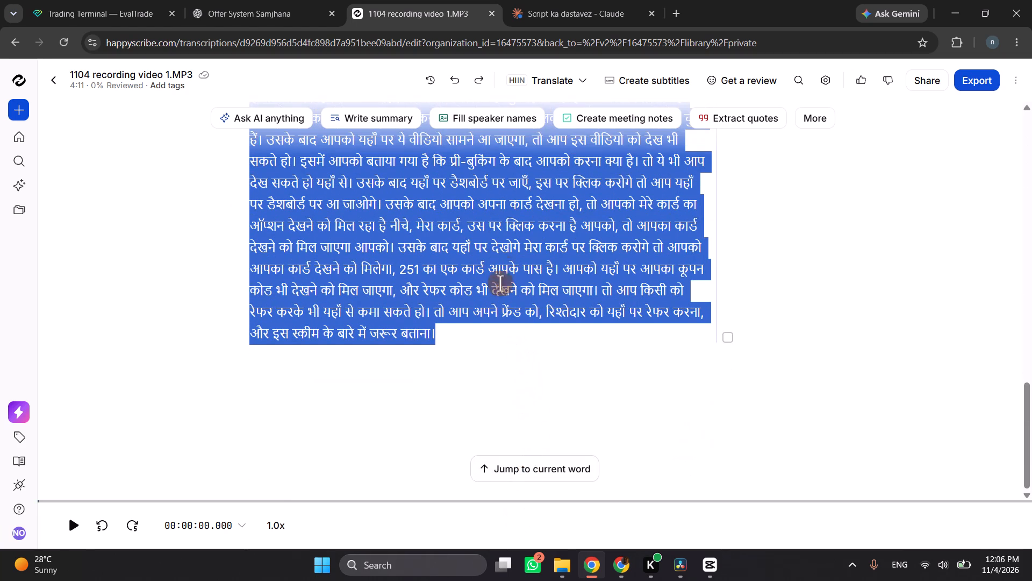
right_click(496, 233)
left_click(531, 292)
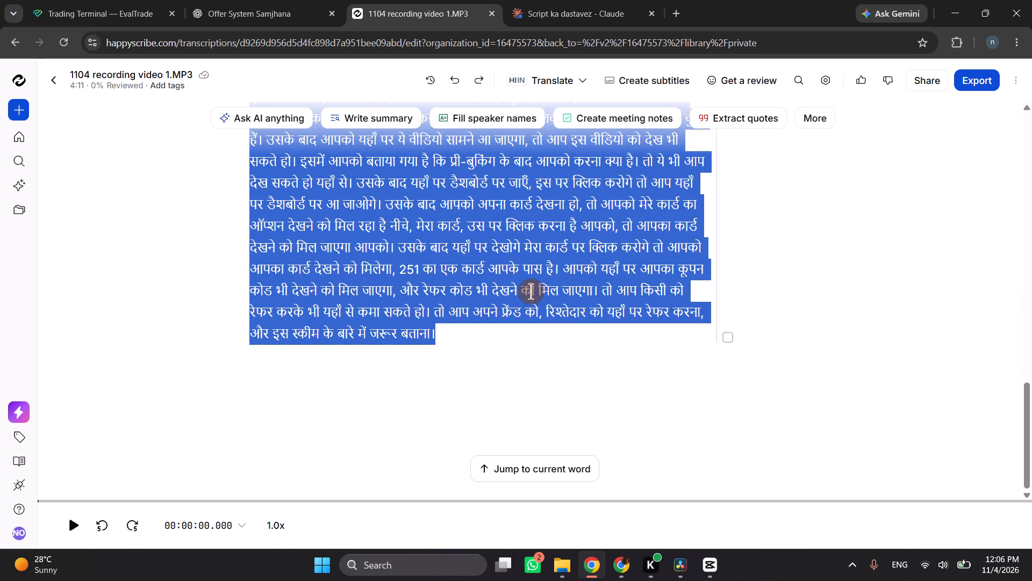
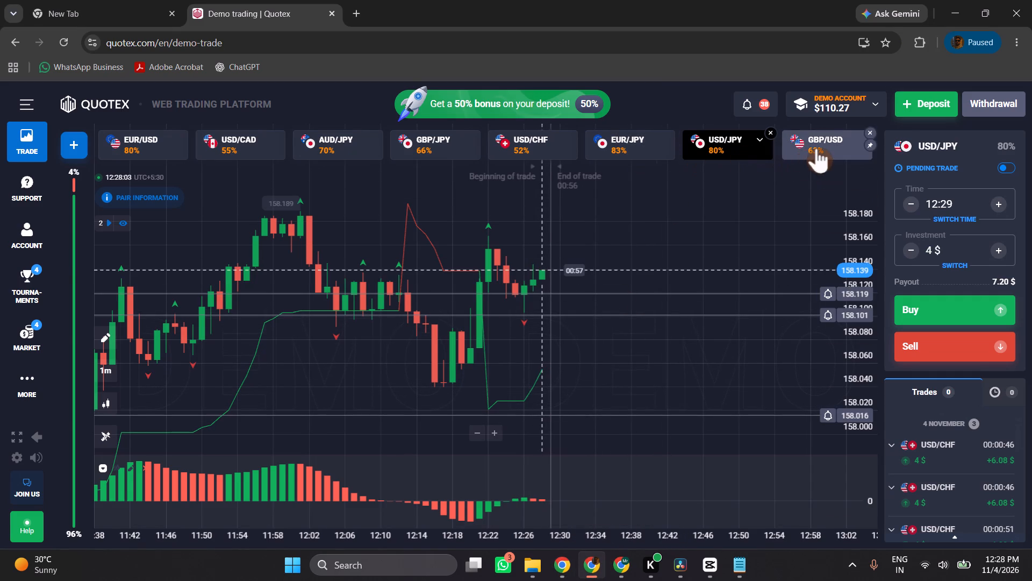
left_click(648, 153)
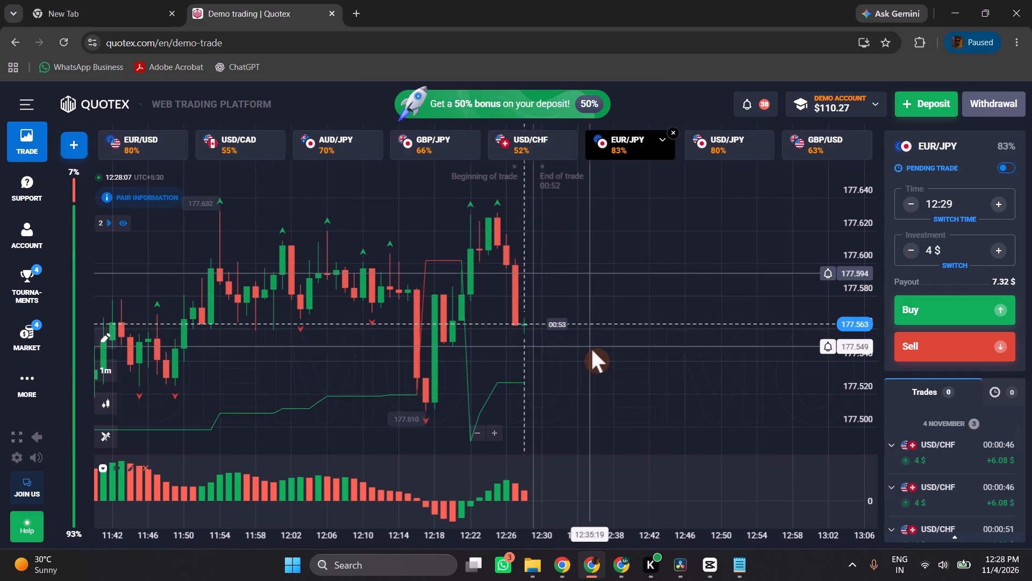
scroll(596, 352, "down", 1)
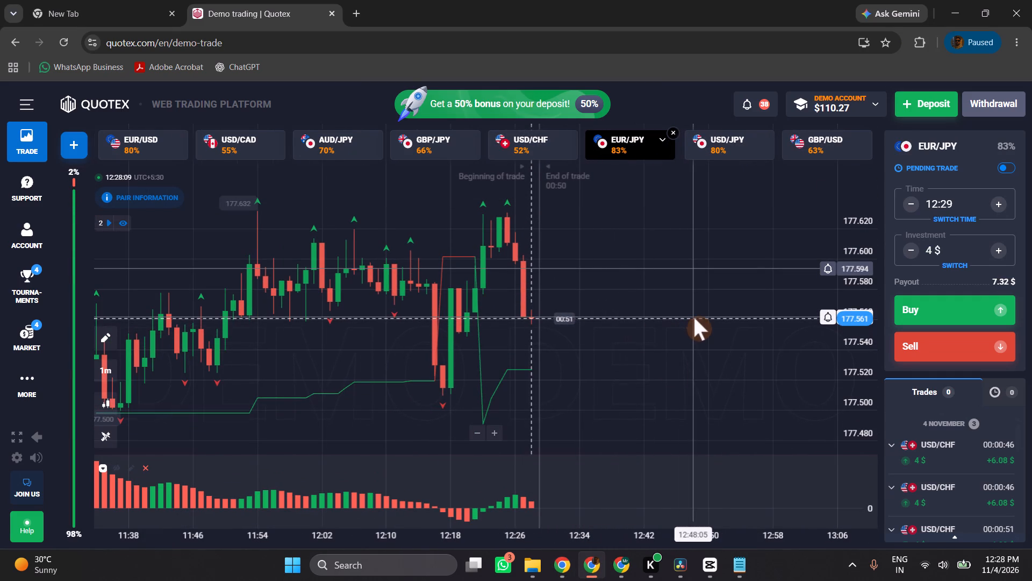
left_click(555, 559)
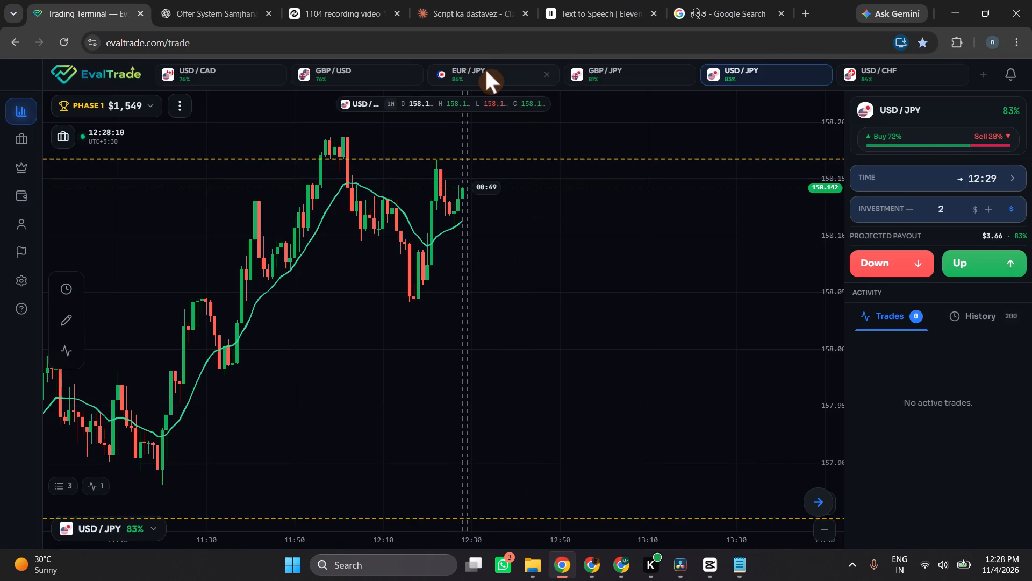
left_click(486, 70)
scroll(549, 277, "down", 2)
left_click(550, 311)
scroll(539, 316, "up", 1)
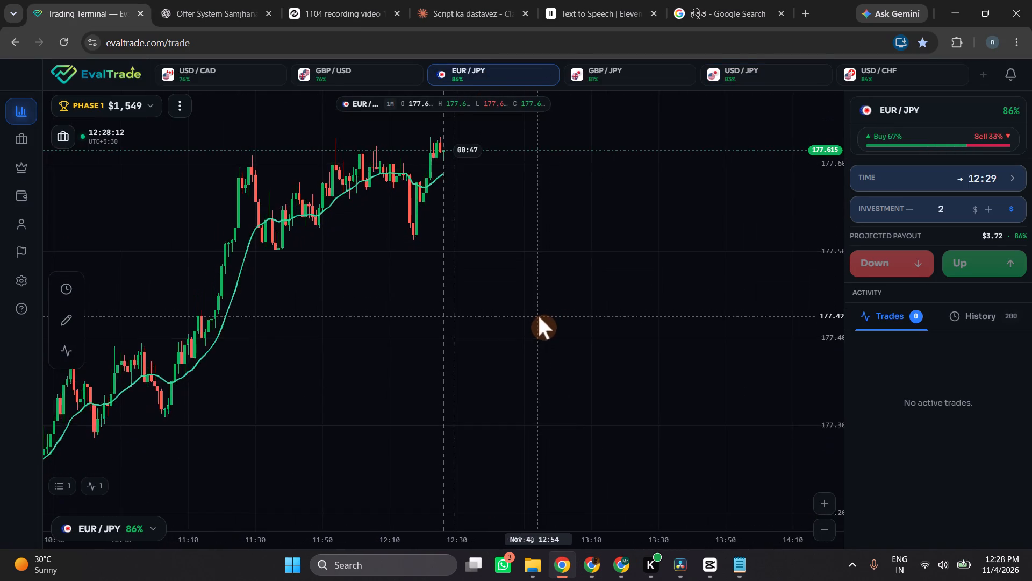
left_click(505, 315)
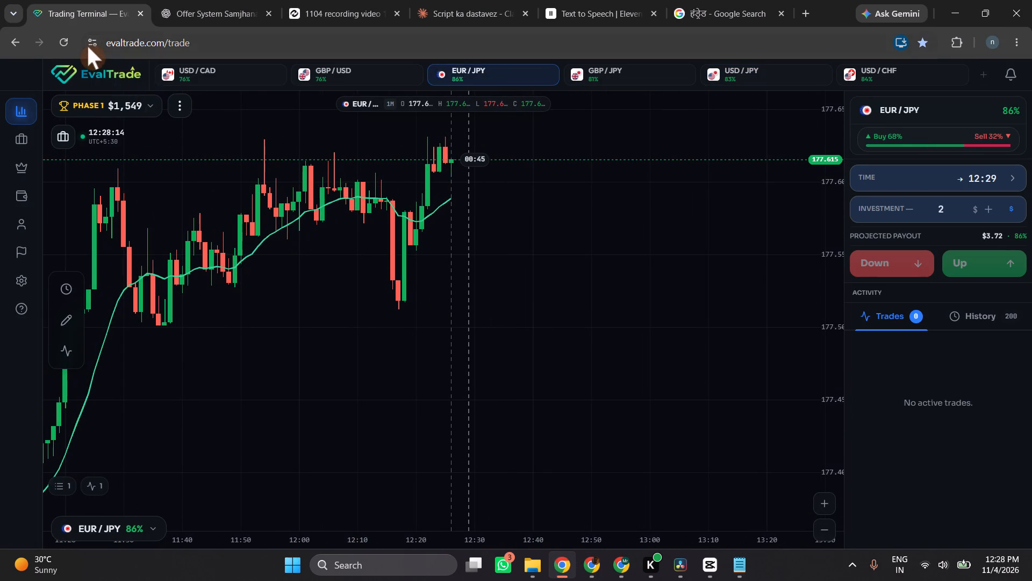
Reload the EvalTrade trading terminal and set the EUR/JPY investment to $2.
left_click(70, 40)
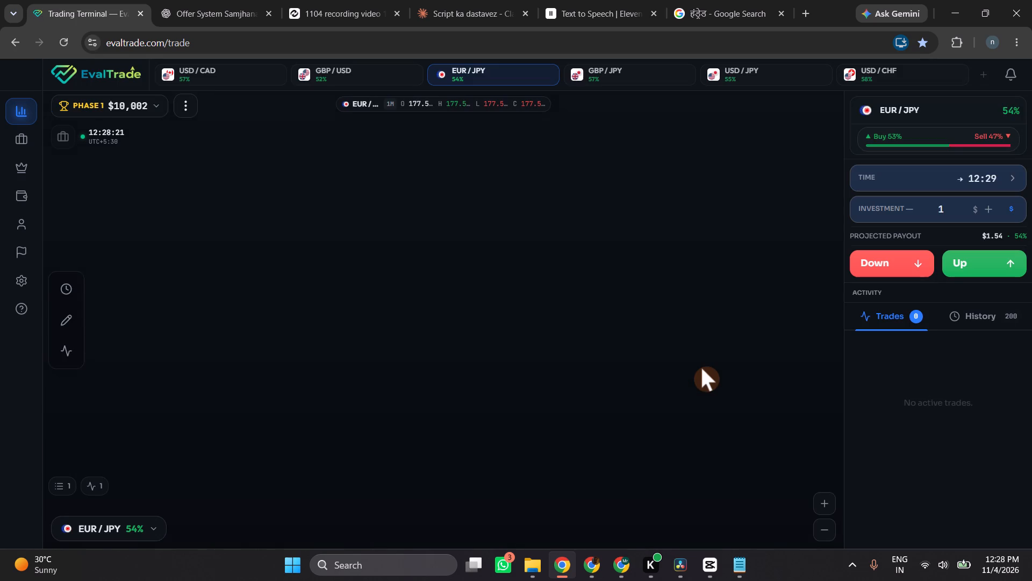
scroll(641, 378, "down", 1)
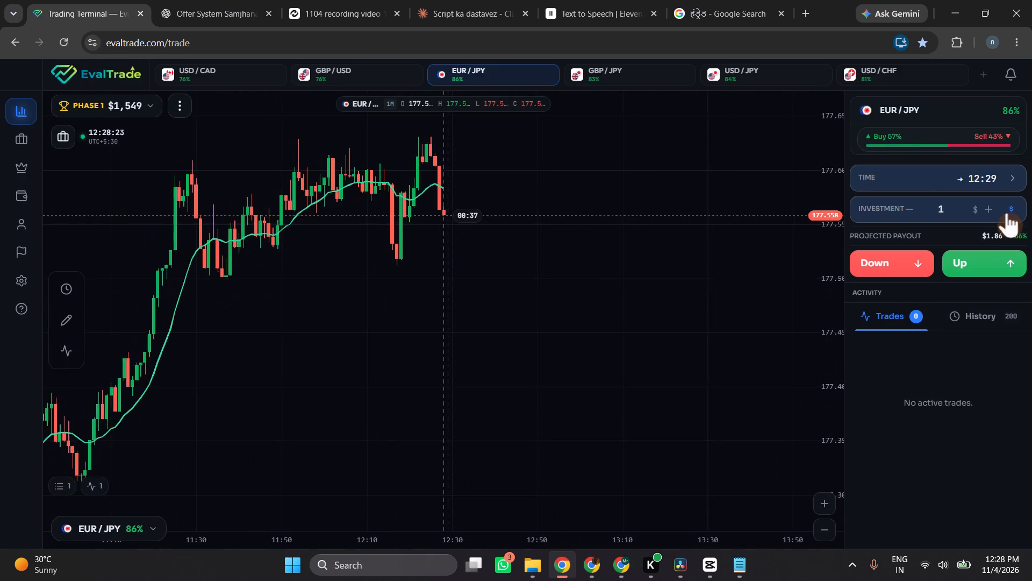
left_click(991, 204)
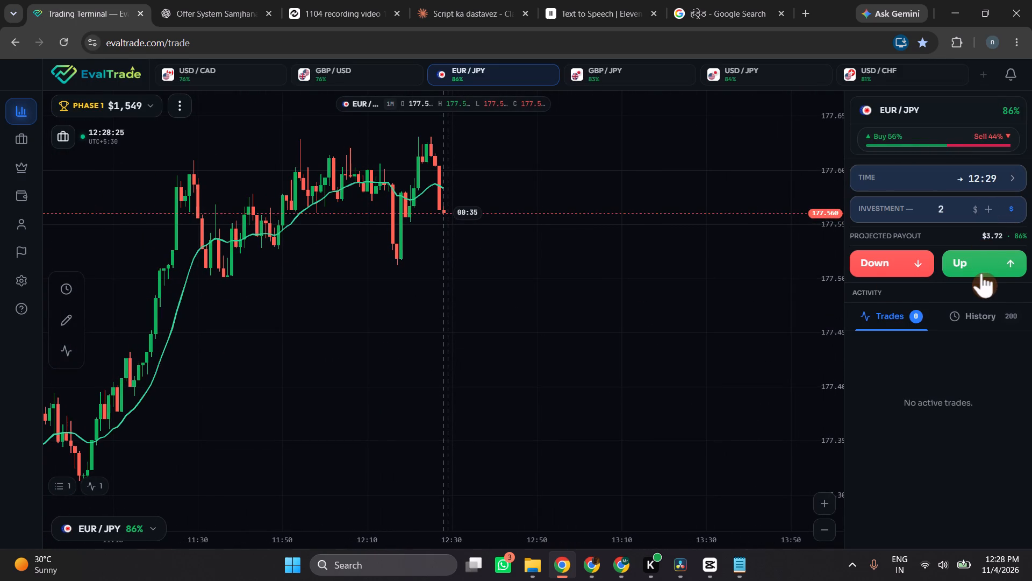
scroll(777, 302, "up", 1)
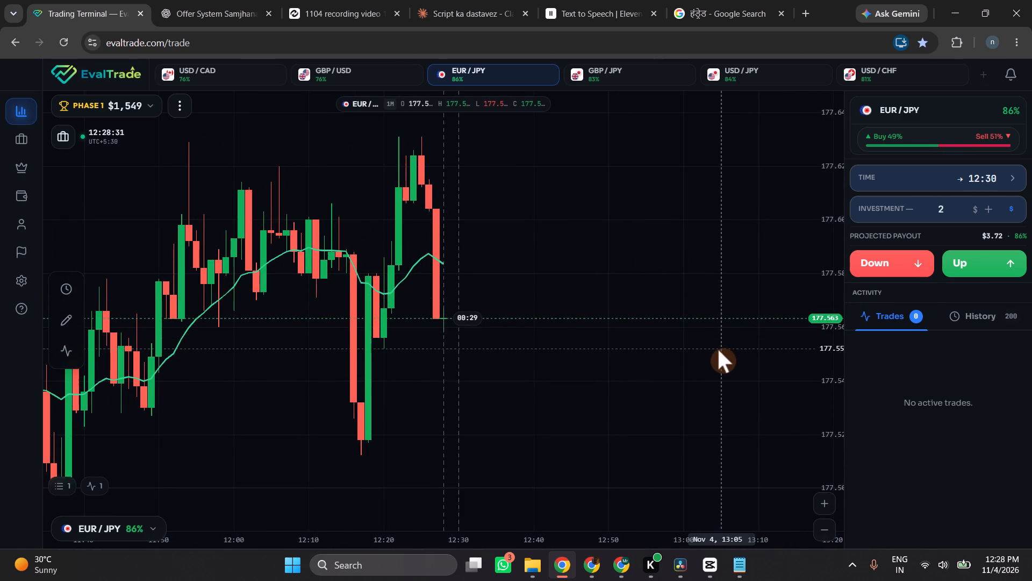
Switch to Quotex, place an EUR/JPY price alert at 177.562 and remove the existing 177.594 alert.
left_click(597, 555)
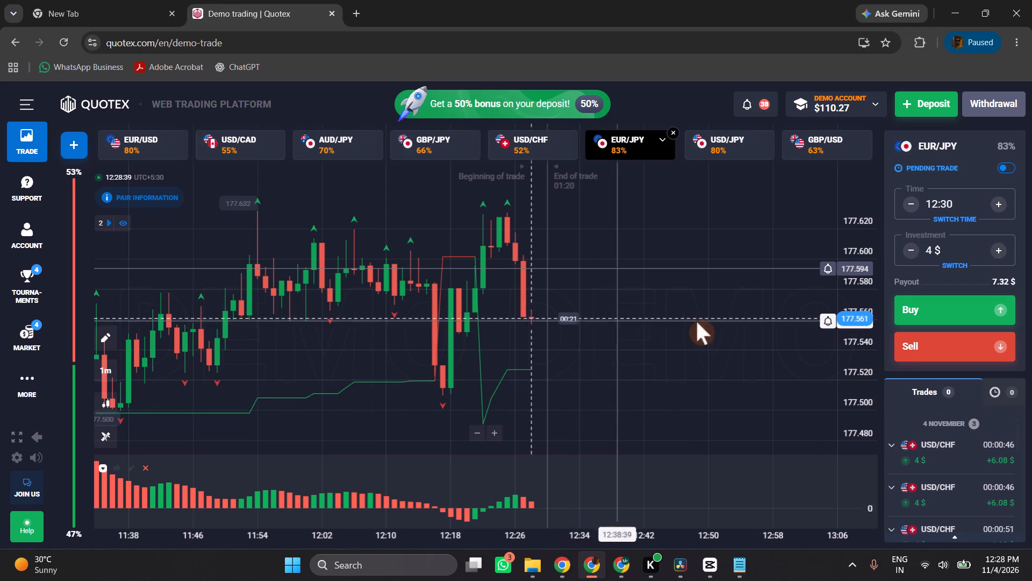
left_click(826, 318)
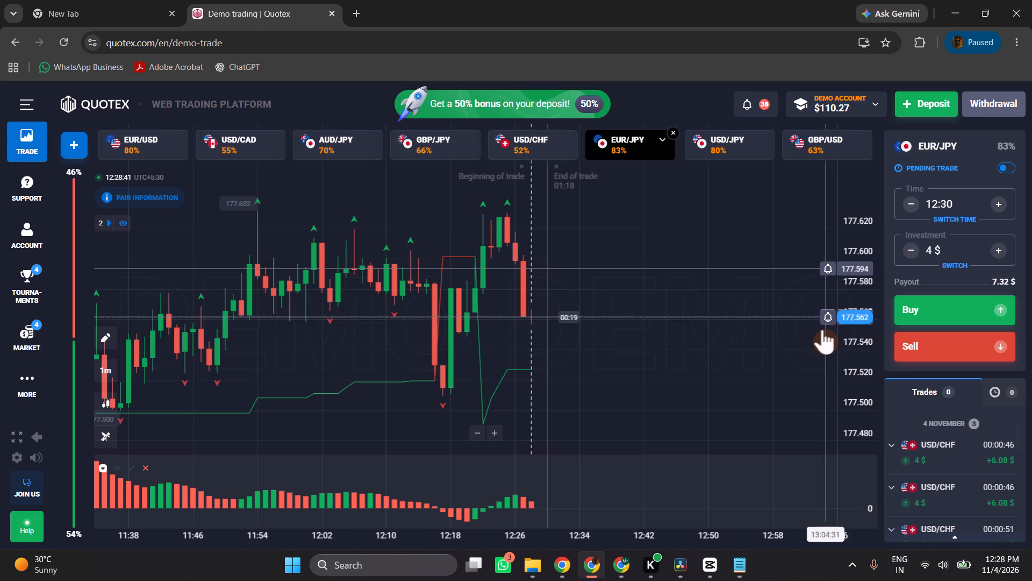
left_click(827, 263)
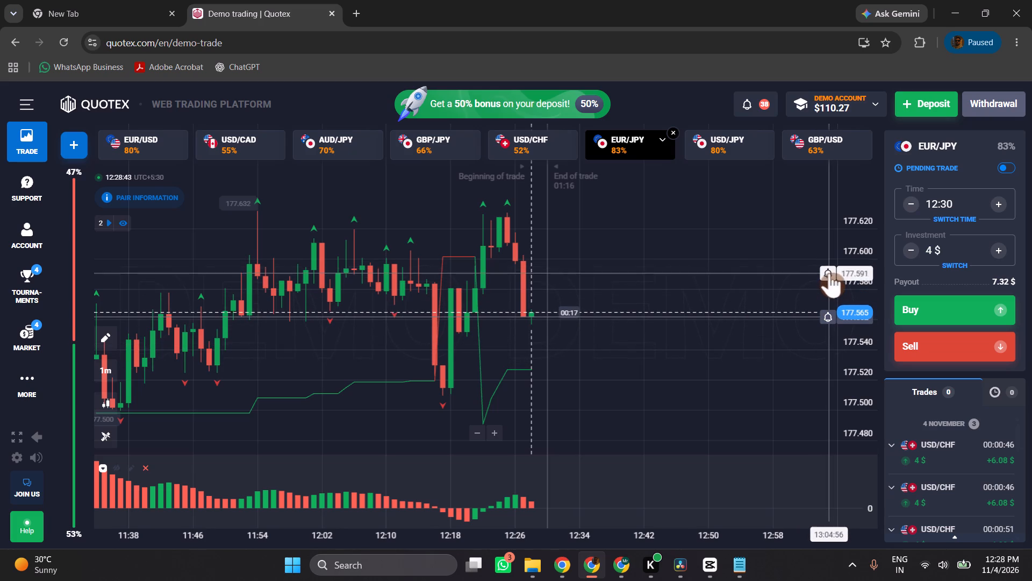
left_click(829, 273)
left_click(829, 276)
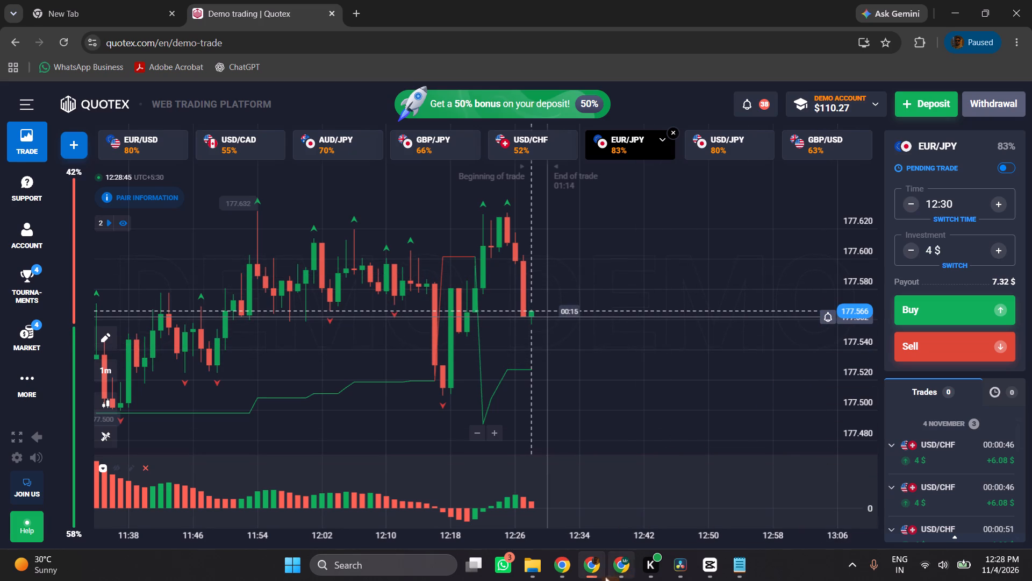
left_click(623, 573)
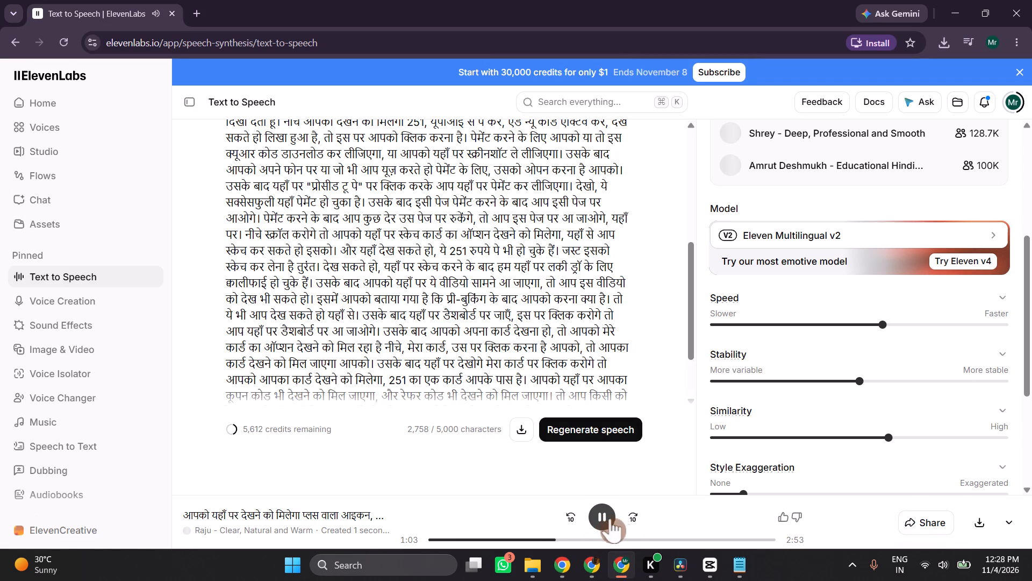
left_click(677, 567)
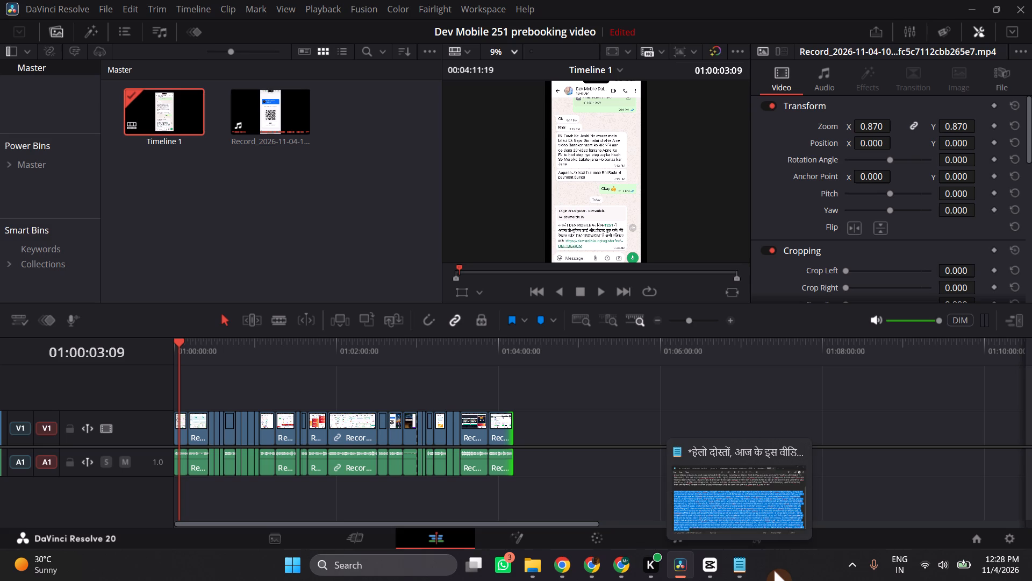
left_click(596, 564)
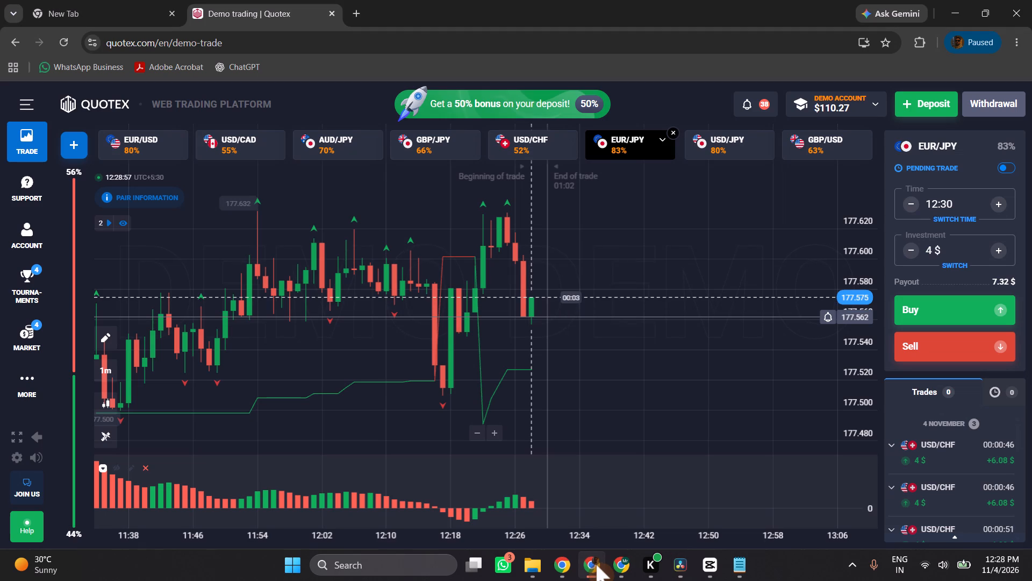
left_click(534, 141)
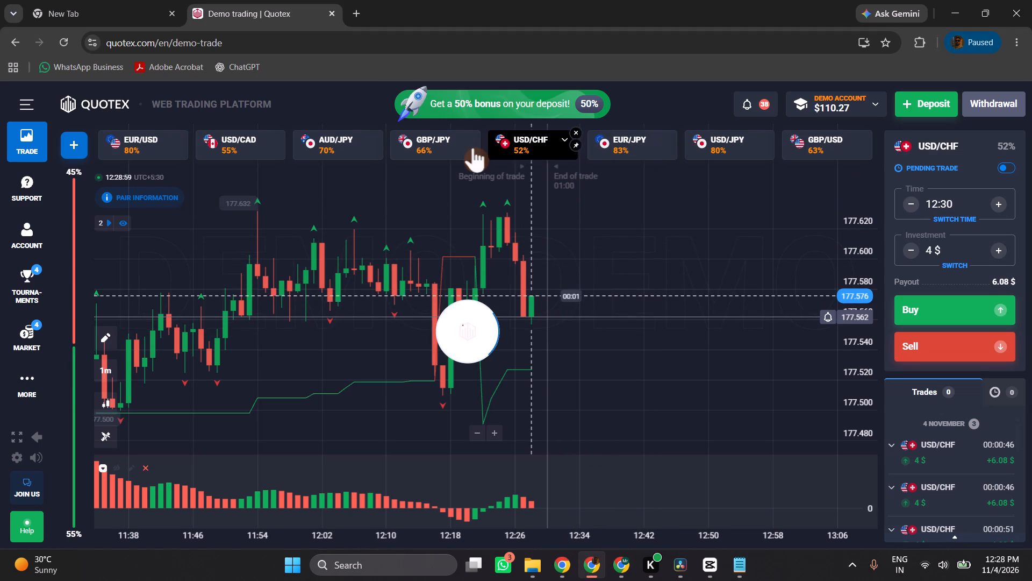
left_click(447, 145)
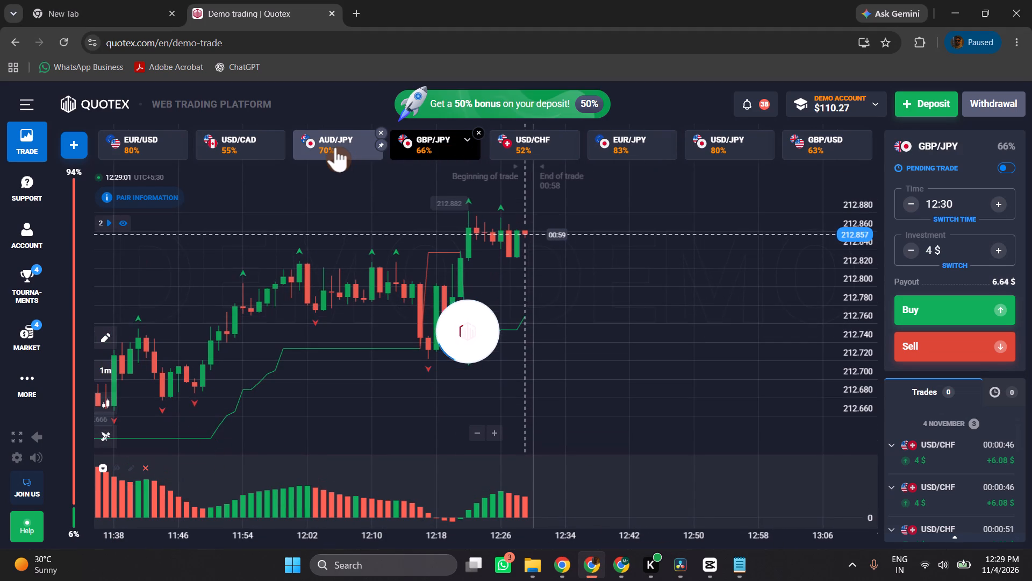
left_click(335, 147)
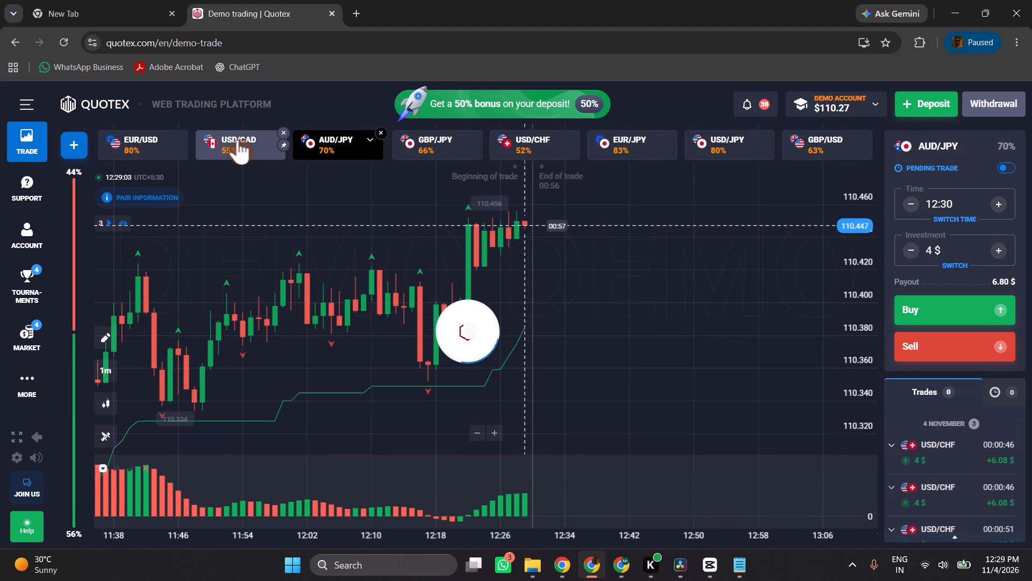
left_click(266, 143)
left_click(145, 150)
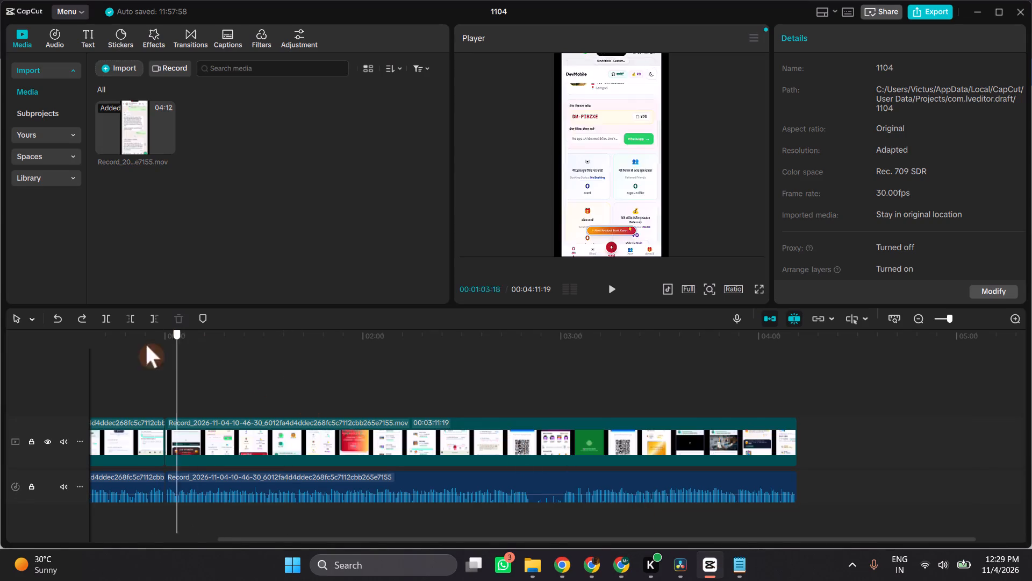
left_click_drag(146, 345, 49, 345)
left_click(48, 345)
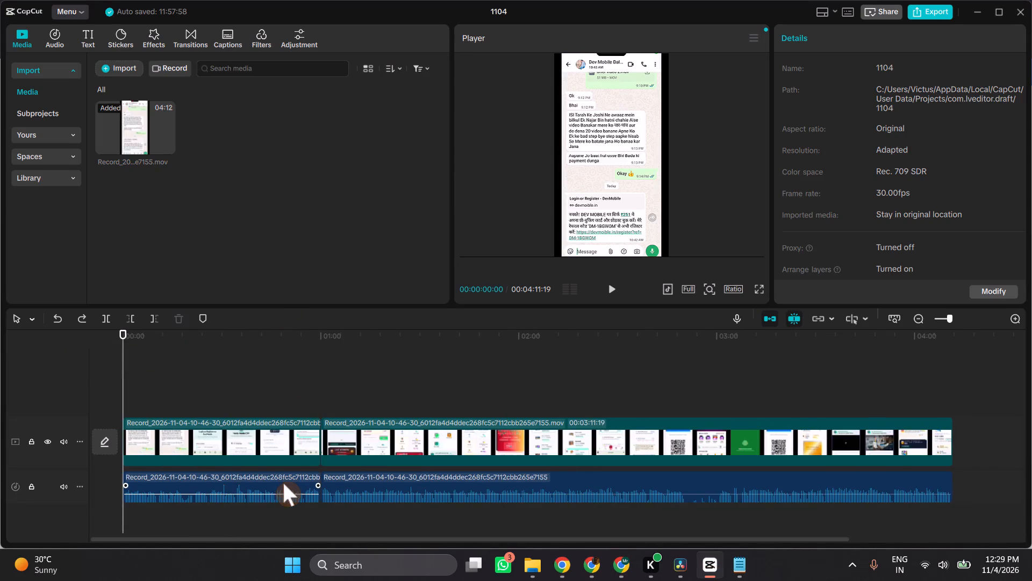
left_click(245, 211)
left_click(125, 72)
scroll(140, 137, "up", 3)
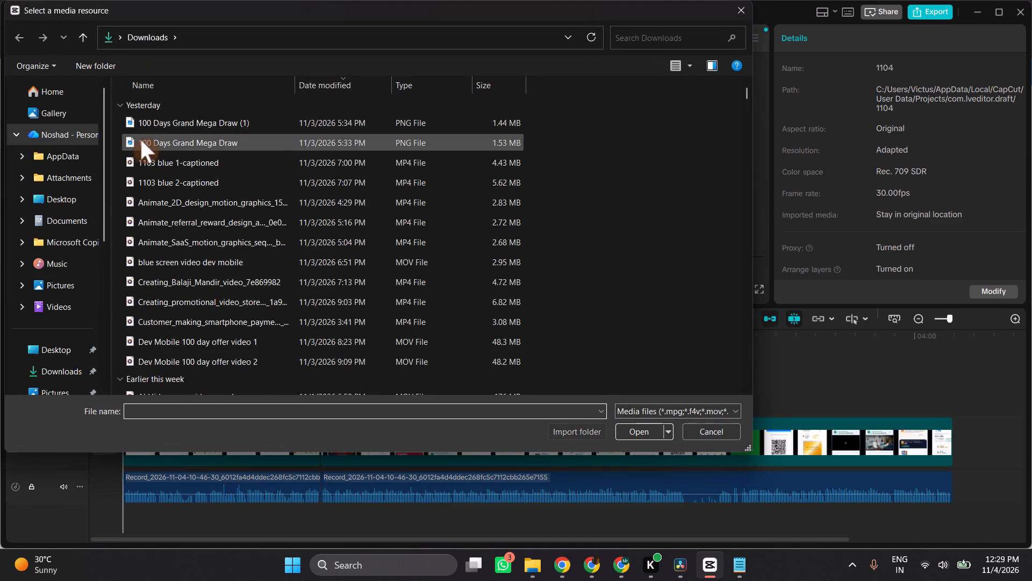
left_click(63, 363)
double_click(219, 121)
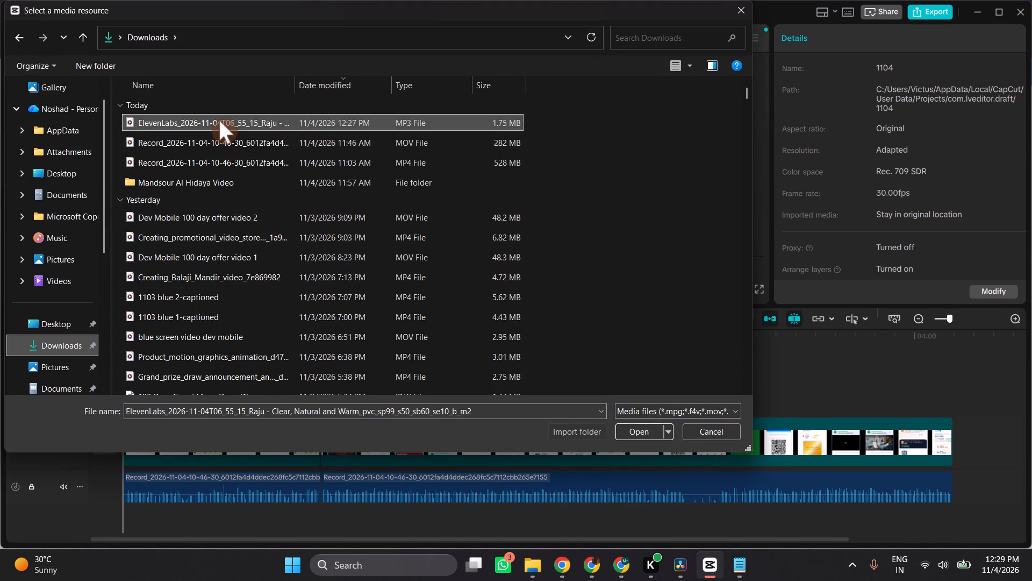
Place the voiceover on a separate audio track beneath the recording's audio, starting at 00:00.
left_click_drag(219, 139, 296, 527)
left_click_drag(360, 492, 132, 491)
Play the opening seconds with both audio tracks, and with the voiceover temporarily muted, to compare their timing.
key("space")
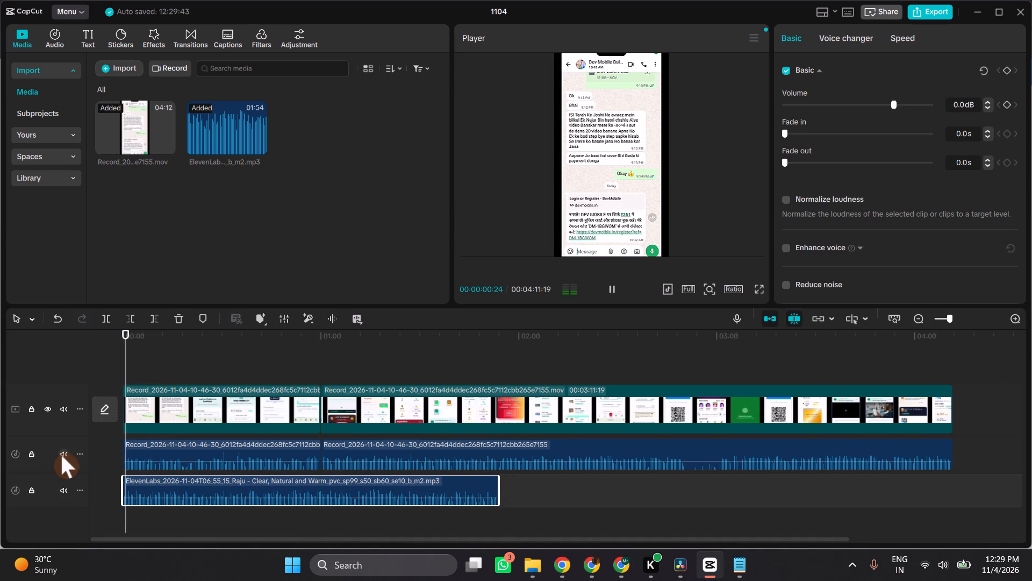
key("space")
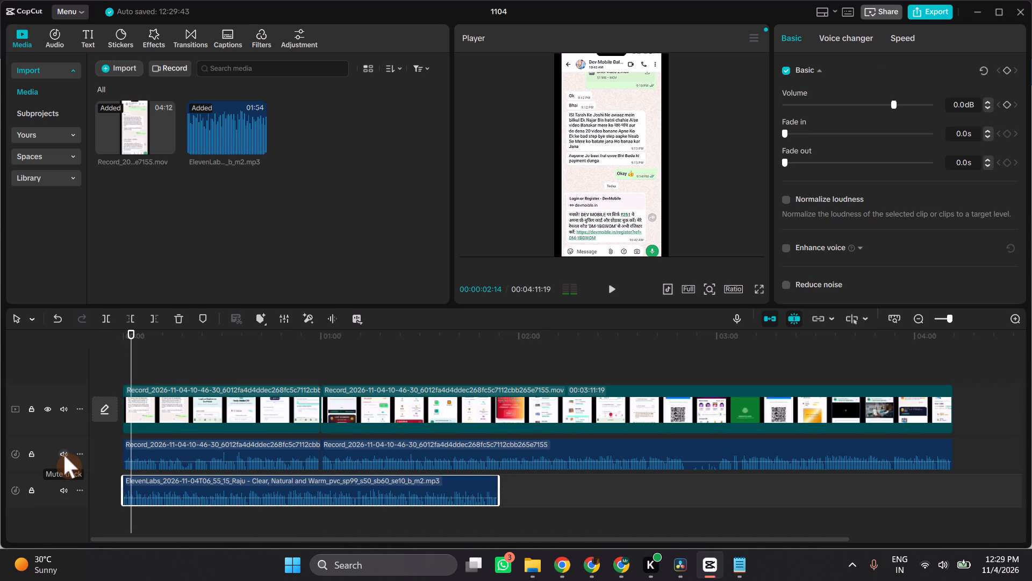
left_click(64, 494)
key("space")
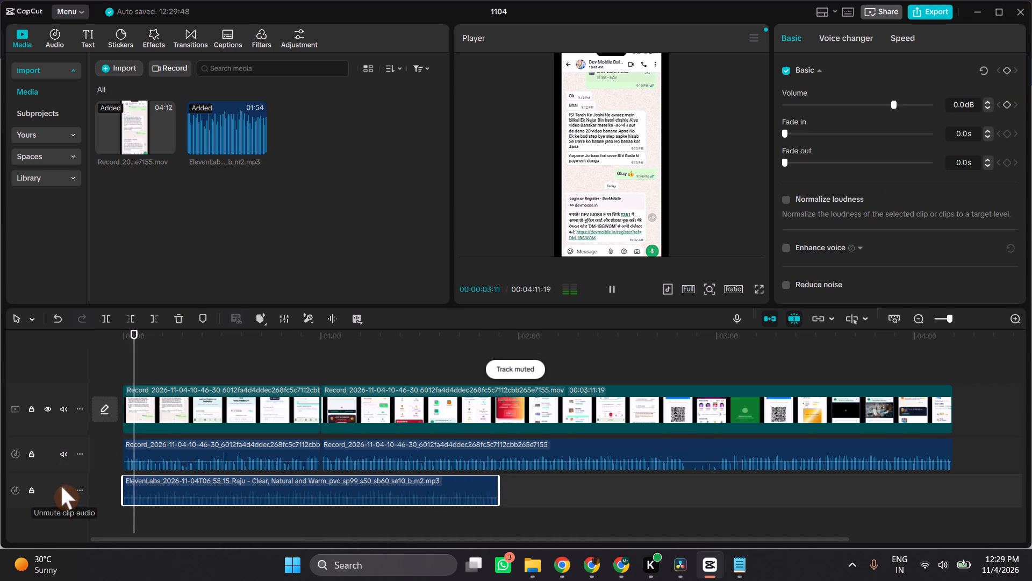
key("space")
left_click(61, 489)
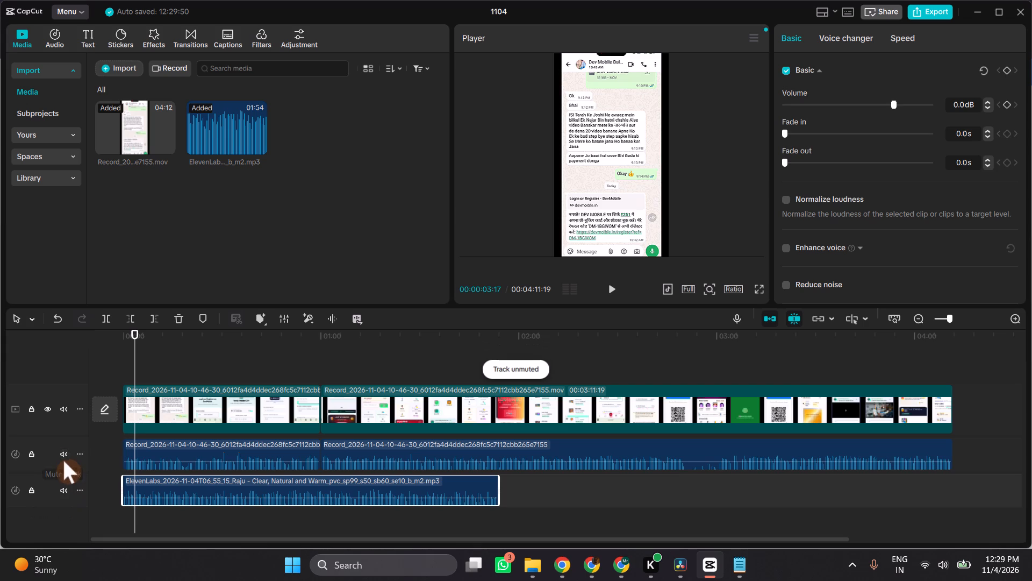
Compare the voiceover with the recording's audio from about 1:47 to the voiceover's end, muting and unmuting the recording's audio track.
left_click(64, 455)
left_click(476, 334)
key("space")
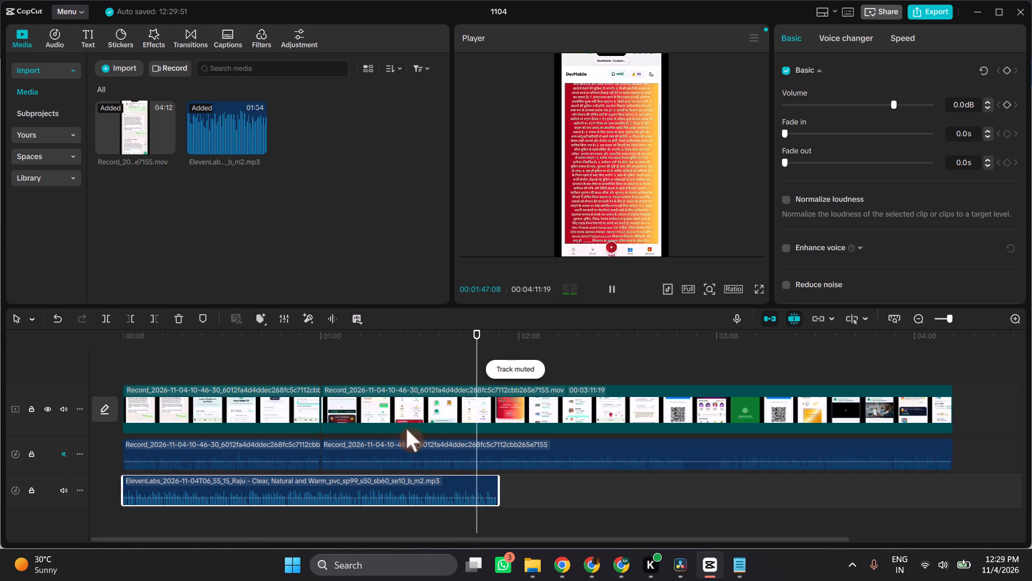
key("space")
left_click(62, 452)
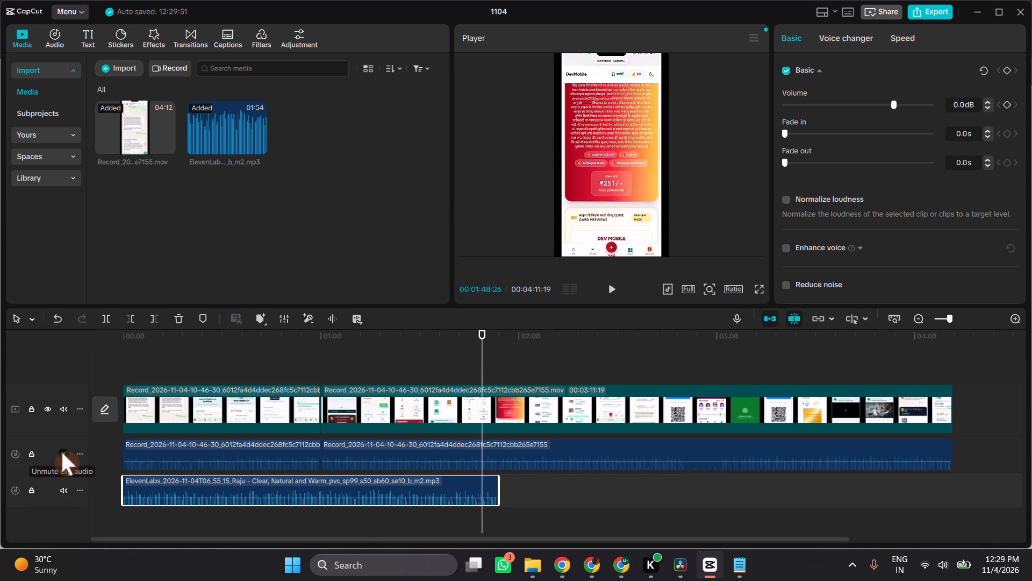
key("space")
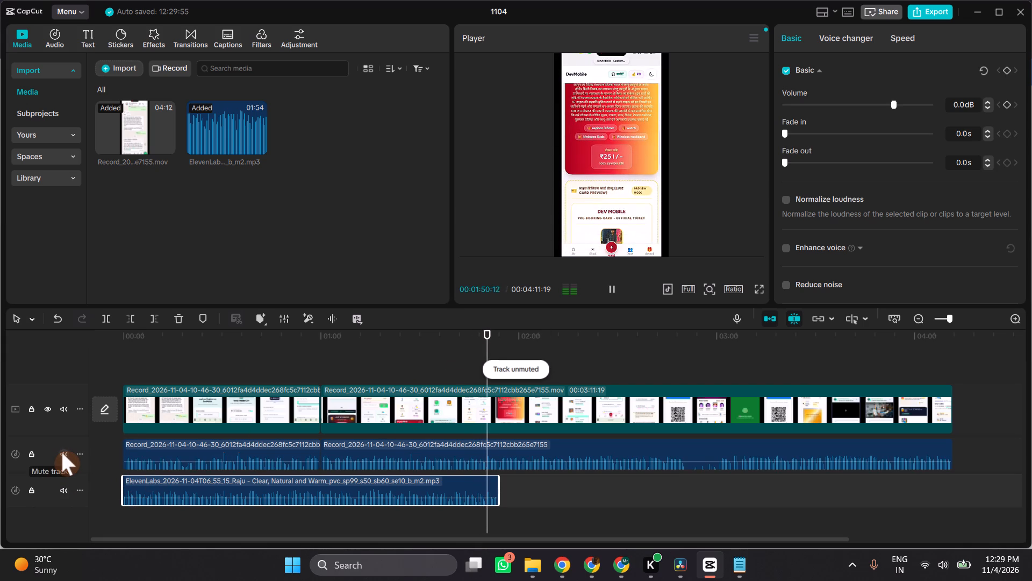
key("space")
left_click(62, 452)
key("space")
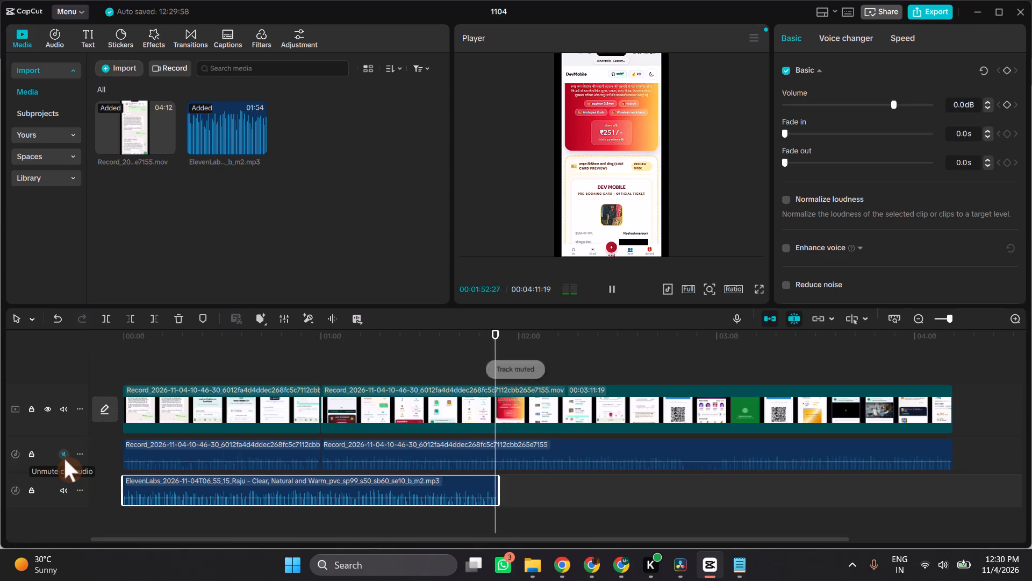
key("space")
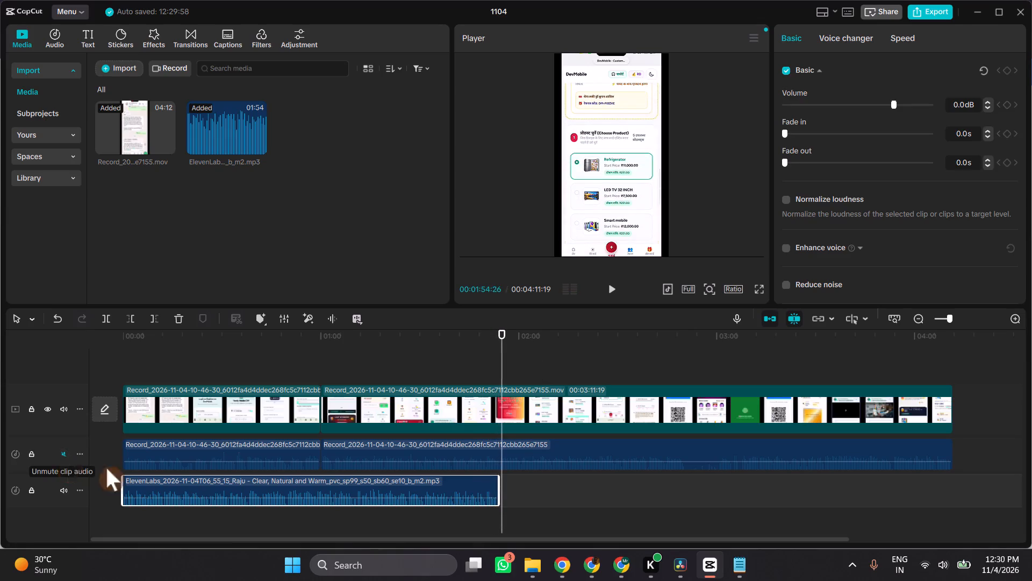
Unmute the recording's audio, mute the voiceover, and listen to the original narration between about 1:37 and 1:56 for the matching passage.
left_click(490, 342)
left_click_drag(493, 343, 497, 347)
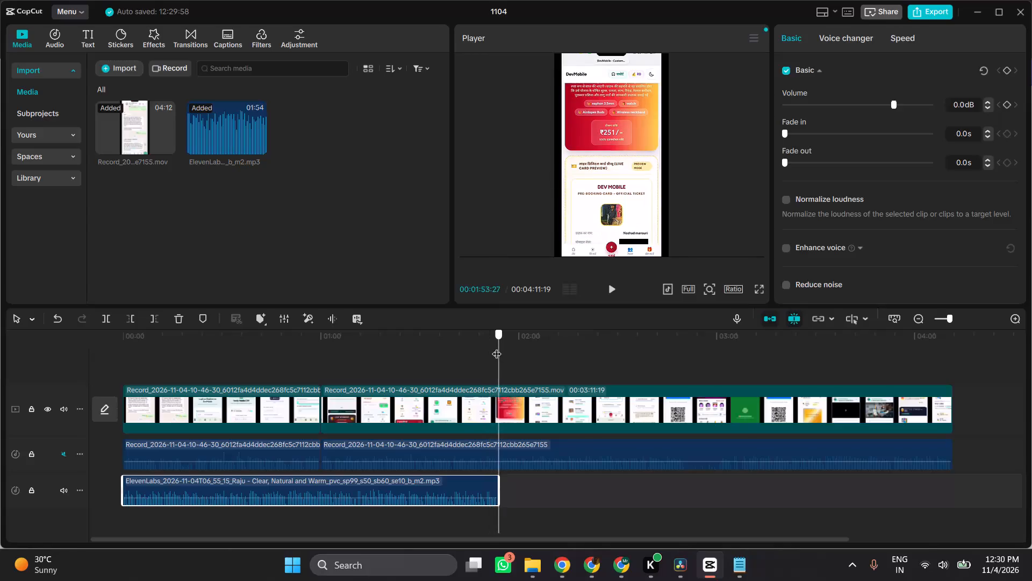
left_click_drag(497, 347, 488, 348)
left_click(65, 456)
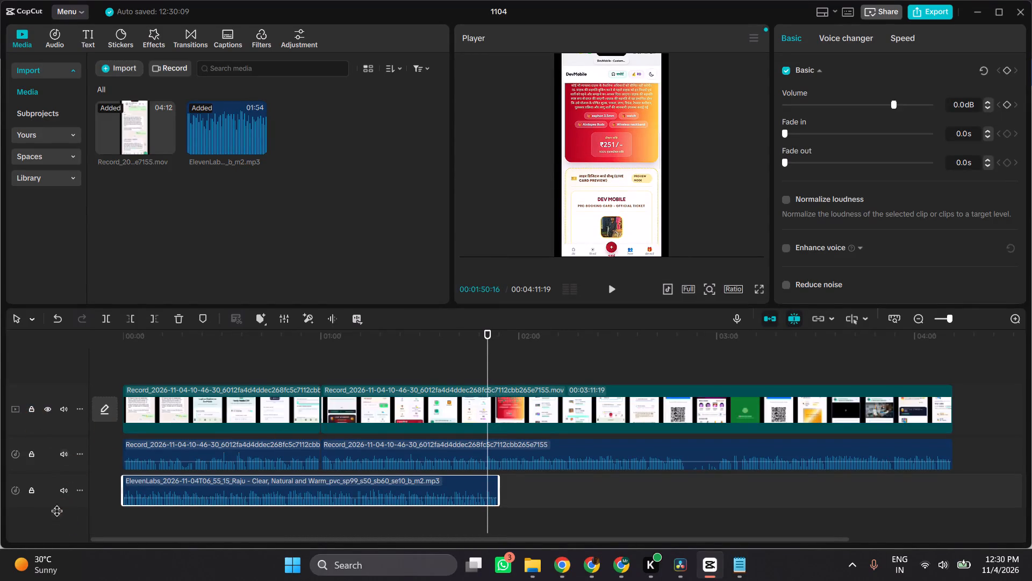
left_click(63, 491)
key("space")
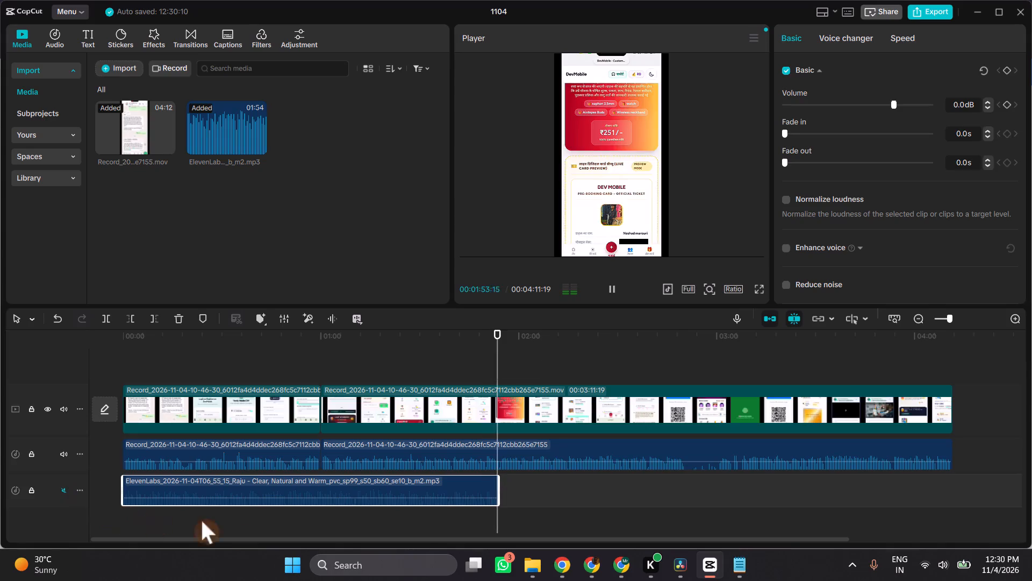
key("space")
left_click(444, 353)
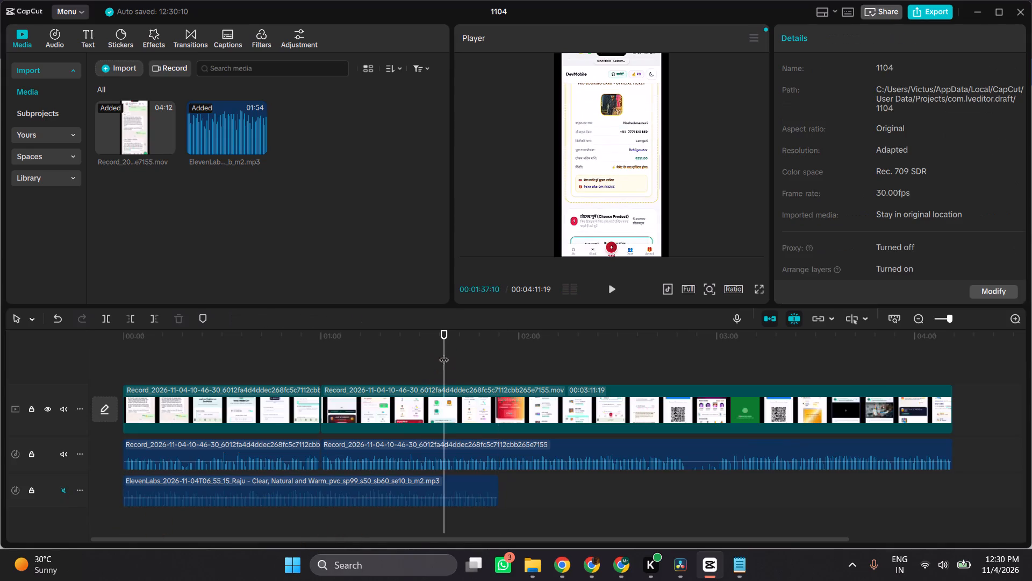
key("space")
key("space")
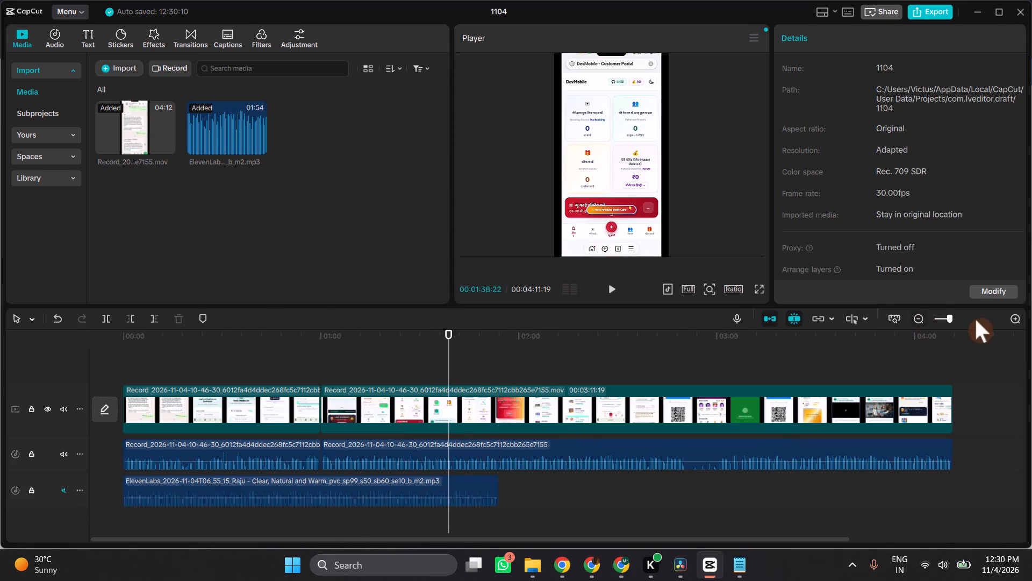
left_click(1015, 318)
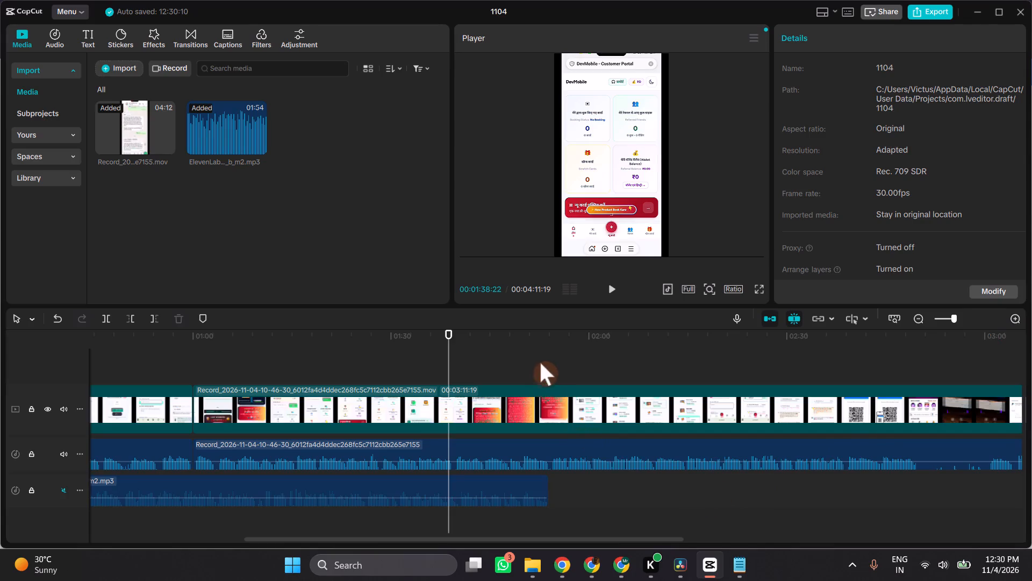
left_click_drag(539, 343, 548, 348)
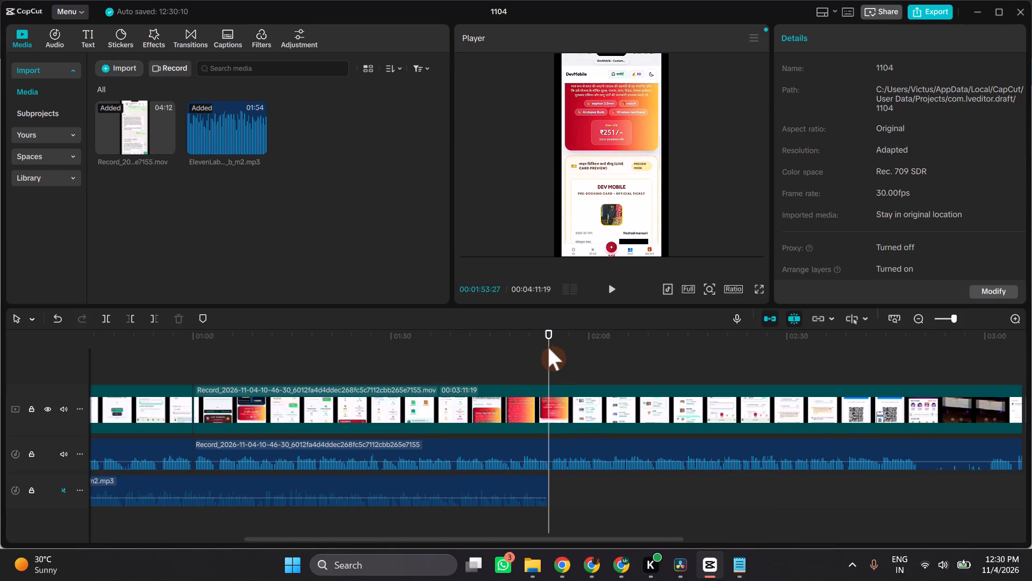
key("space")
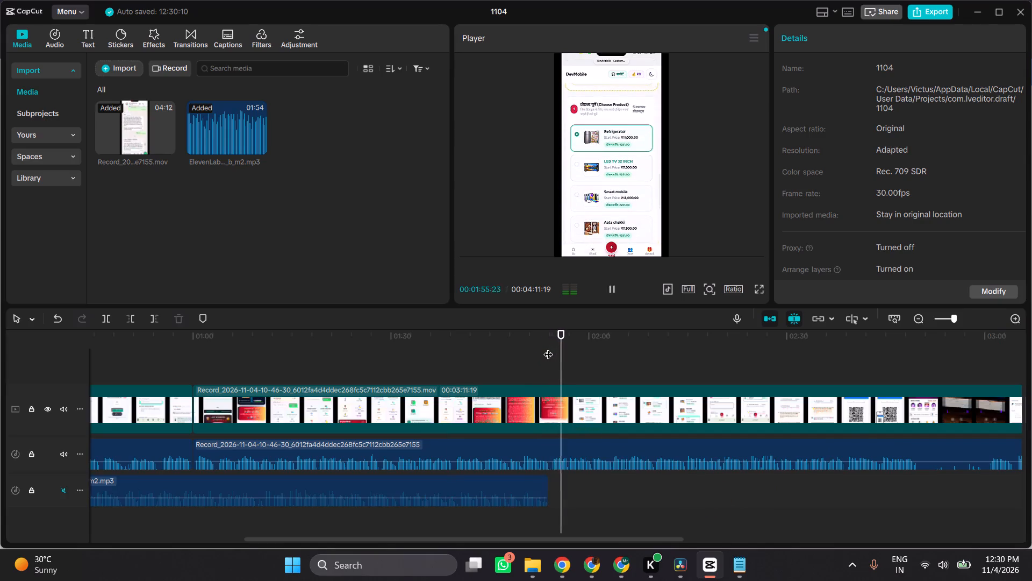
key("space")
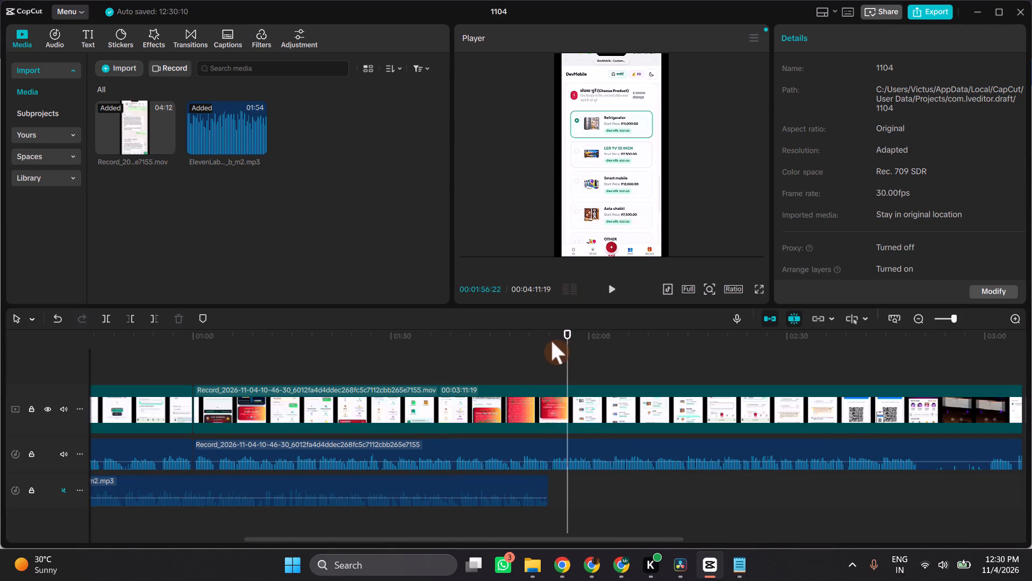
left_click(527, 344)
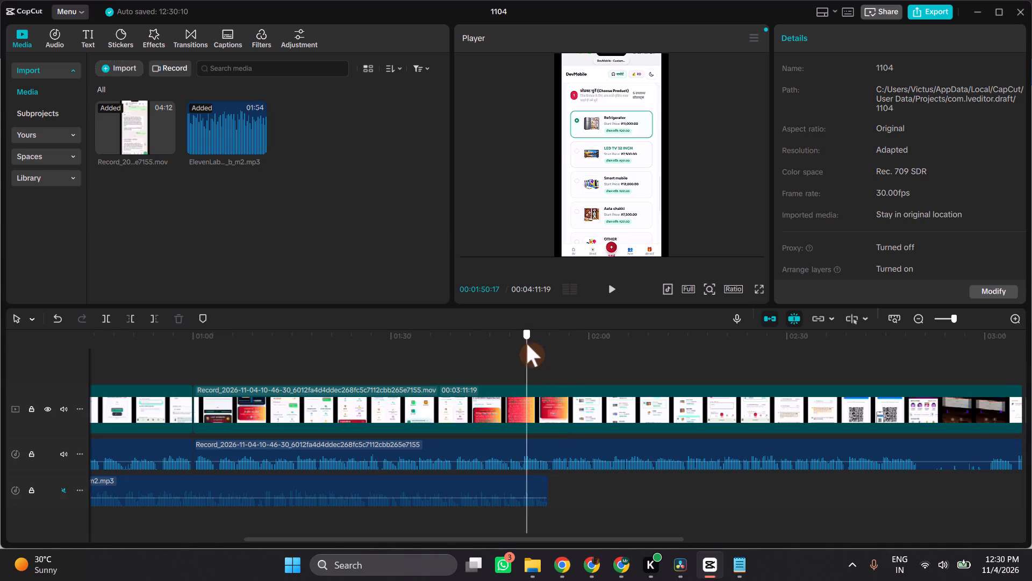
key("space")
key("space")
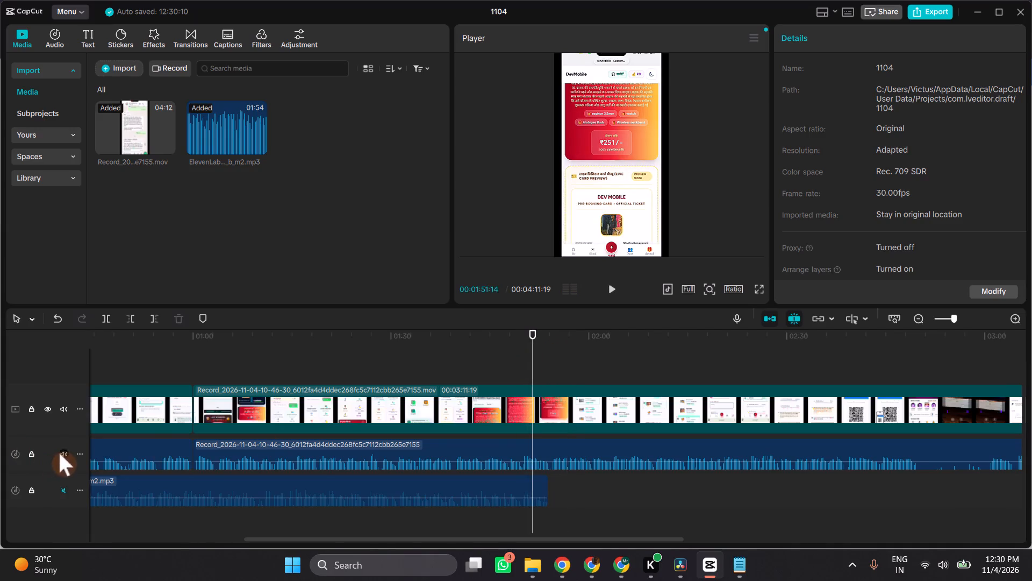
Mute the recording's audio, unmute the voiceover, and play the voiceover near its end and around 1:37.
left_click(59, 453)
left_click(61, 491)
key("space")
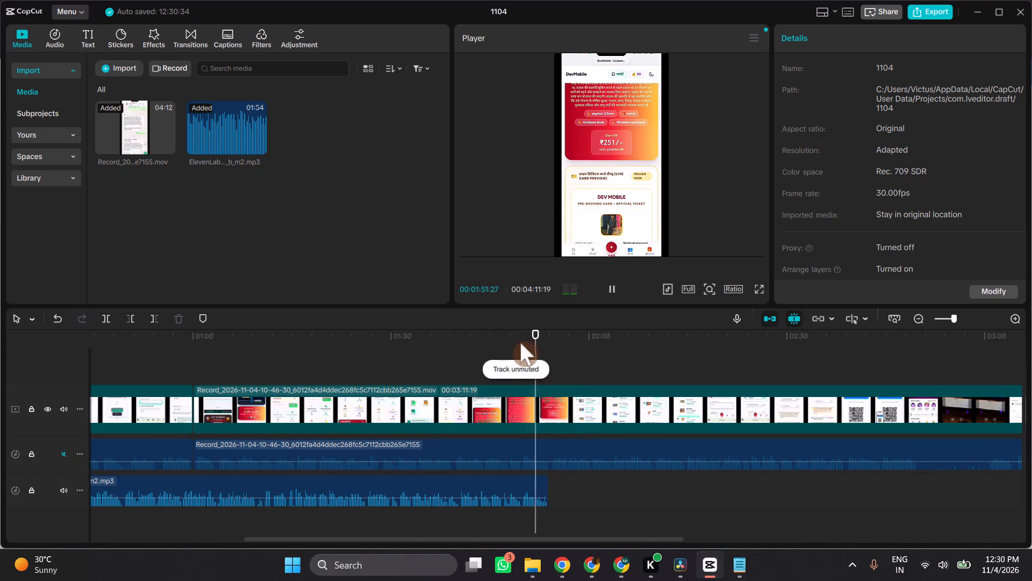
key("space")
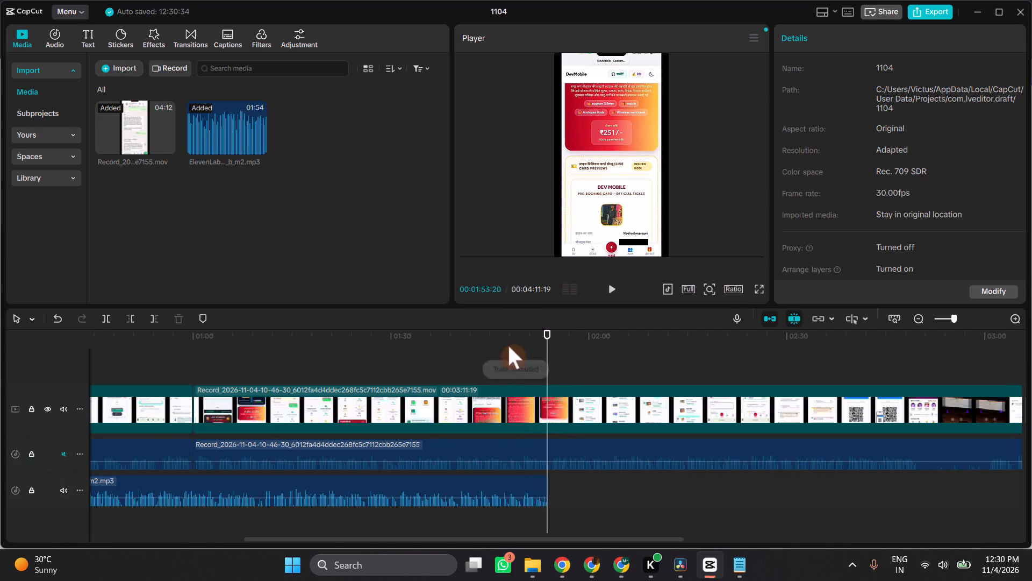
left_click(435, 350)
key("space")
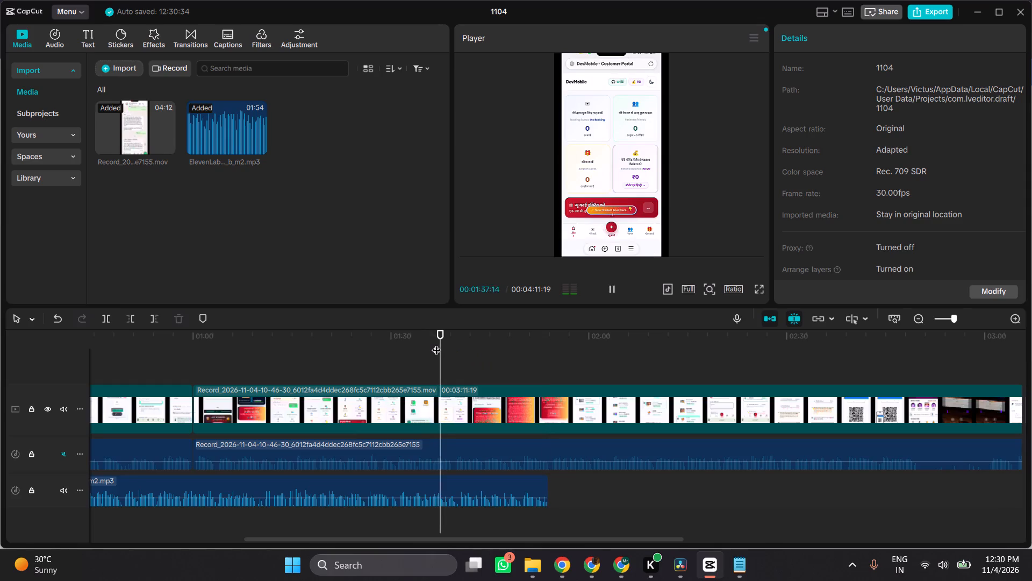
key("space")
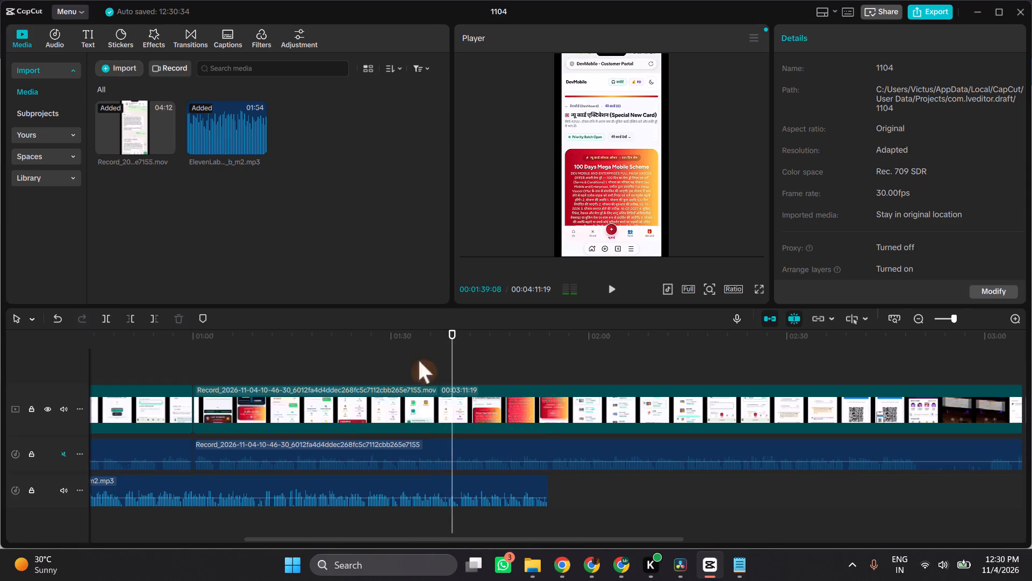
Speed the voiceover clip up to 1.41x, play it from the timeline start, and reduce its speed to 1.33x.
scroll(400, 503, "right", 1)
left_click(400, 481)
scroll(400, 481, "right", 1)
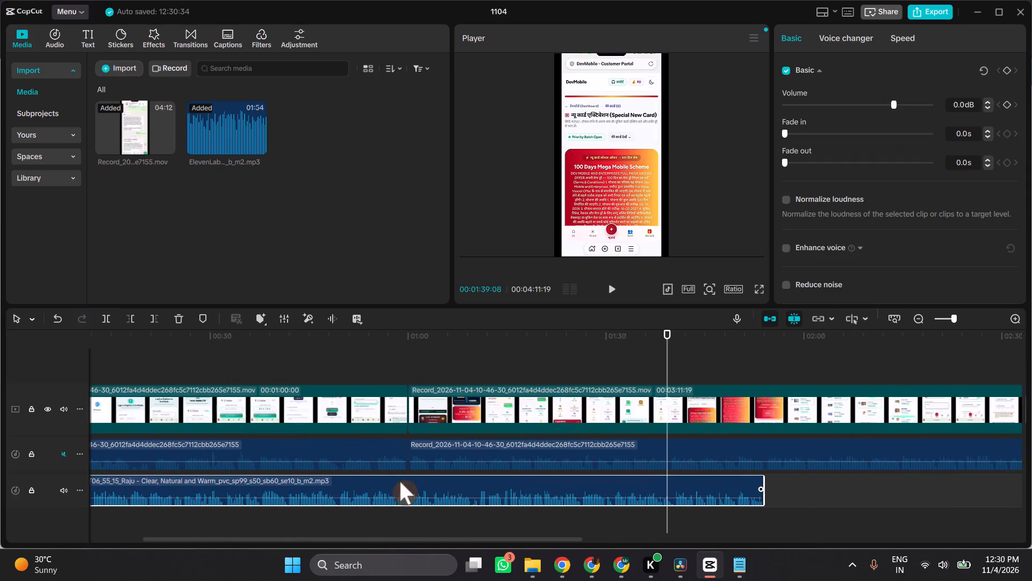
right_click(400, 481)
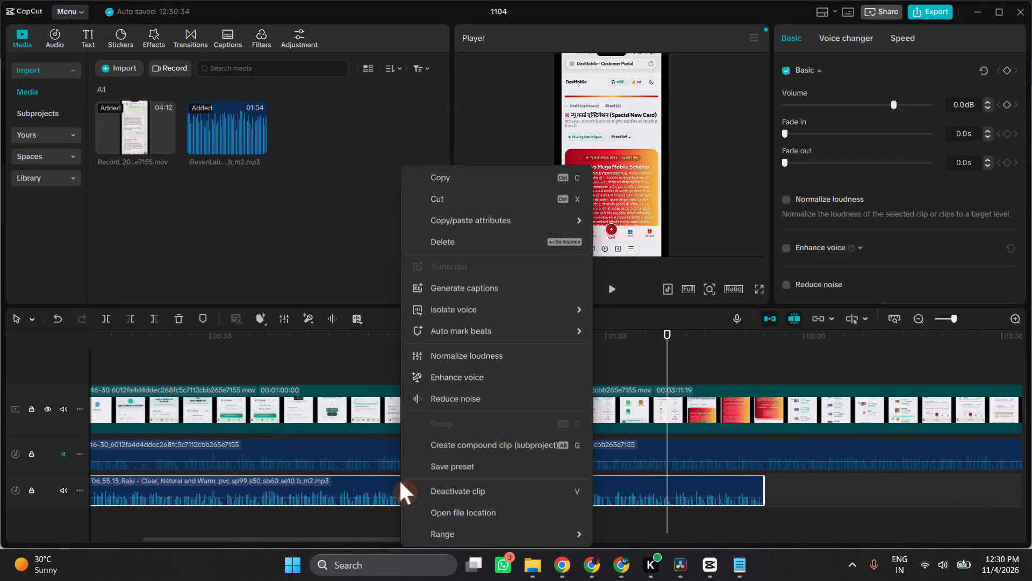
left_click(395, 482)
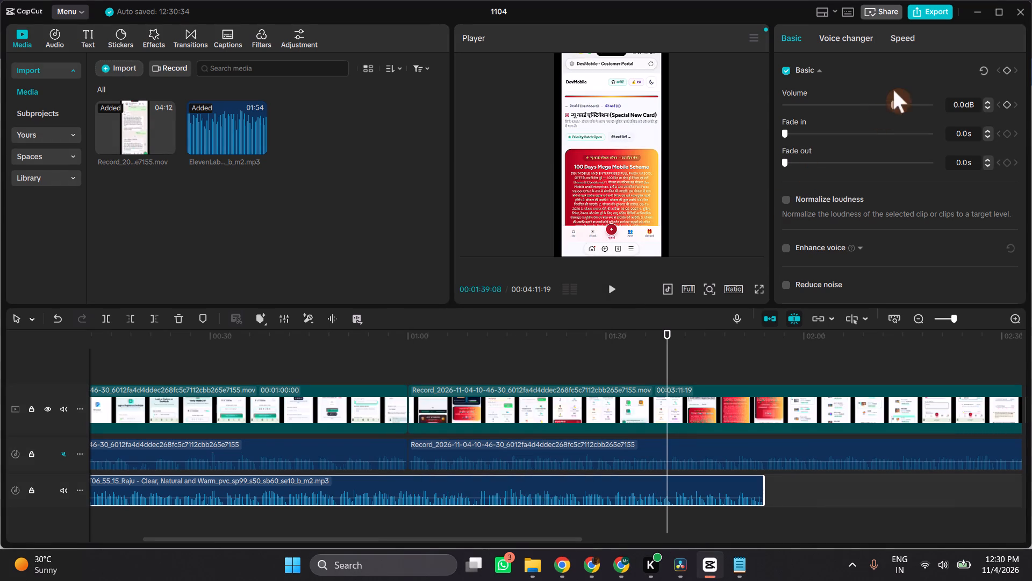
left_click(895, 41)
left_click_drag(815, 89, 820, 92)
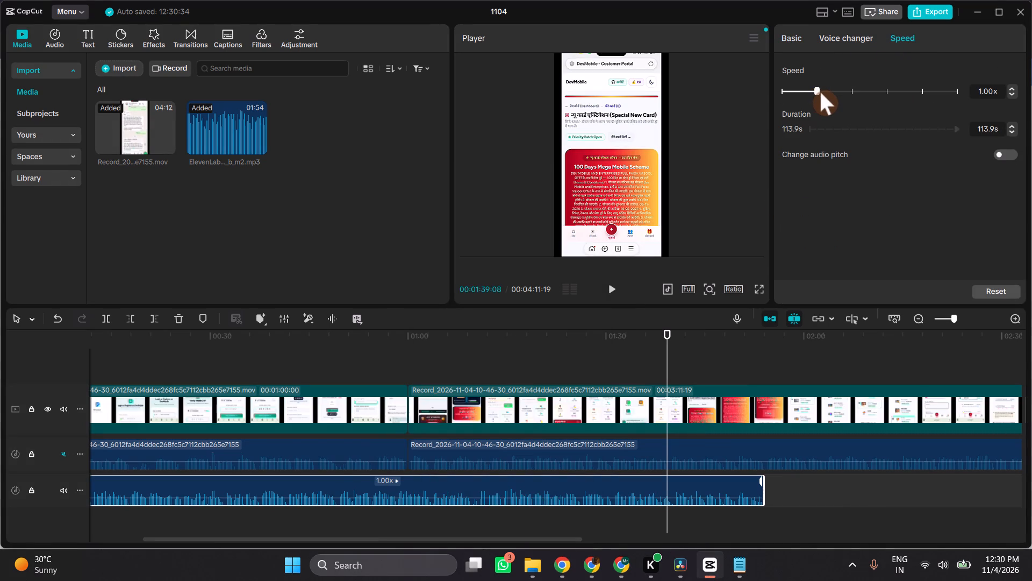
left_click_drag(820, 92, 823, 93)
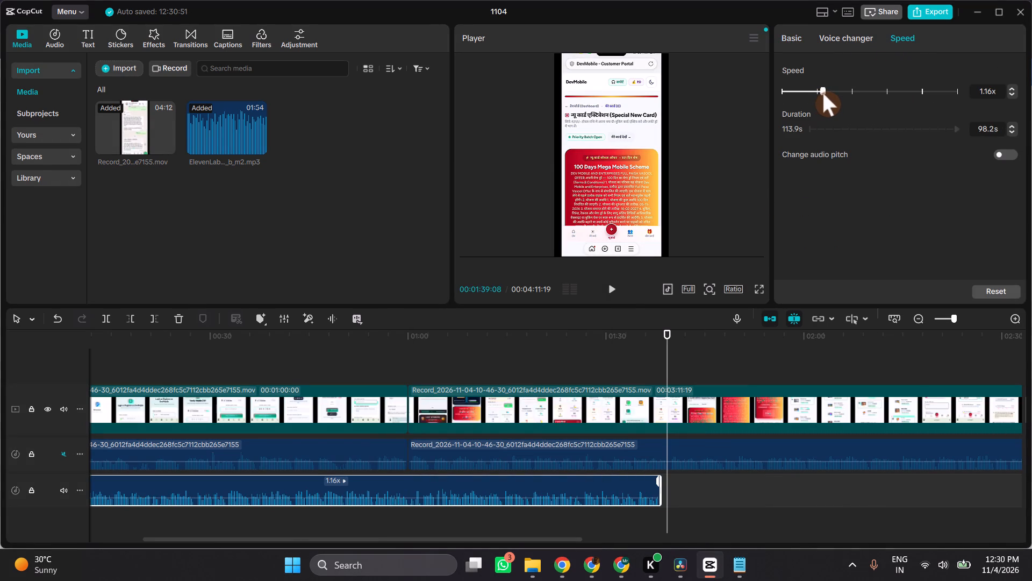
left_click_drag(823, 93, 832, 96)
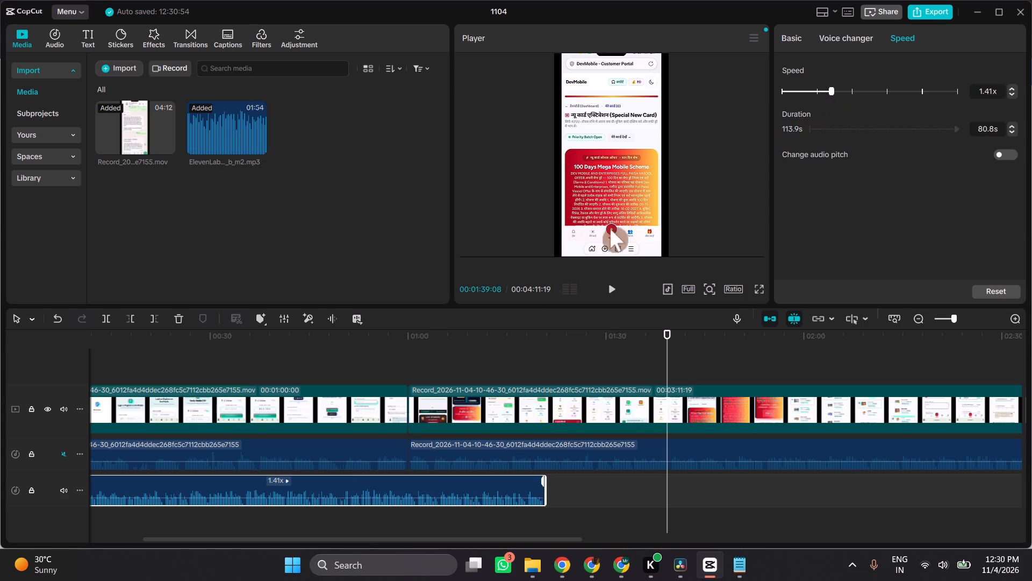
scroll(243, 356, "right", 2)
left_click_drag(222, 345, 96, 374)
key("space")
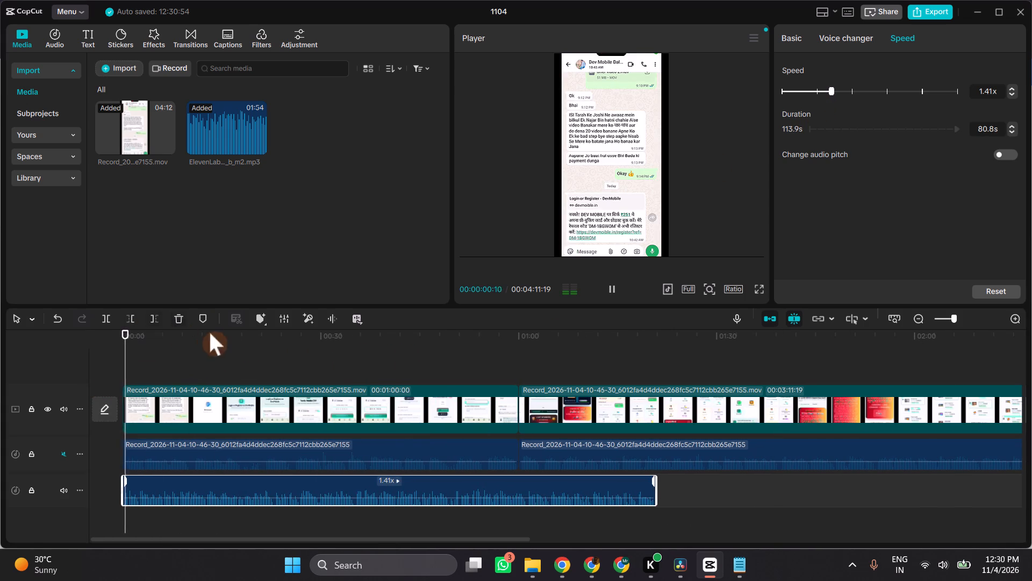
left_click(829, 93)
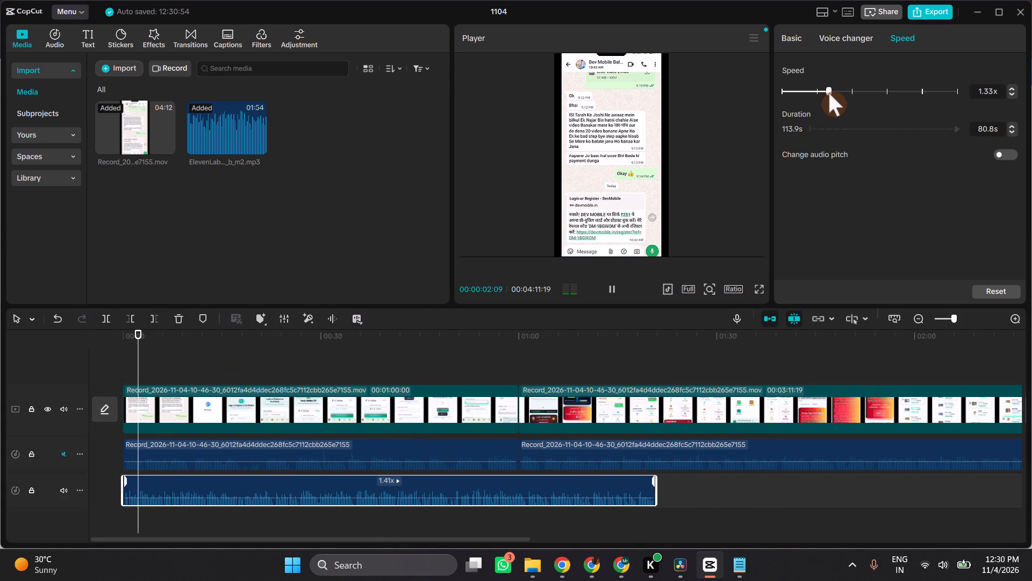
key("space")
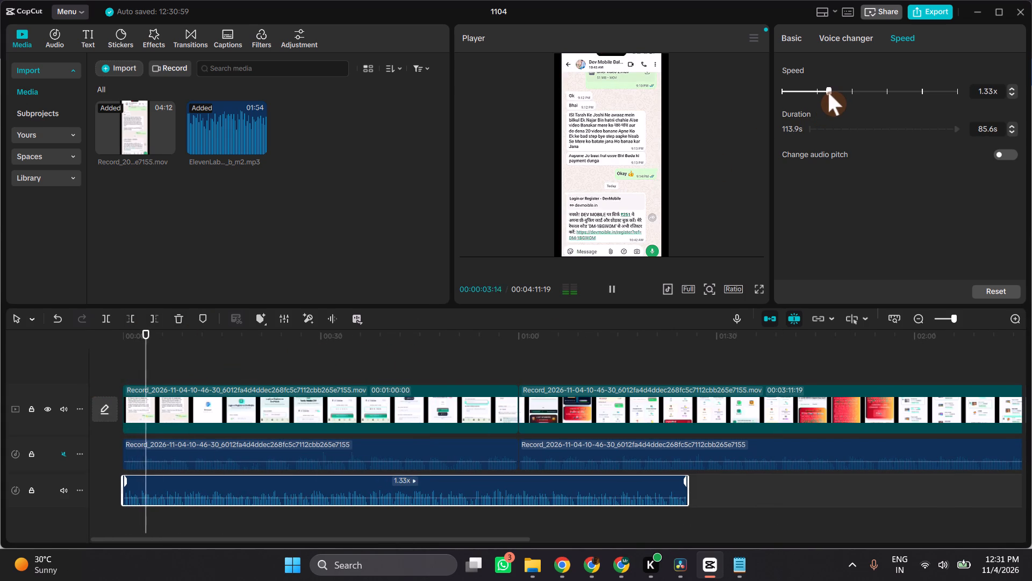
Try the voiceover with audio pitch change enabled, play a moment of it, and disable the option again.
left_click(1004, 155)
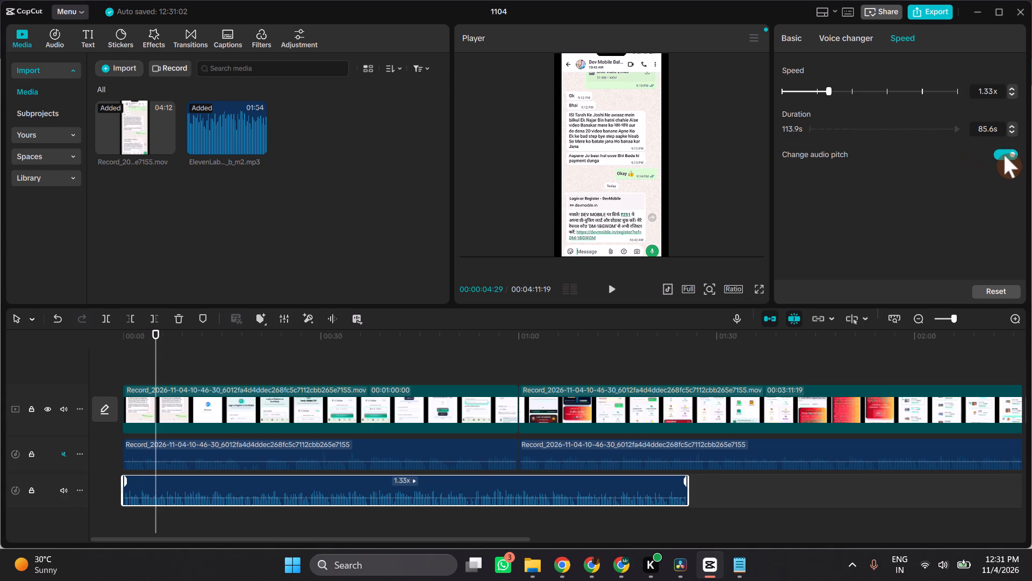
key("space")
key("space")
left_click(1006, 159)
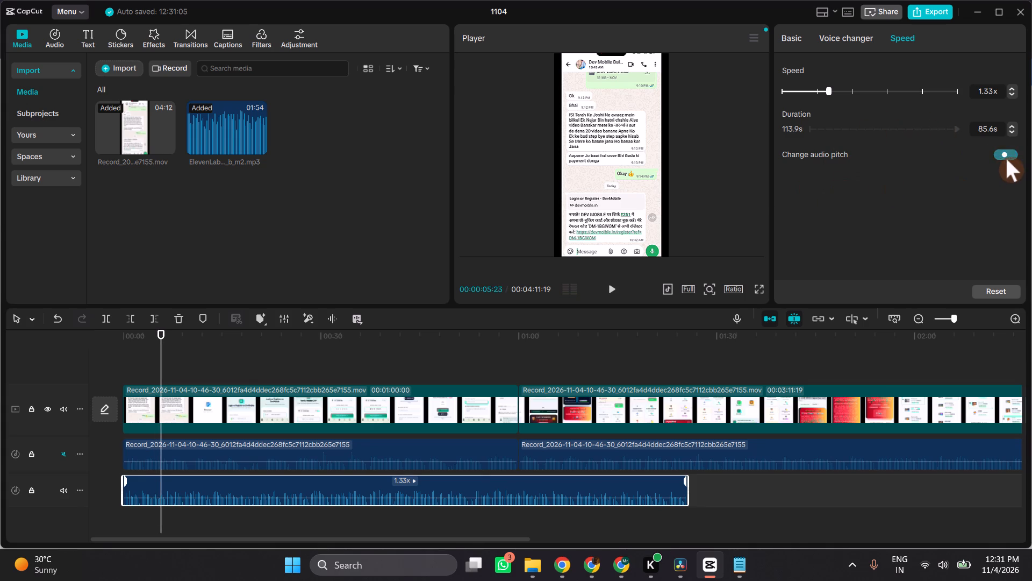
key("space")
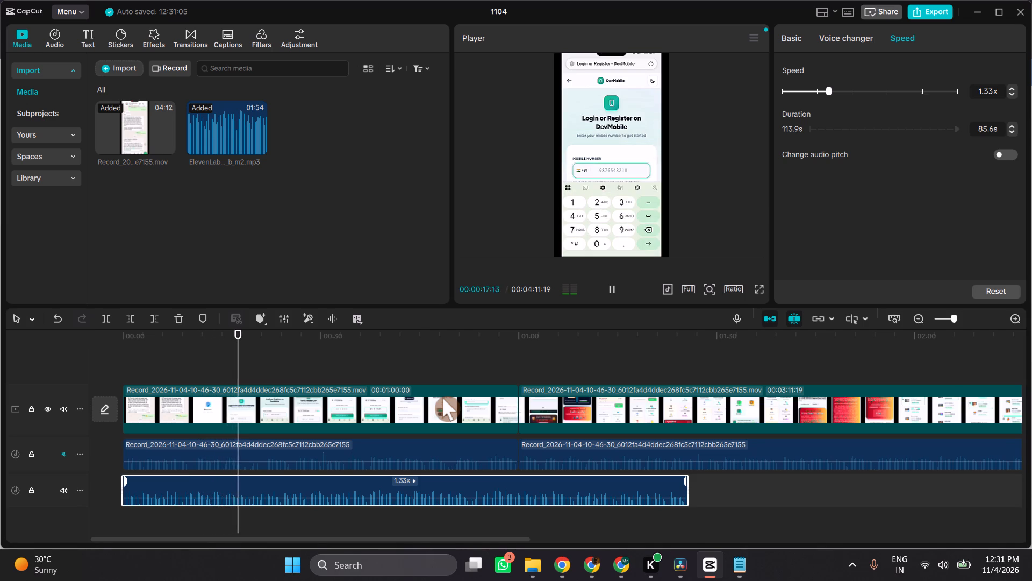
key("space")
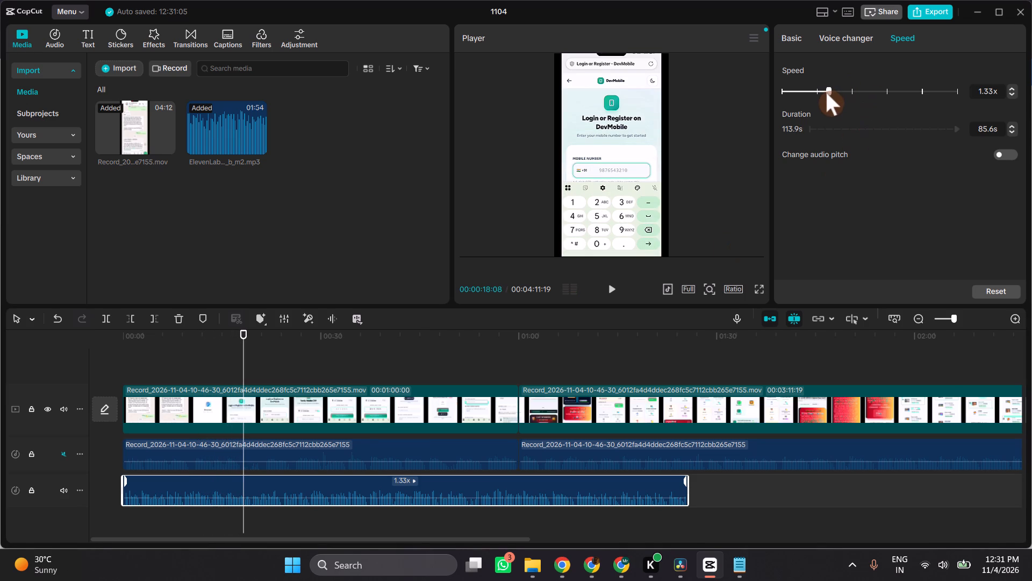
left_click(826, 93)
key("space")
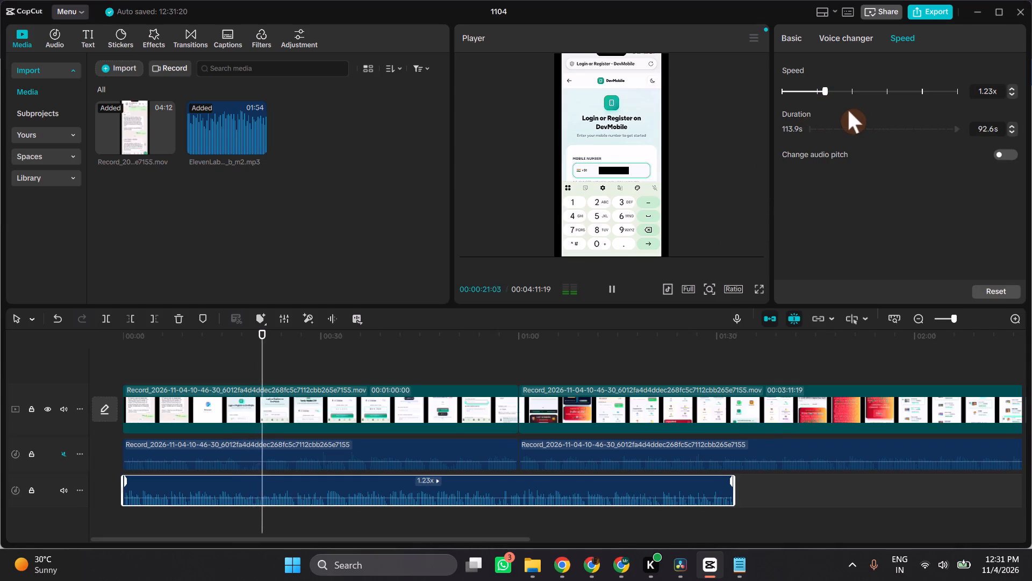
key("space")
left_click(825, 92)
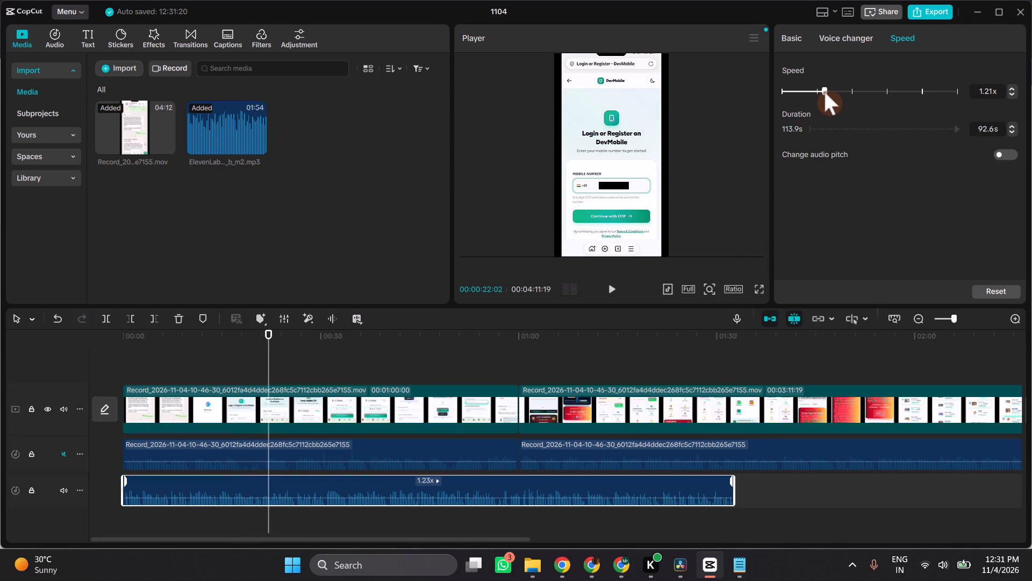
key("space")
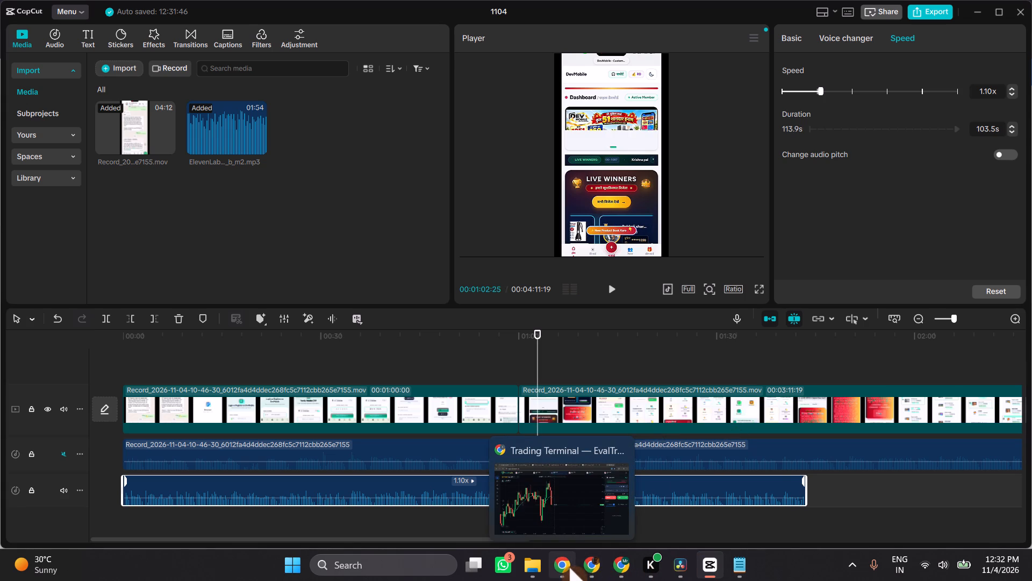
Switch to DaVinci Resolve and import the ElevenLabs voiceover MP3 from Downloads into the Master bin.
left_click(682, 571)
left_click(254, 228)
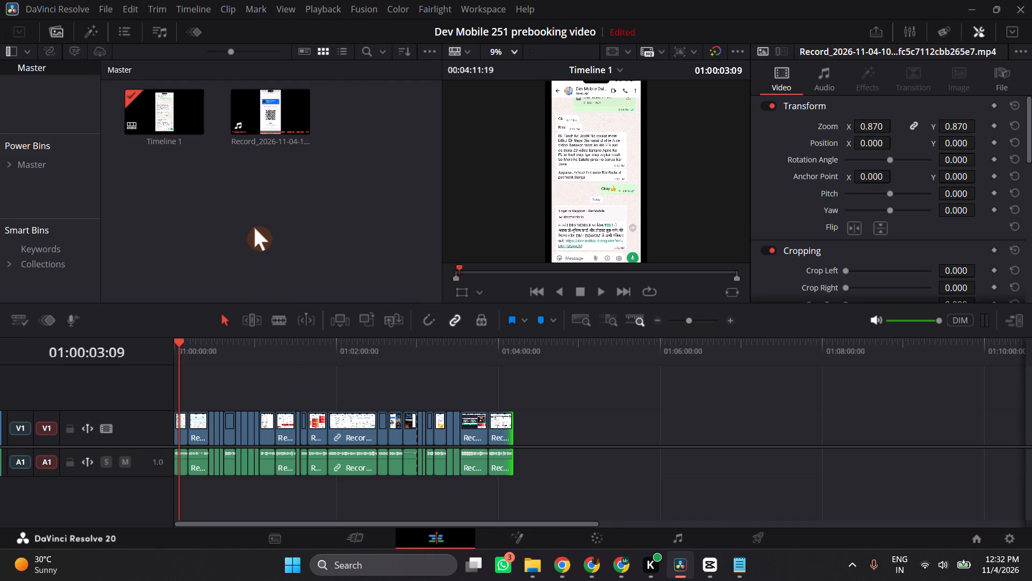
key("ctrl+i")
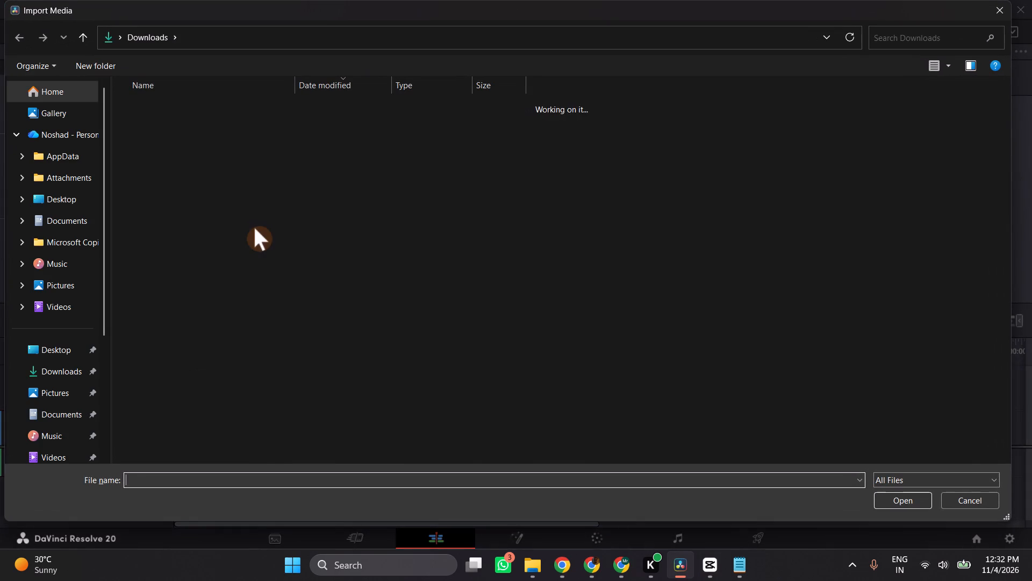
double_click(207, 125)
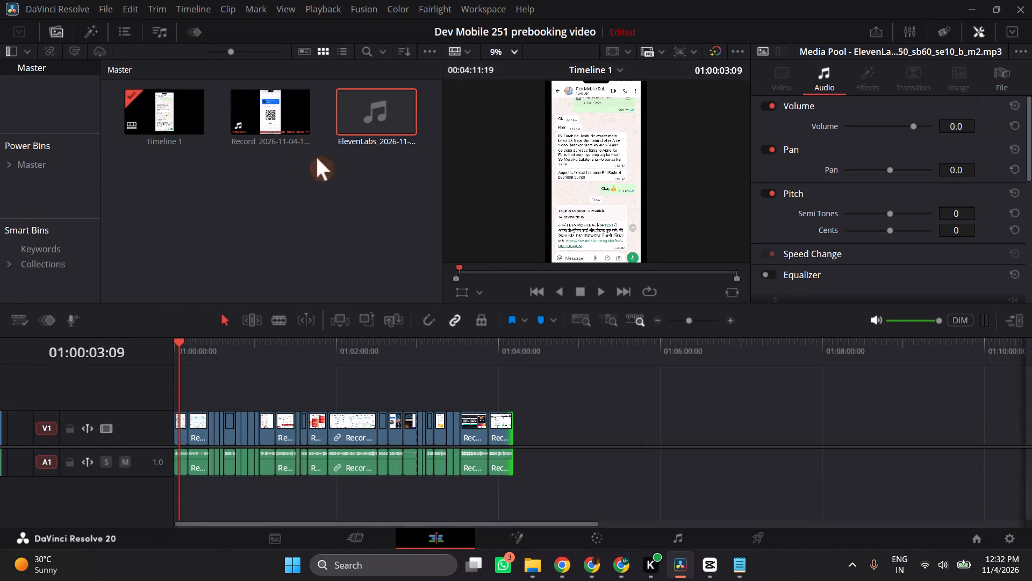
Place the voiceover on a new audio track A2 and align it with the start of Timeline 1.
left_click_drag(367, 118, 500, 502)
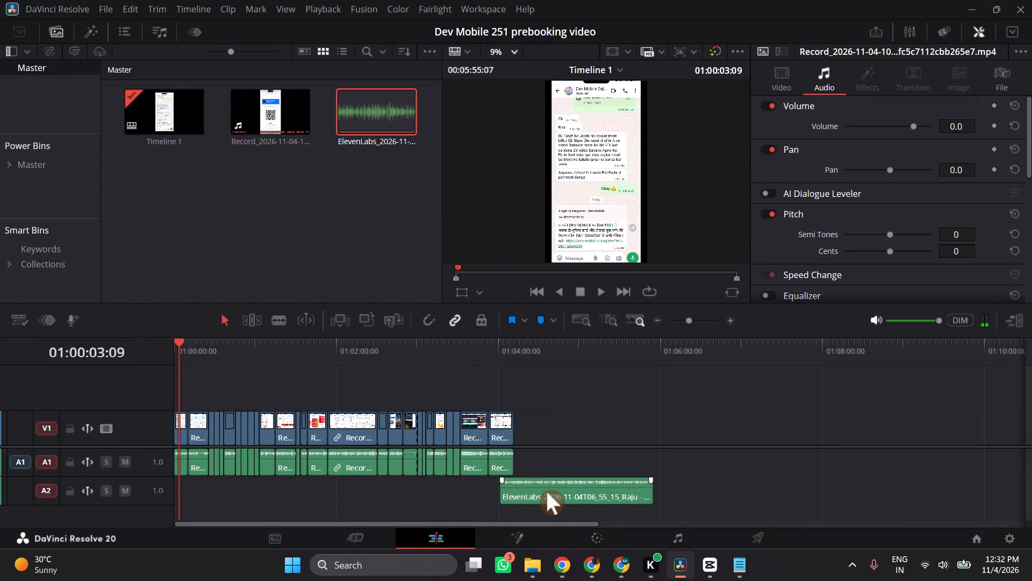
left_click_drag(547, 492, 212, 485)
Mute the recording's audio track A1 and play a few seconds of the opening with the voiceover.
key("space")
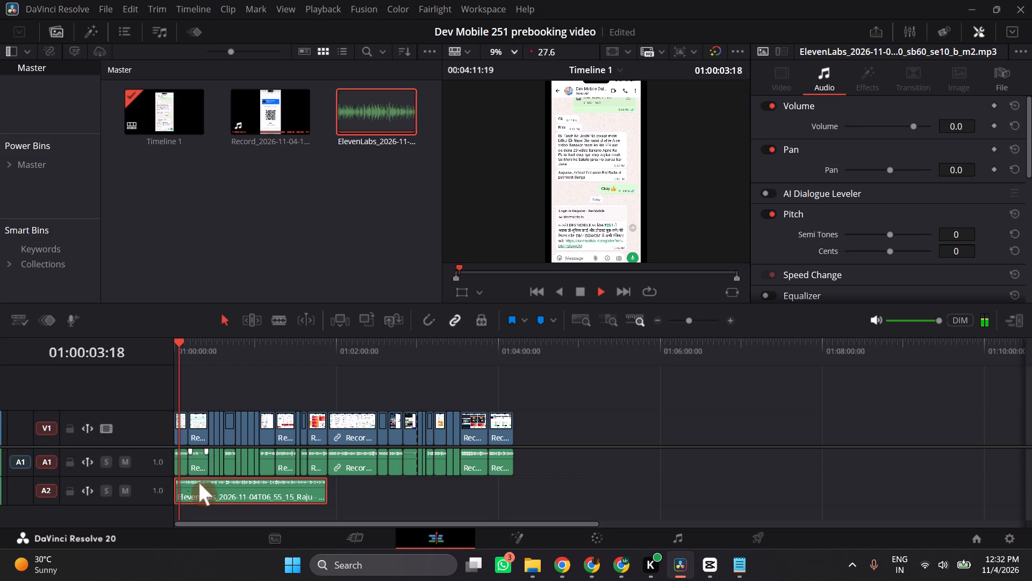
key("space")
left_click(123, 463)
key("space")
key("space")
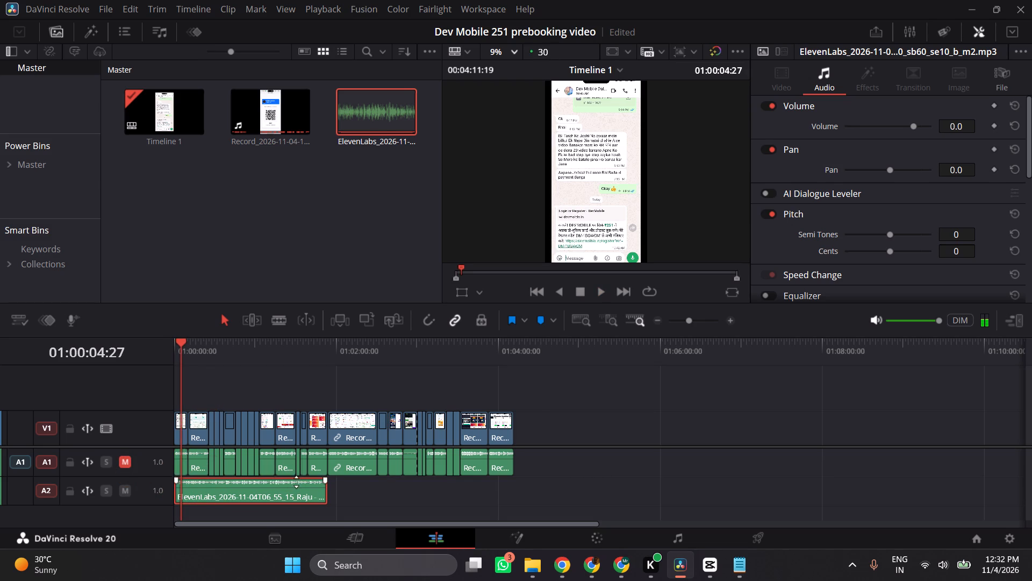
Raise the voiceover clip's volume to 4.2 and play a moment of it.
left_click(915, 129)
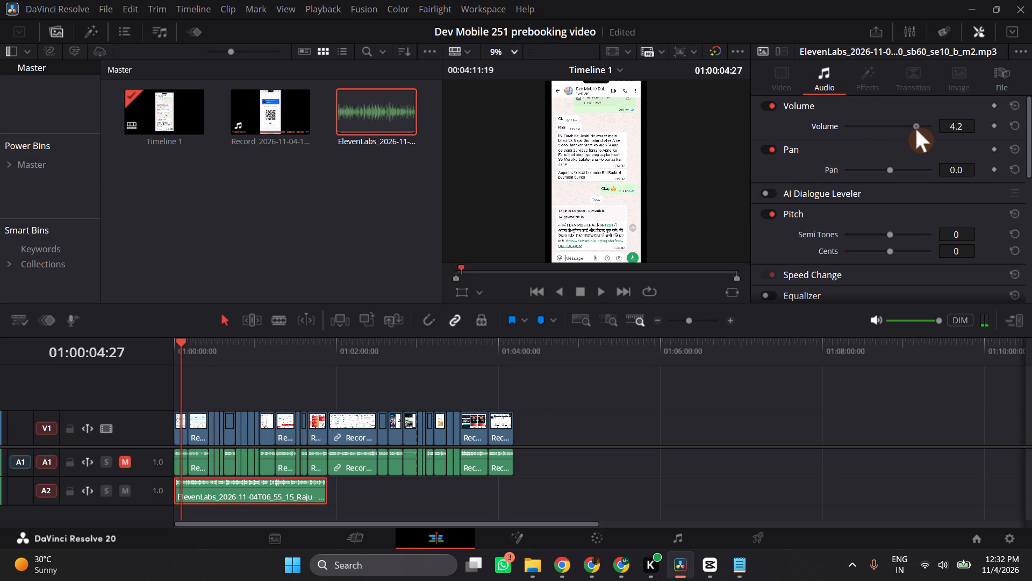
key("space")
key("space")
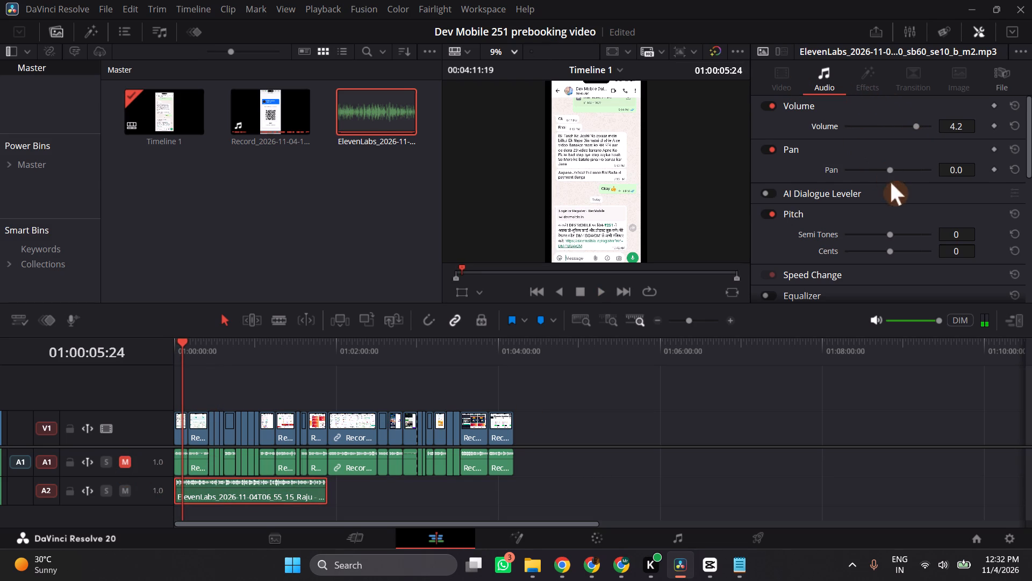
Set the voiceover clip's change speed to 111 and play it against the recording up to about 20 seconds.
scroll(894, 201, "down", 1)
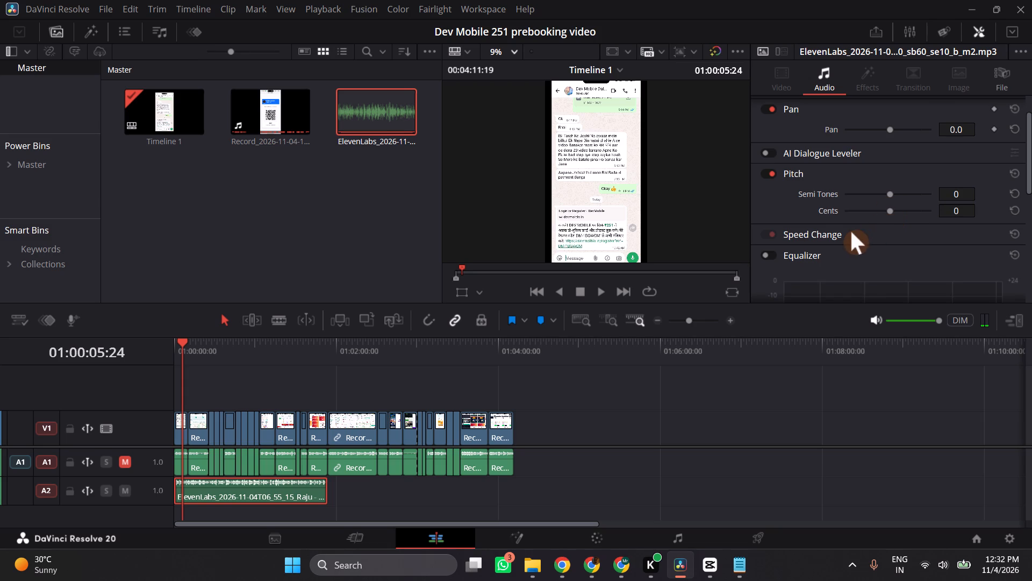
left_click(851, 231)
scroll(912, 260, "down", 1)
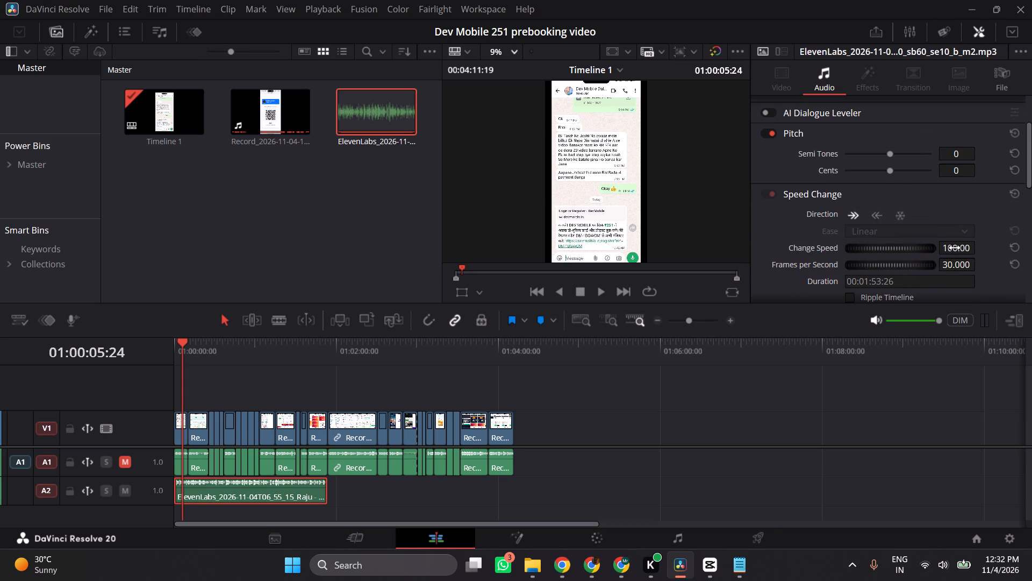
left_click_drag(955, 248, 950, 249)
left_click_drag(950, 249, 960, 251)
left_click_drag(960, 251, 962, 252)
key("space")
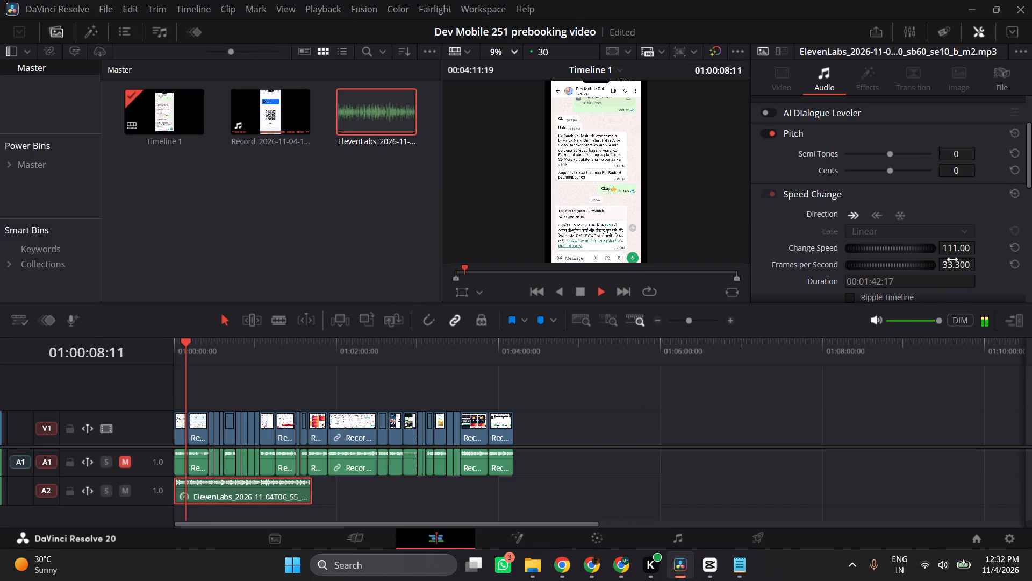
key("space")
key("space")
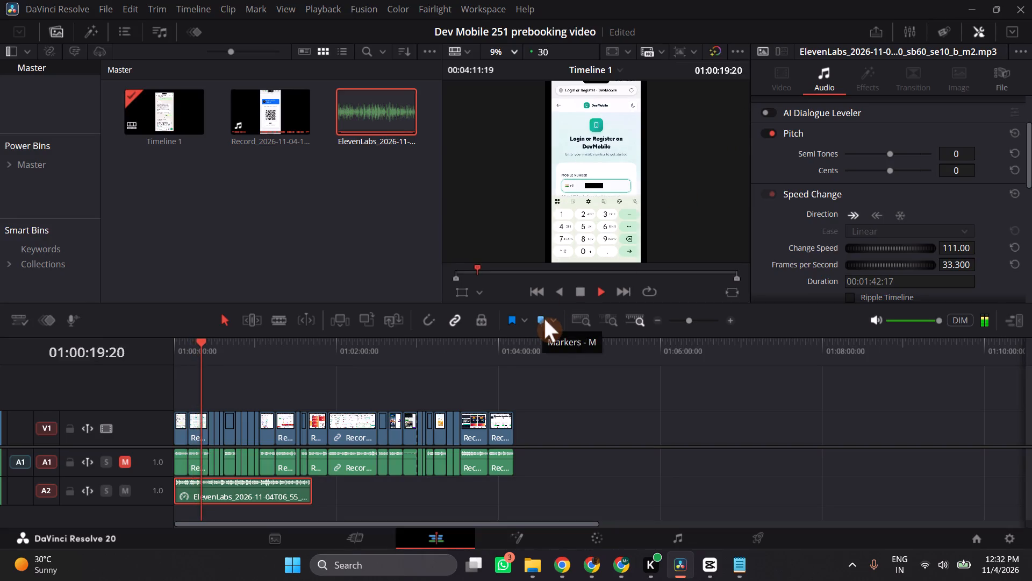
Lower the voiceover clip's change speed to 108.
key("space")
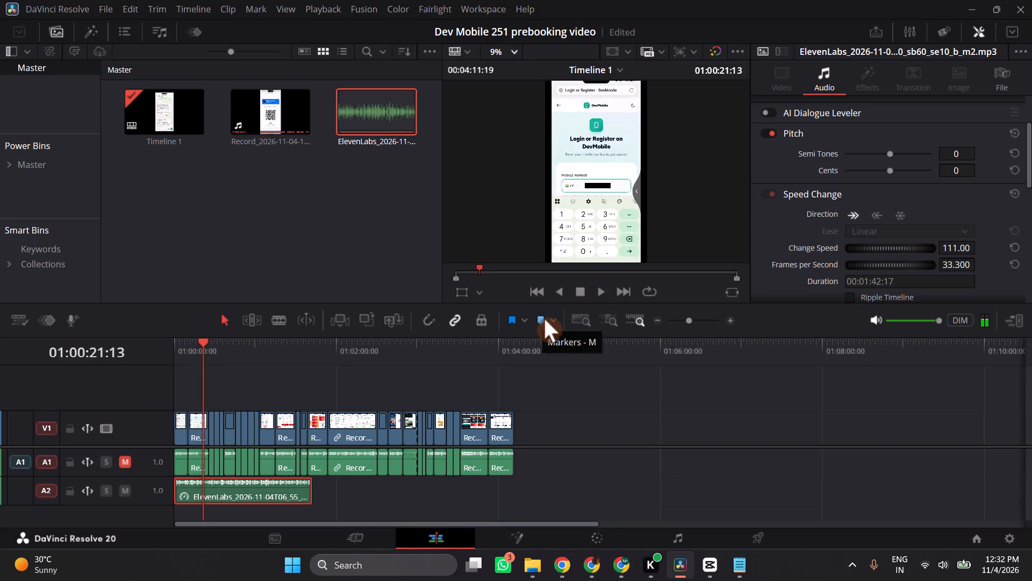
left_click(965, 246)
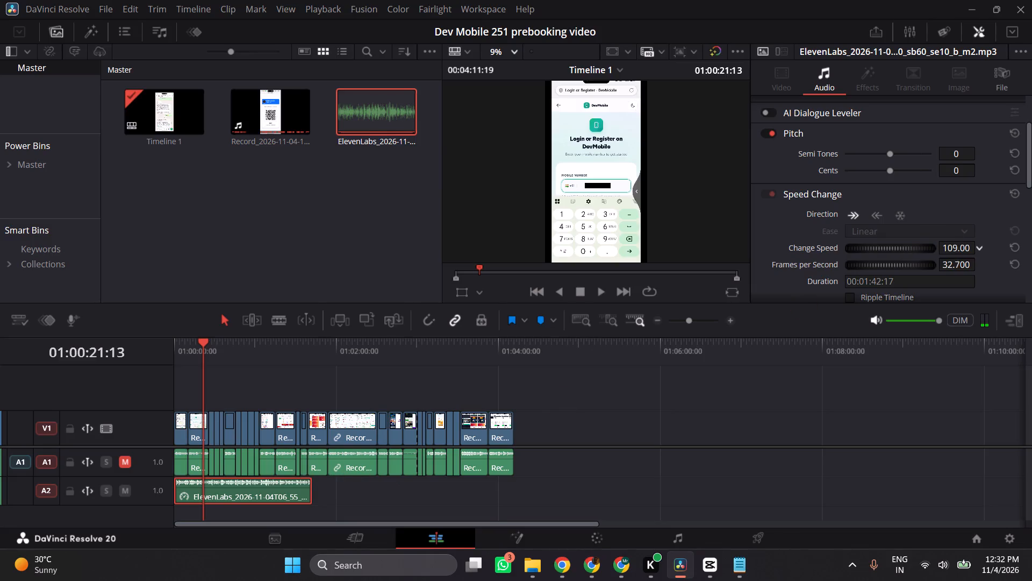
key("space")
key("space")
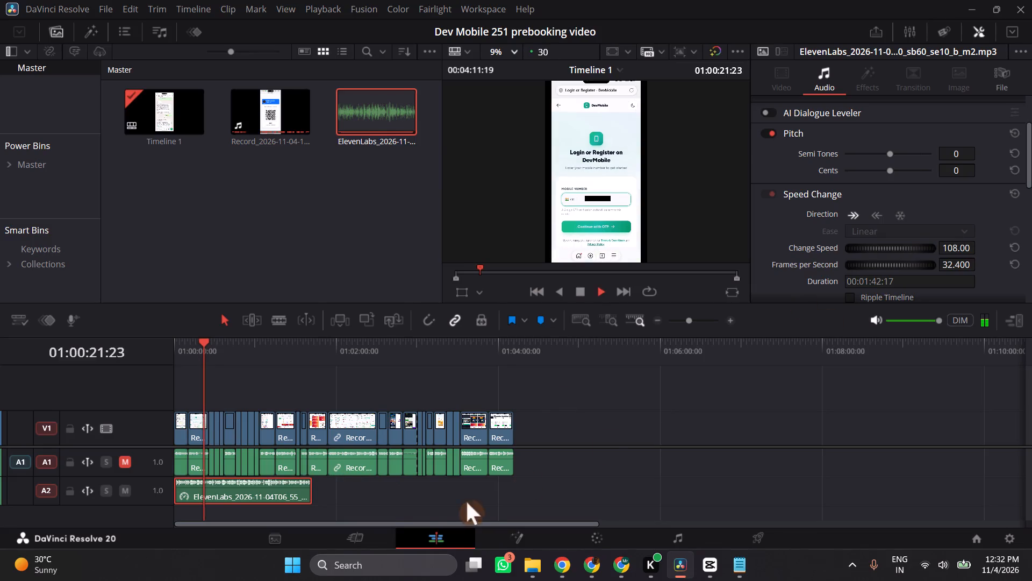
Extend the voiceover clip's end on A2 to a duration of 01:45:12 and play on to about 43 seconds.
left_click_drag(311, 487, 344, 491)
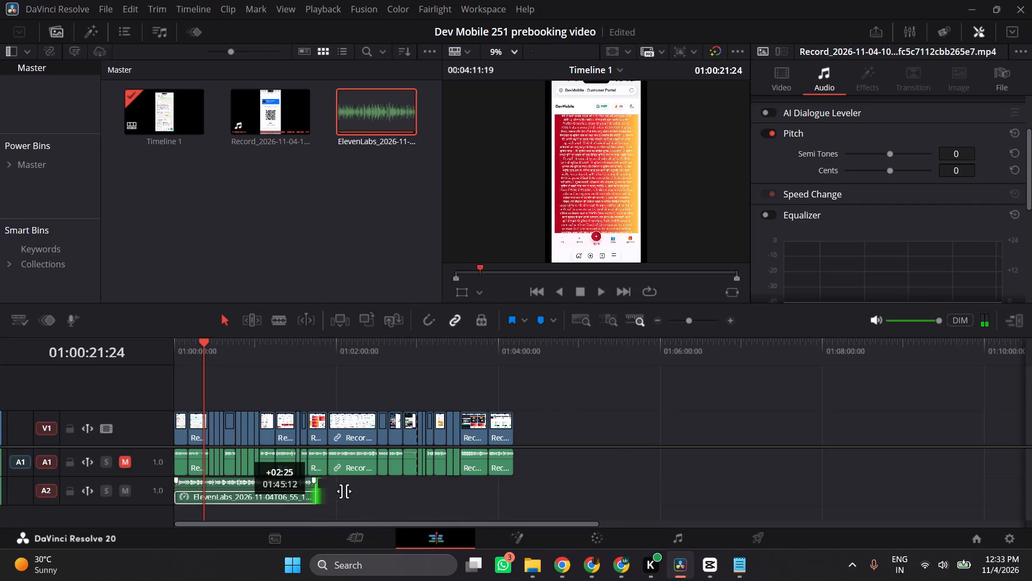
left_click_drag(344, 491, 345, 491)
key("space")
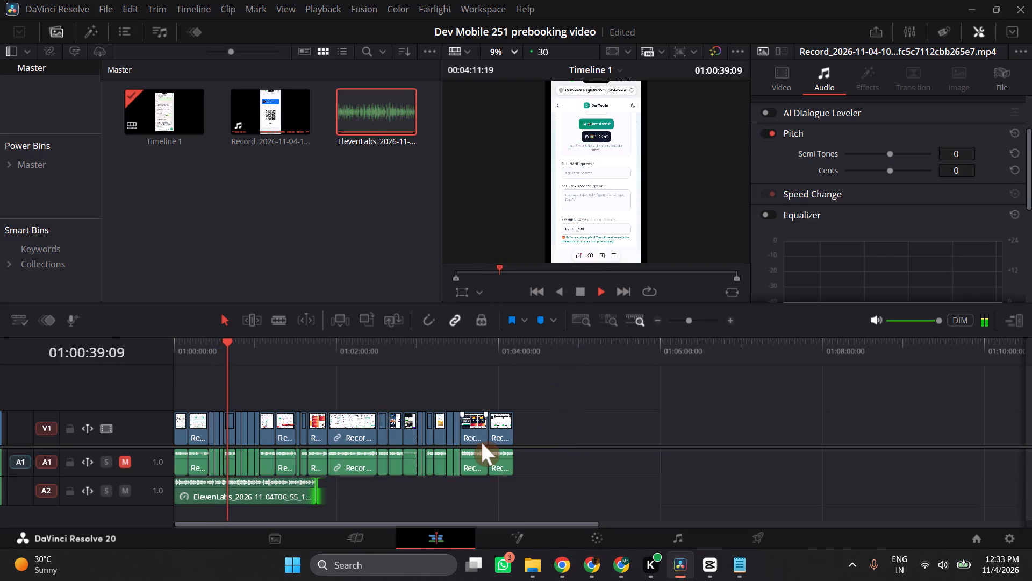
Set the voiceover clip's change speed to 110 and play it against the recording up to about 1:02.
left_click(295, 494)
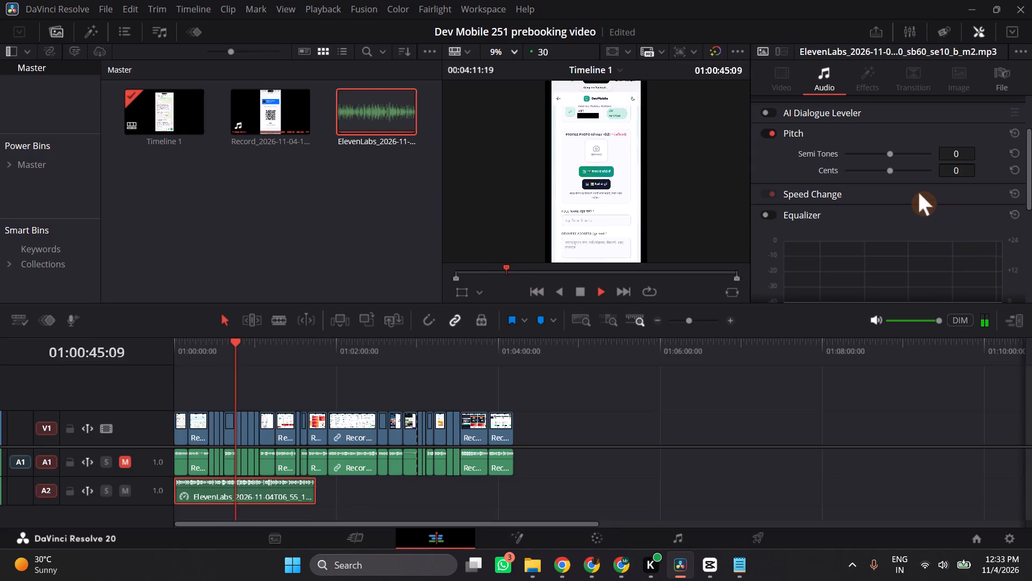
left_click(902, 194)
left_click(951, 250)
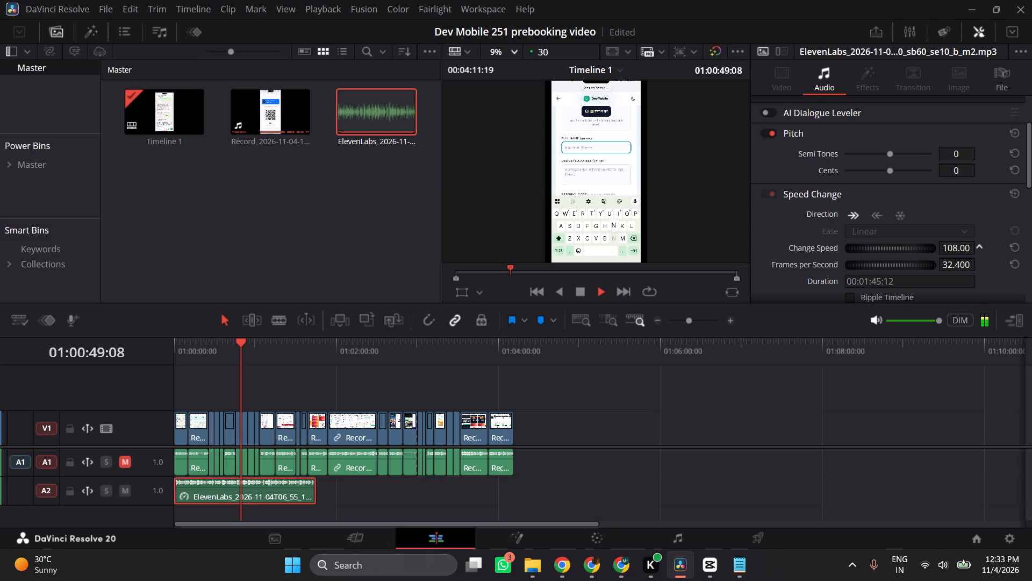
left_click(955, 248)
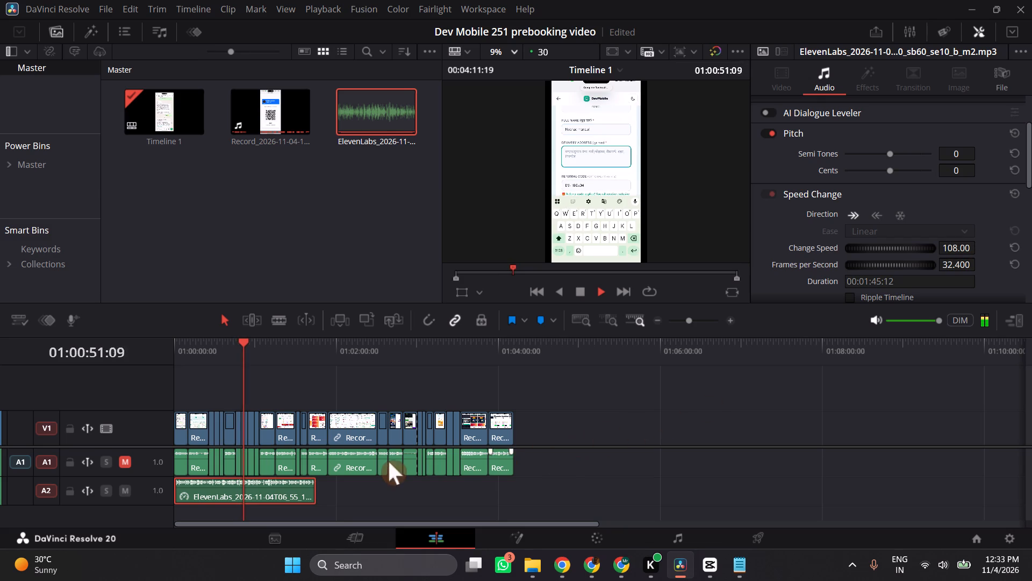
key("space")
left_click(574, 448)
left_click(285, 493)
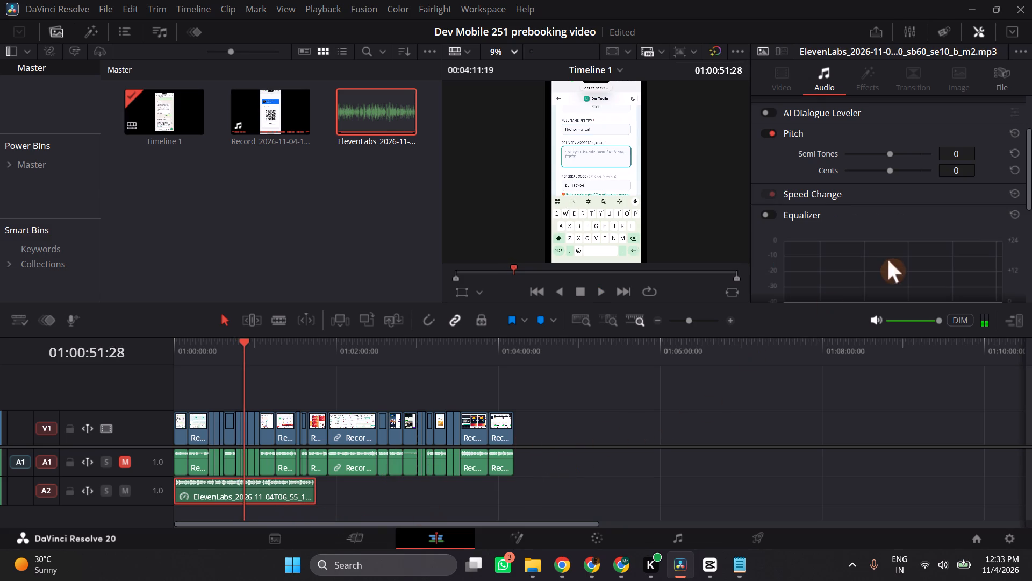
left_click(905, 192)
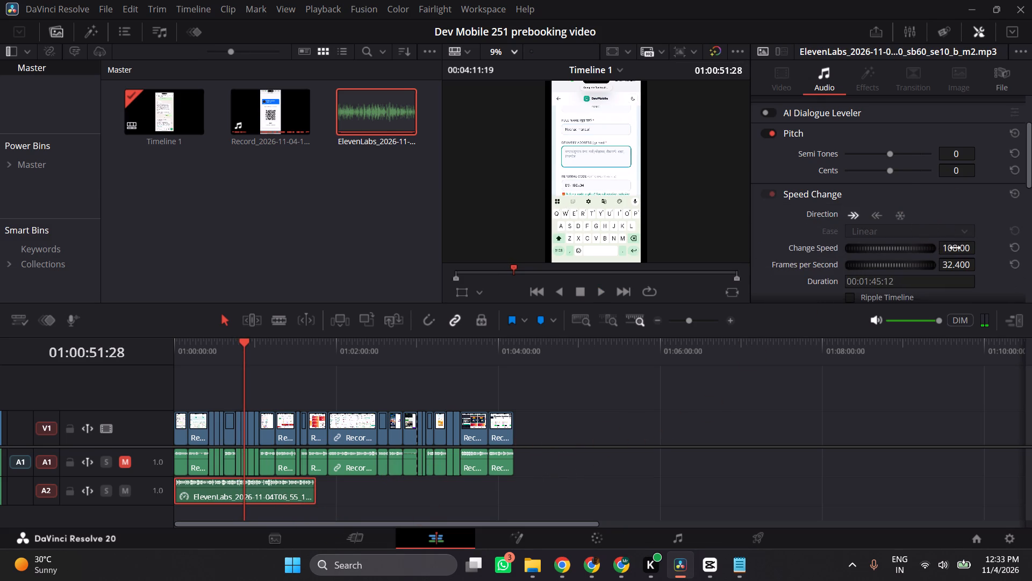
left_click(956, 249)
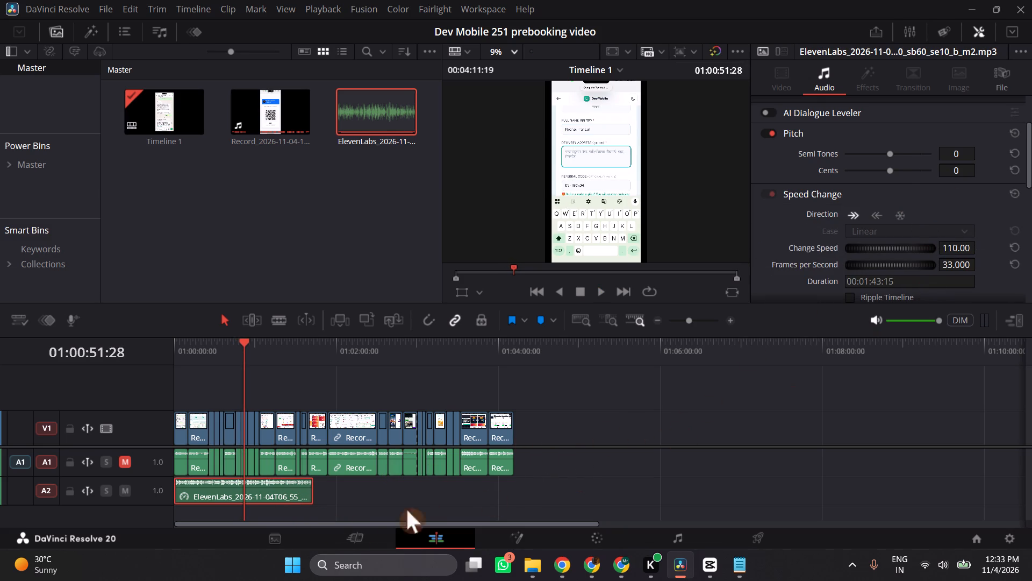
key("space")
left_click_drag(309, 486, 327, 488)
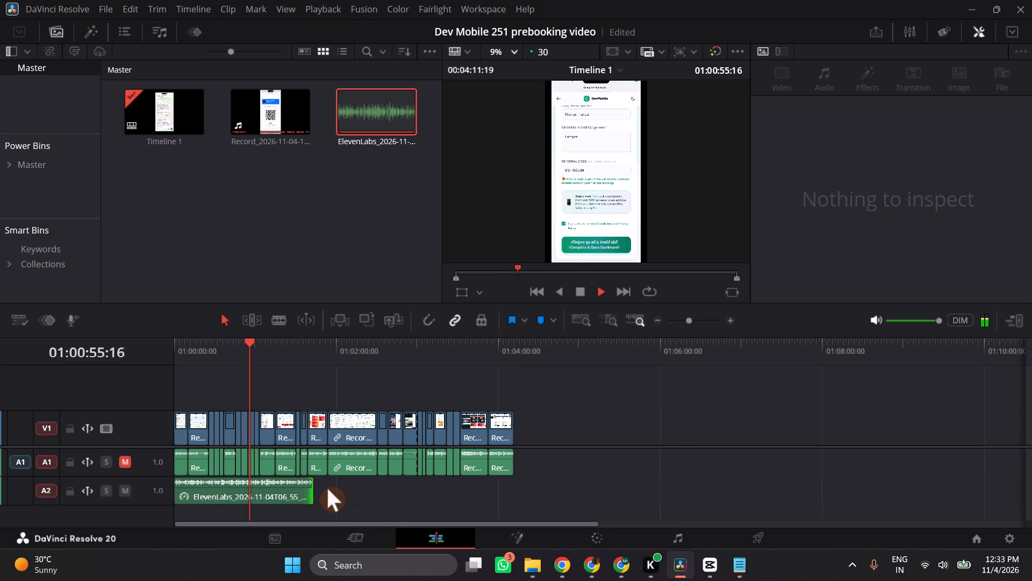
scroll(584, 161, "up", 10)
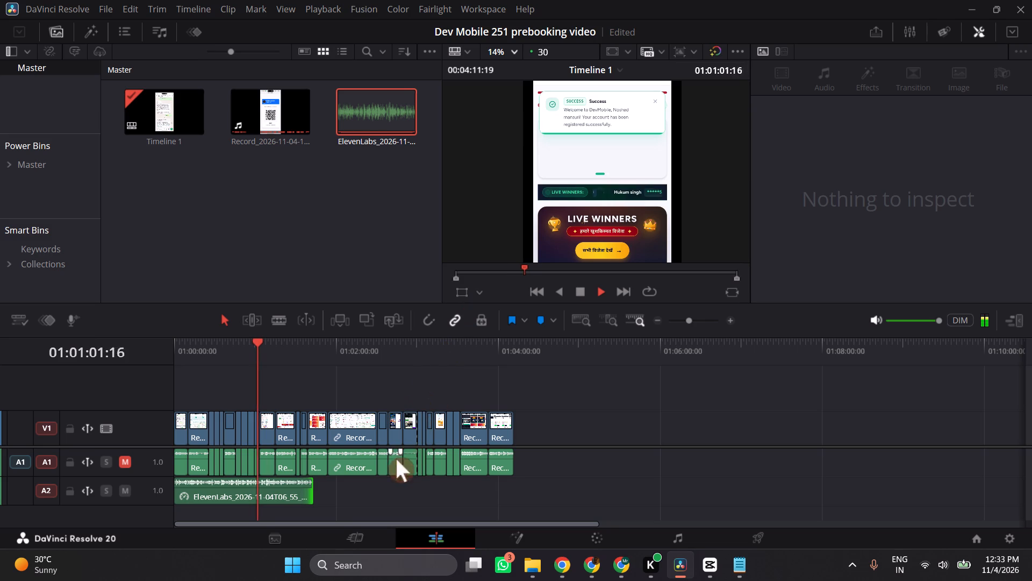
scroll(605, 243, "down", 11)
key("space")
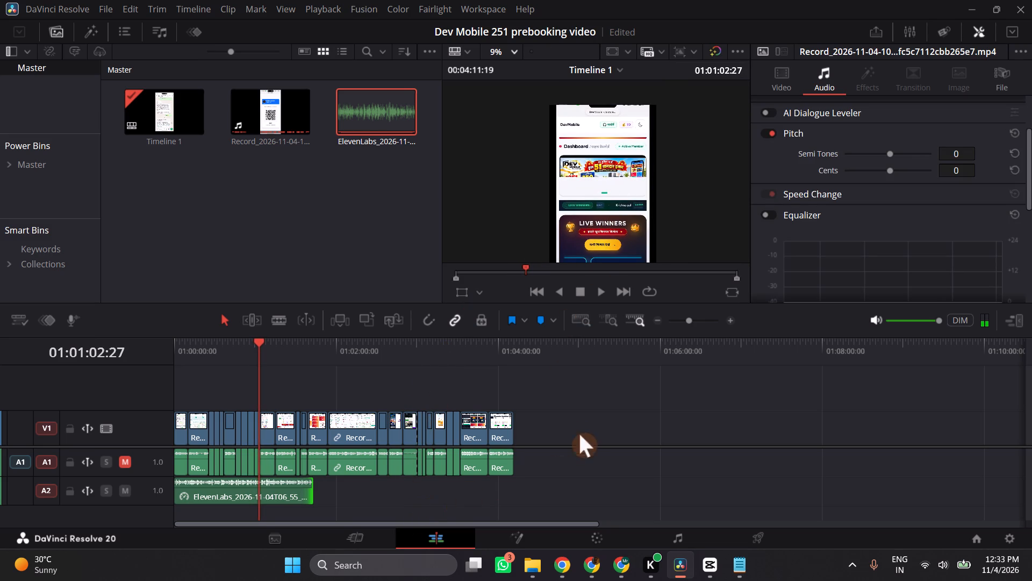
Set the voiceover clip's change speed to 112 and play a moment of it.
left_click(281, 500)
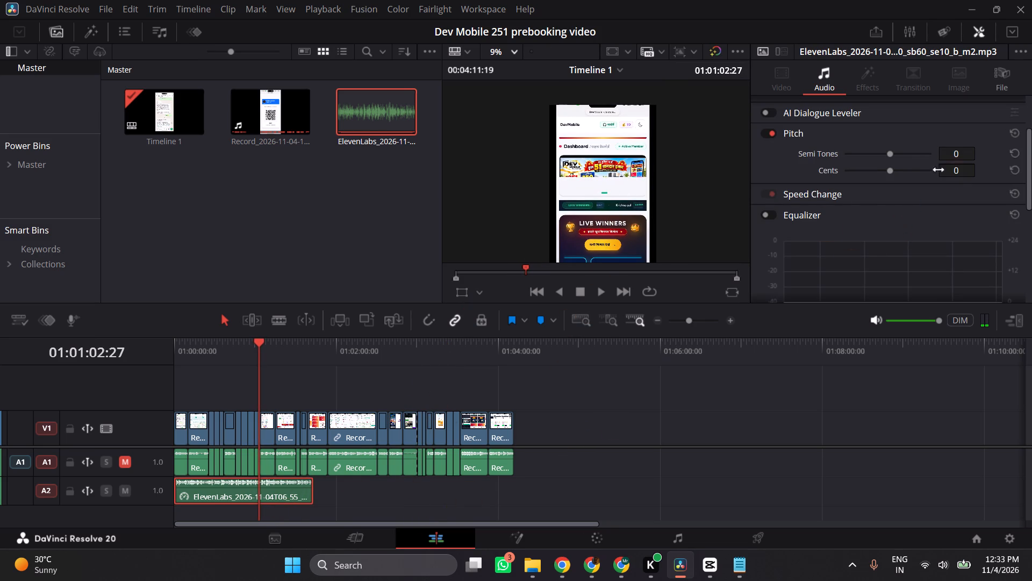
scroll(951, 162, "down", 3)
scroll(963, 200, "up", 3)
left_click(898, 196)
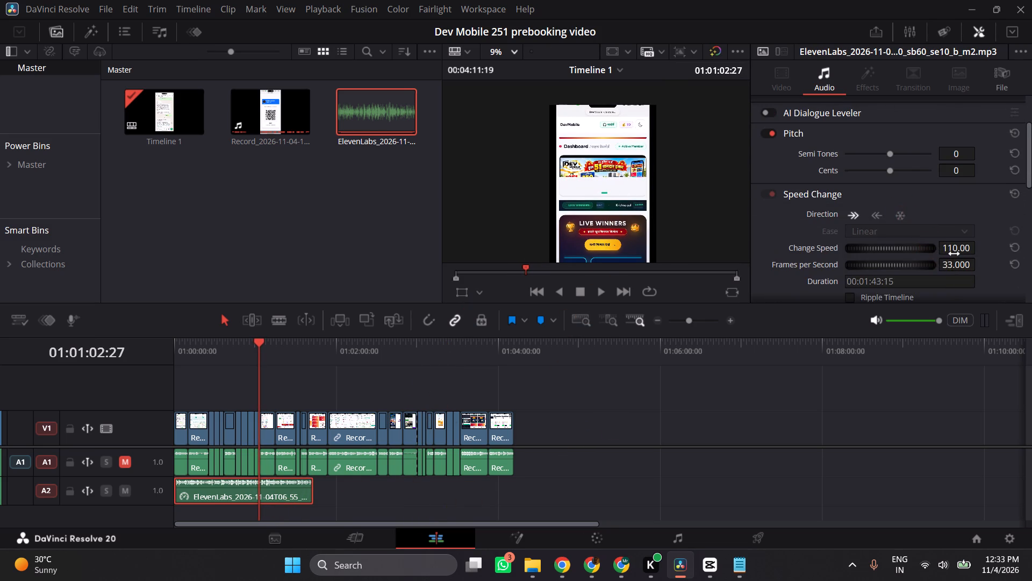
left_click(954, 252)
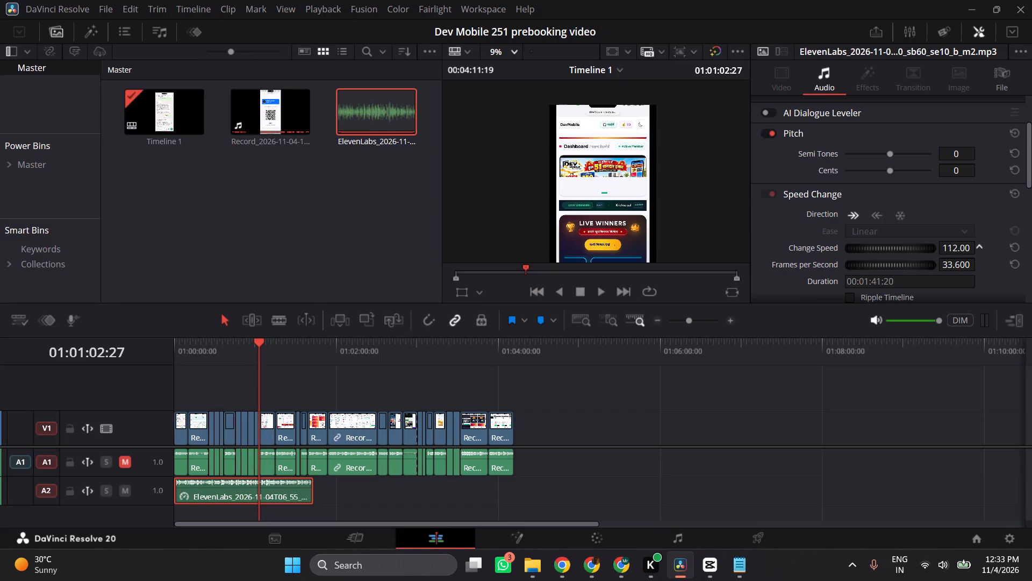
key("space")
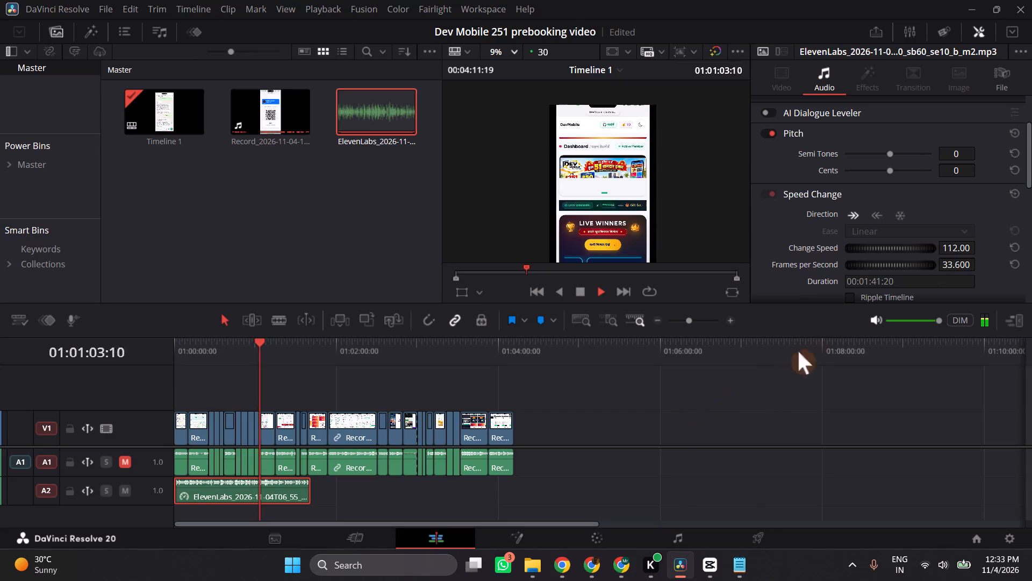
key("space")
Set the voiceover clip's change speed to 113 and play it against the recording up to about 1:10.
left_click(952, 249)
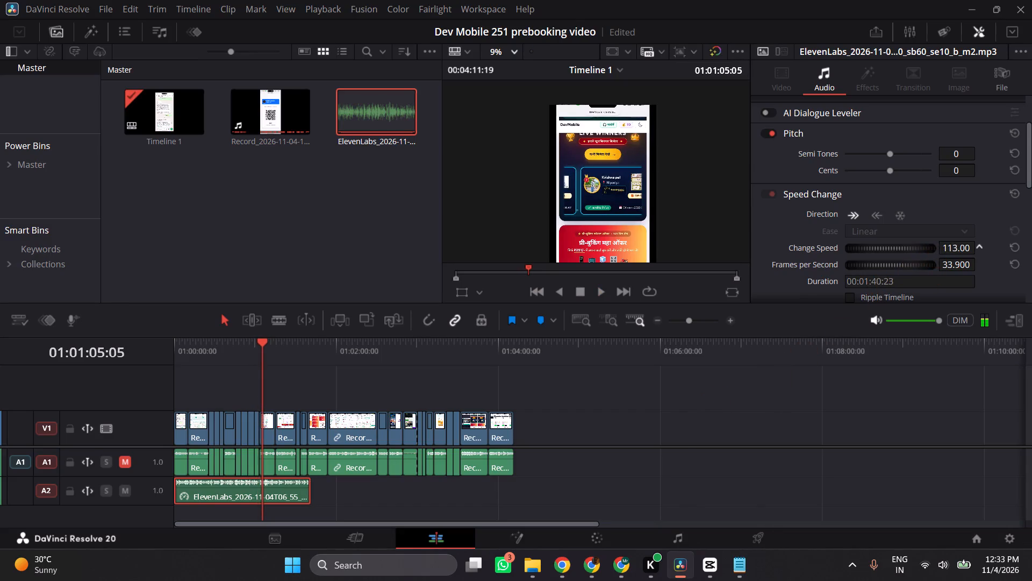
key("space")
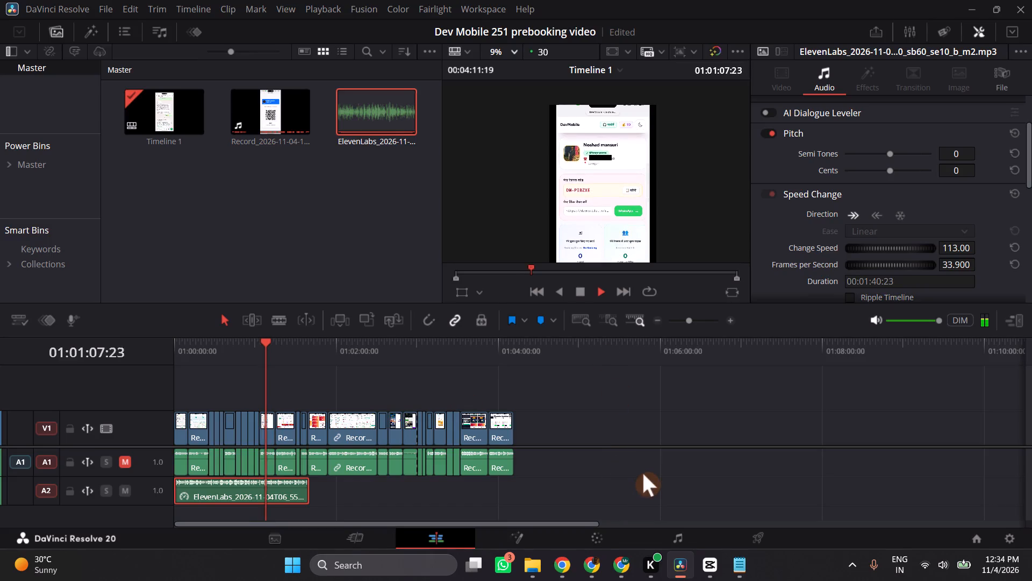
key("space")
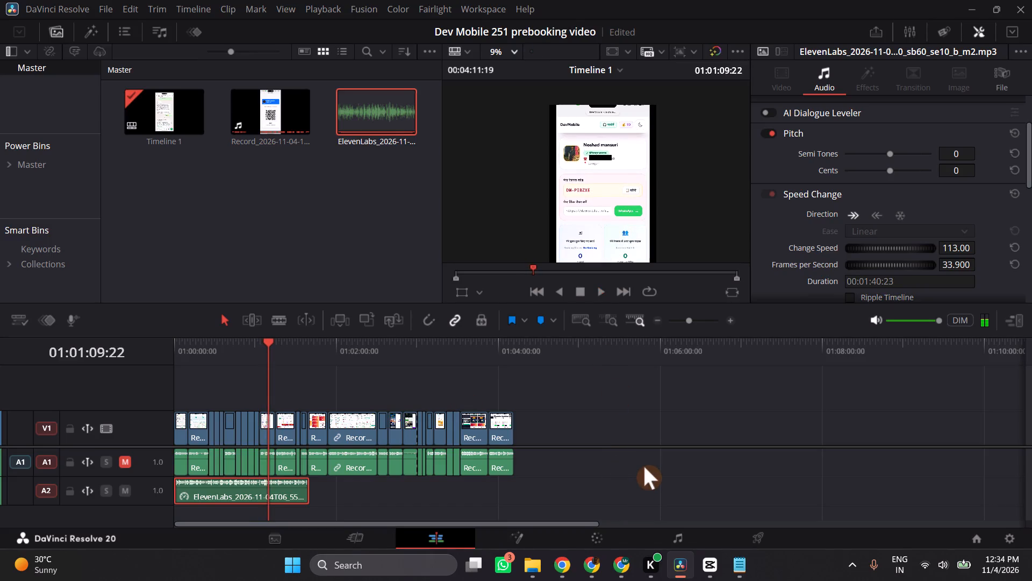
left_click(648, 458)
left_click(650, 456)
triple_click(650, 456)
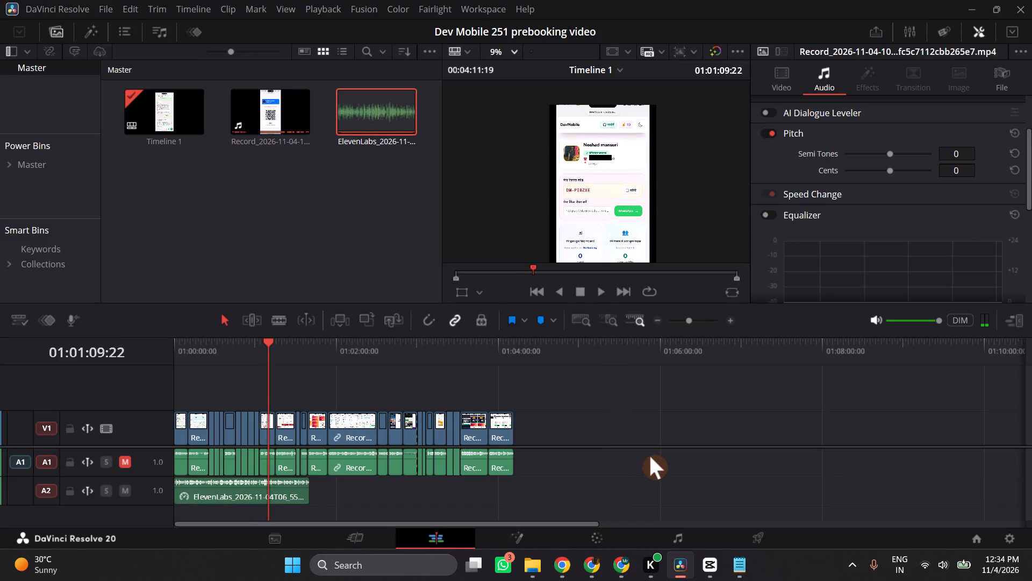
triple_click(650, 456)
left_click(654, 452)
key("space")
key("space")
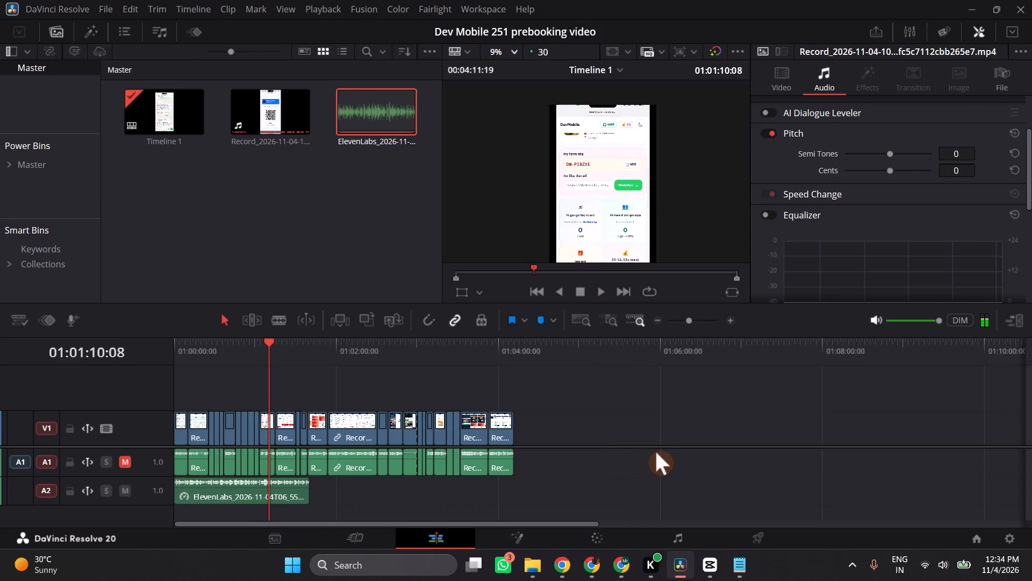
Return to the start of Timeline 1 and play a moment of the opening.
double_click(728, 323)
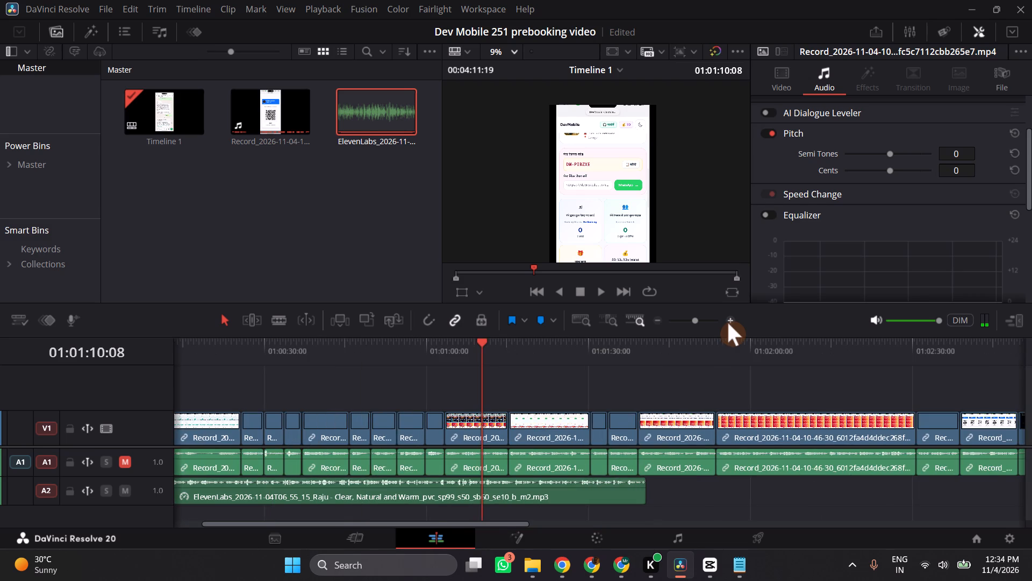
scroll(687, 358, "right", 3)
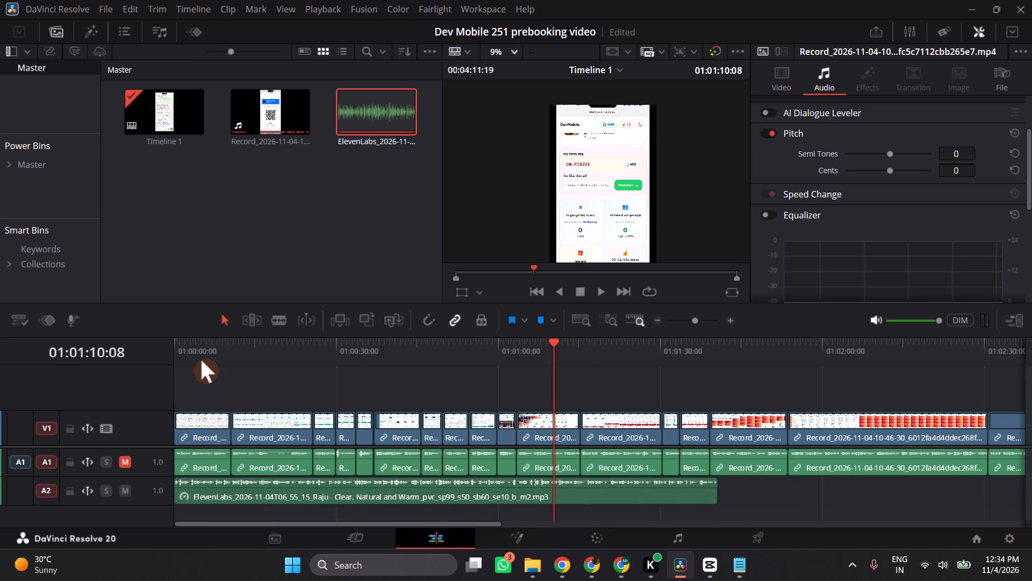
left_click_drag(195, 349, 173, 356)
key("space")
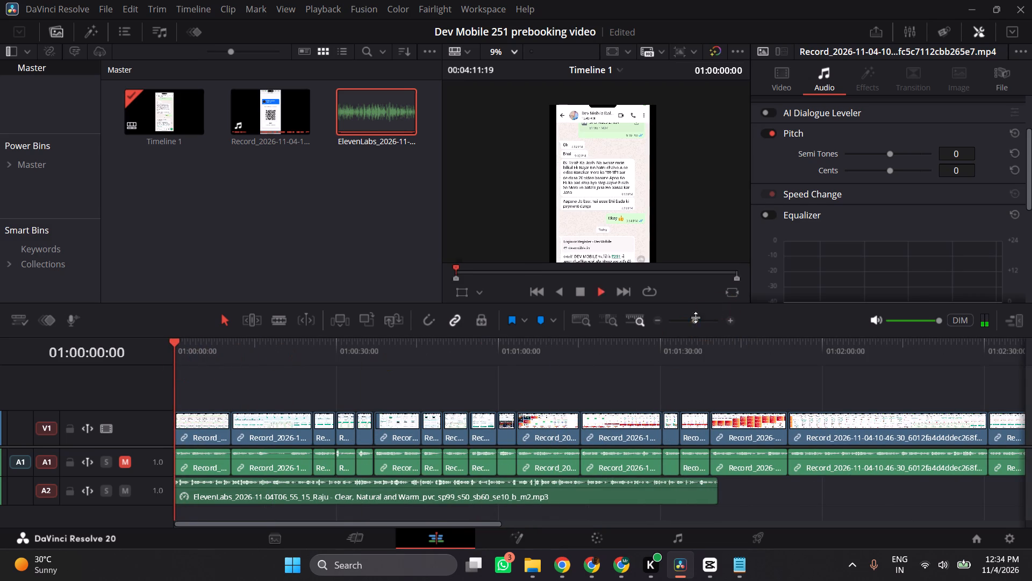
key("space")
Unmute the recording's audio track A1 and play the first moment of the timeline with both audio tracks.
left_click(699, 320)
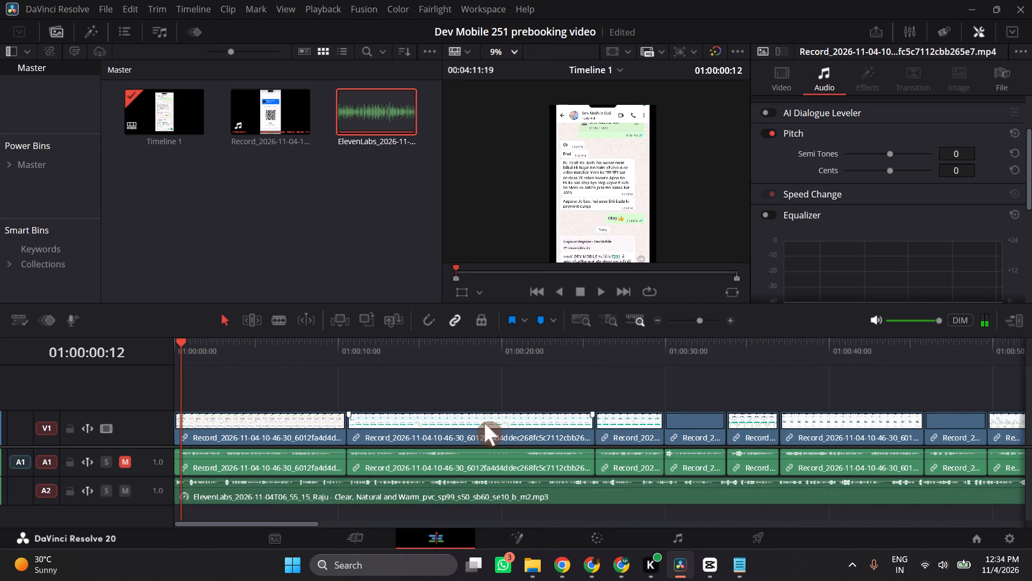
scroll(484, 422, "right", 2)
left_click(347, 370)
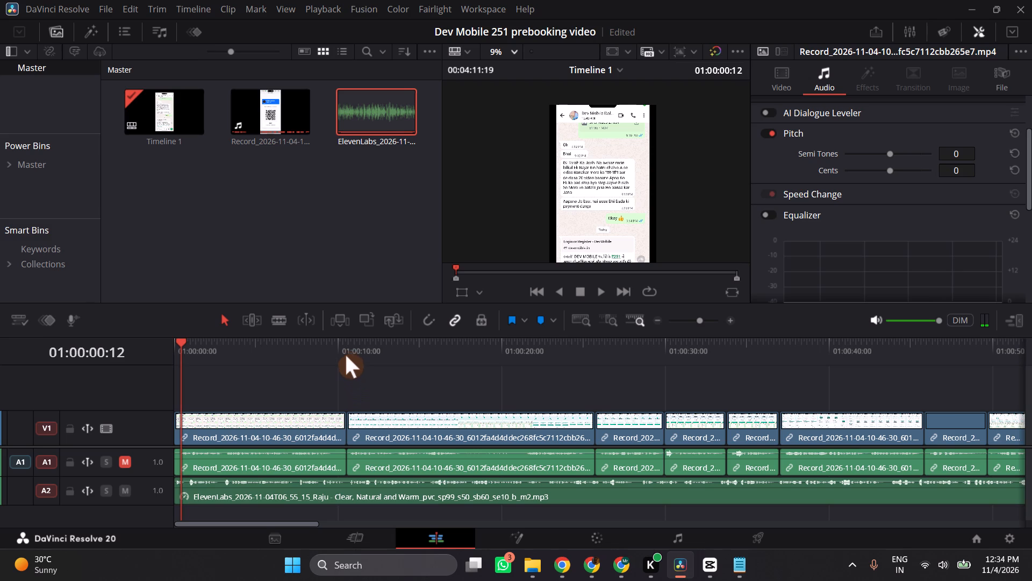
left_click(346, 353)
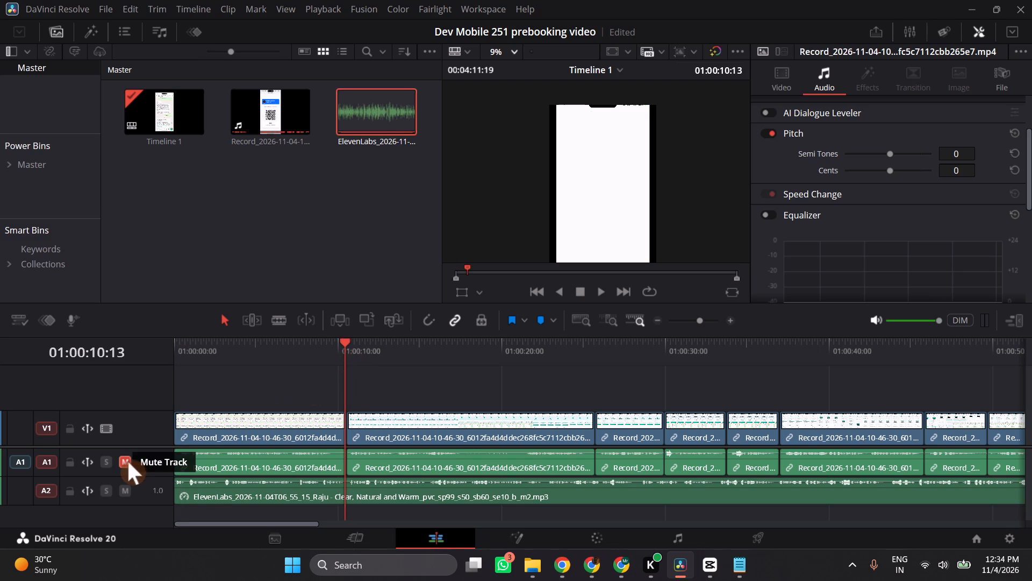
left_click(127, 462)
left_click_drag(219, 355, 160, 356)
key("space")
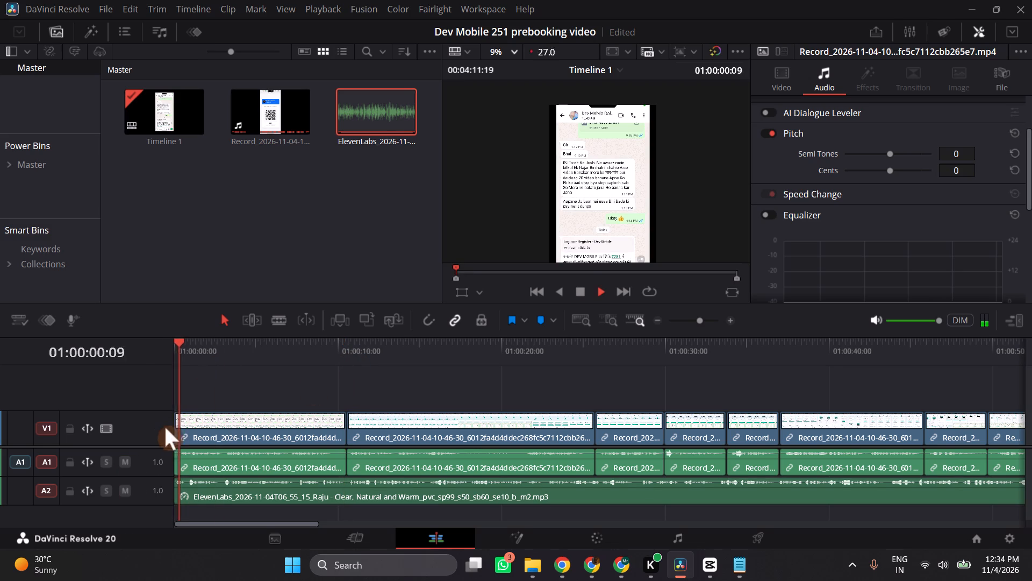
key("space")
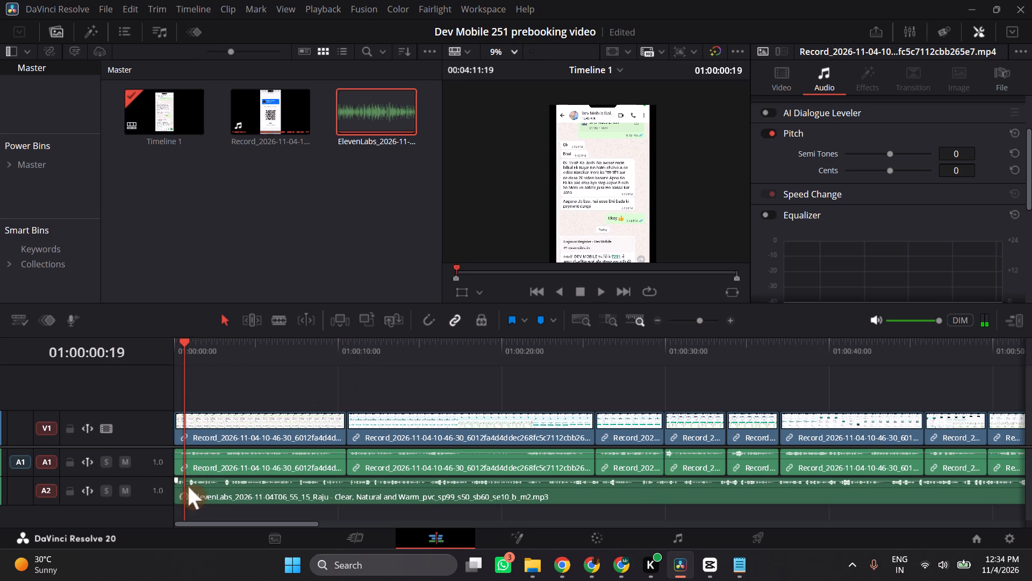
Shift the voiceover clip on A2 about 10 frames later and play the opening against the recording's audio.
left_click(198, 487)
left_click(469, 375)
left_click(729, 320)
left_click(729, 320)
scroll(578, 421, "right", 1)
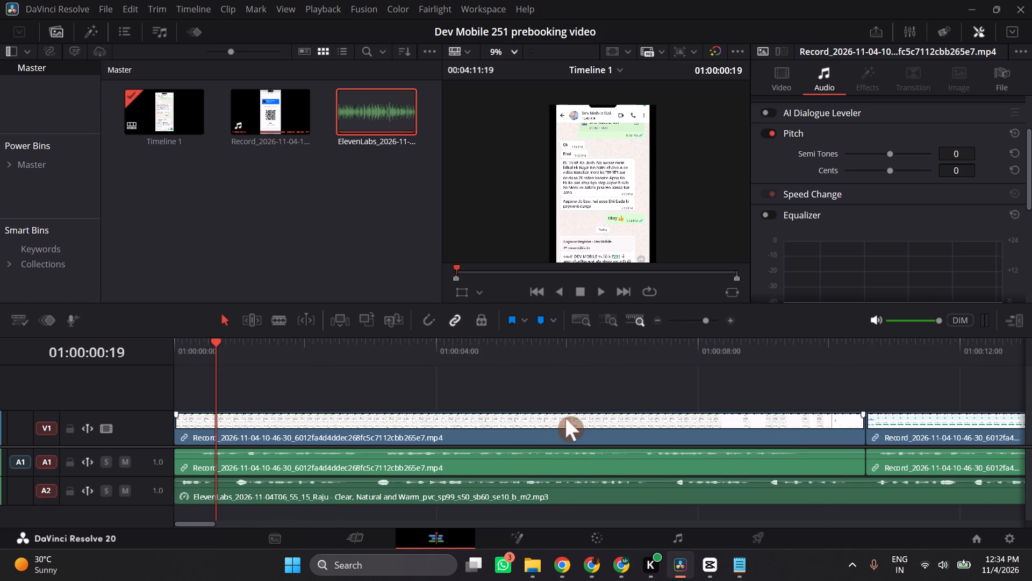
scroll(565, 418, "right", 1)
scroll(405, 481, "right", 3)
left_click_drag(210, 355, 210, 353)
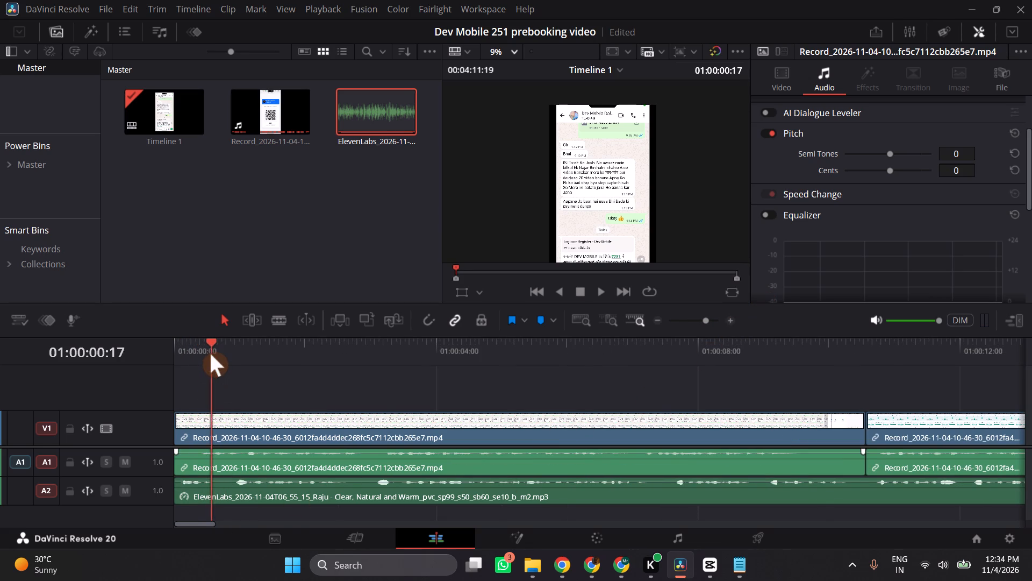
left_click_drag(210, 353, 202, 353)
left_click_drag(220, 488, 233, 488)
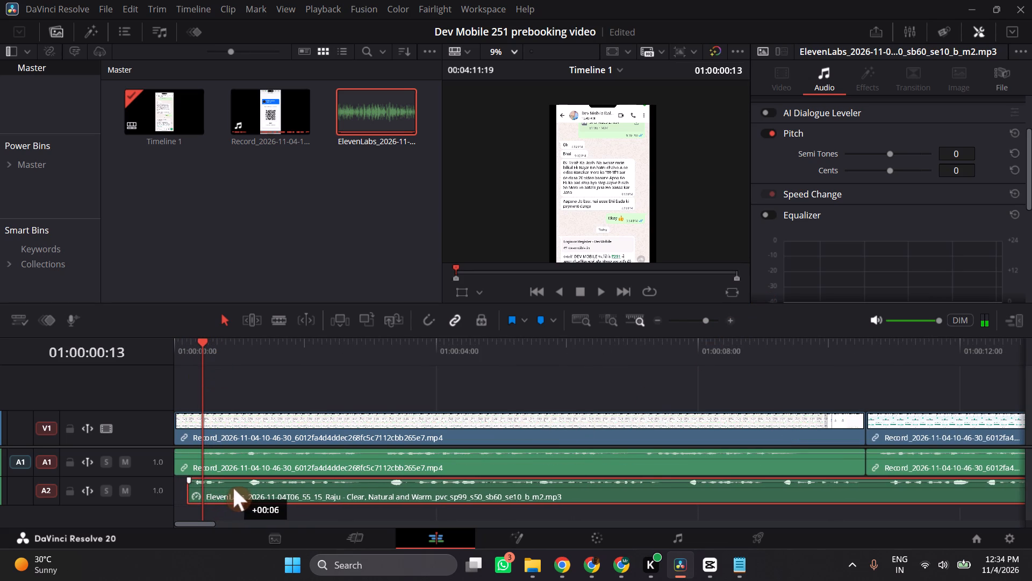
left_click_drag(233, 488, 242, 489)
key("space")
key("space")
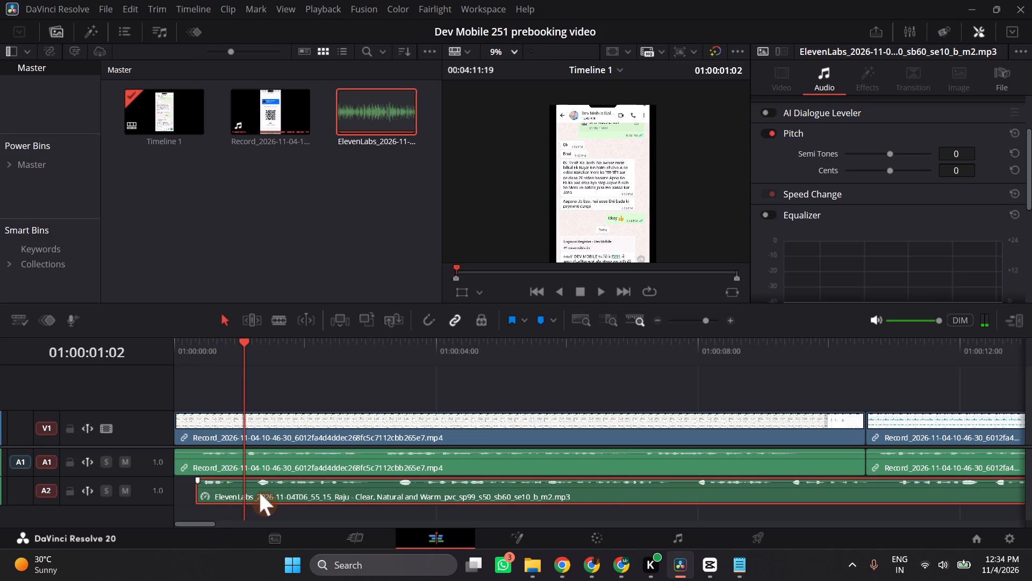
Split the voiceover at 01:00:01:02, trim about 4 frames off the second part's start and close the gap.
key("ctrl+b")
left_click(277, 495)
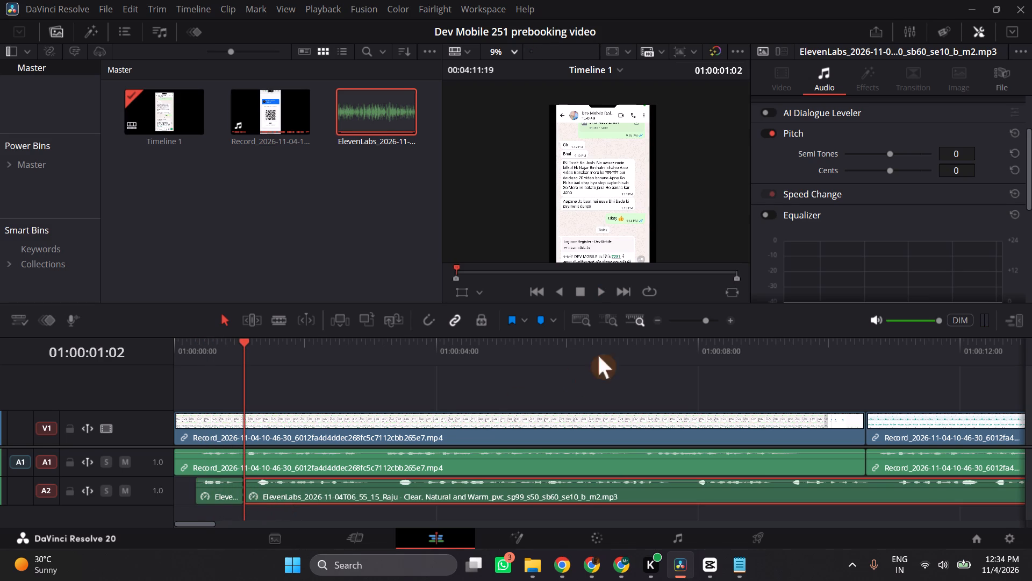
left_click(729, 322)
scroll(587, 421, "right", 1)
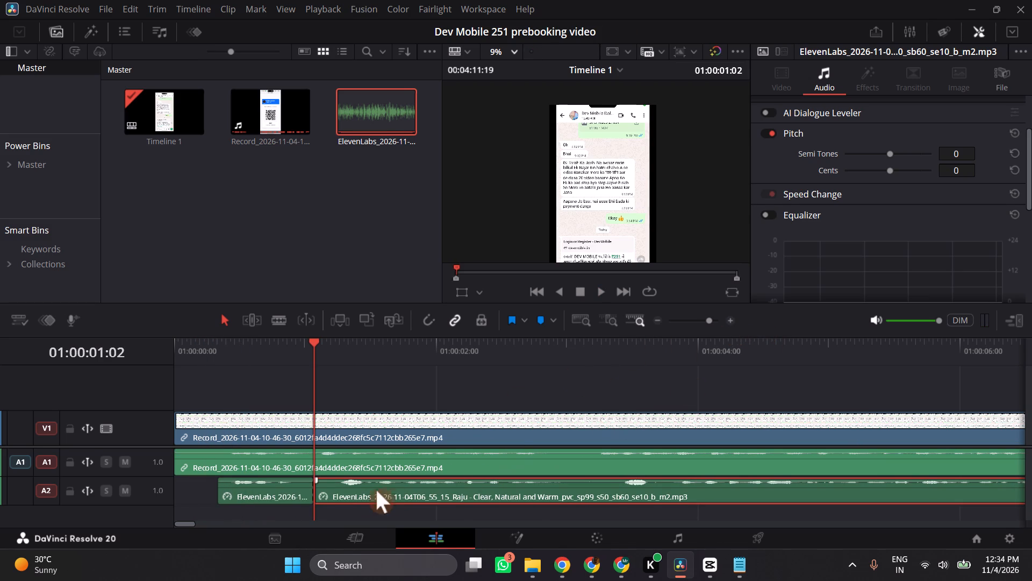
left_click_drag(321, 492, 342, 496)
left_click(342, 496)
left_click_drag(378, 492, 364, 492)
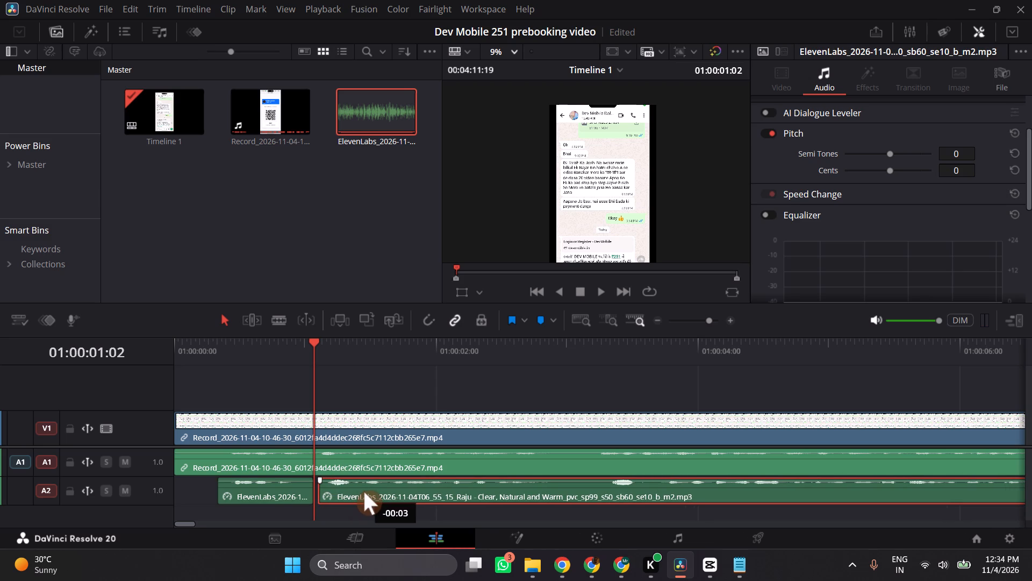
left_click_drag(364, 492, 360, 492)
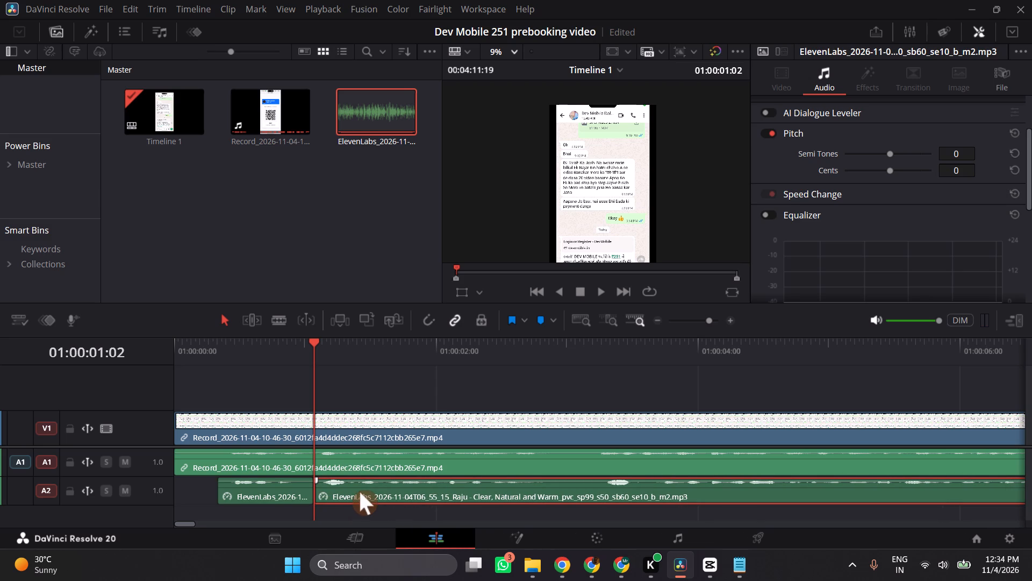
Play the trimmed voiceover against the recording's audio up to about 01:00:03:17, replaying the section from about 01:00:02.
key("space")
key("space")
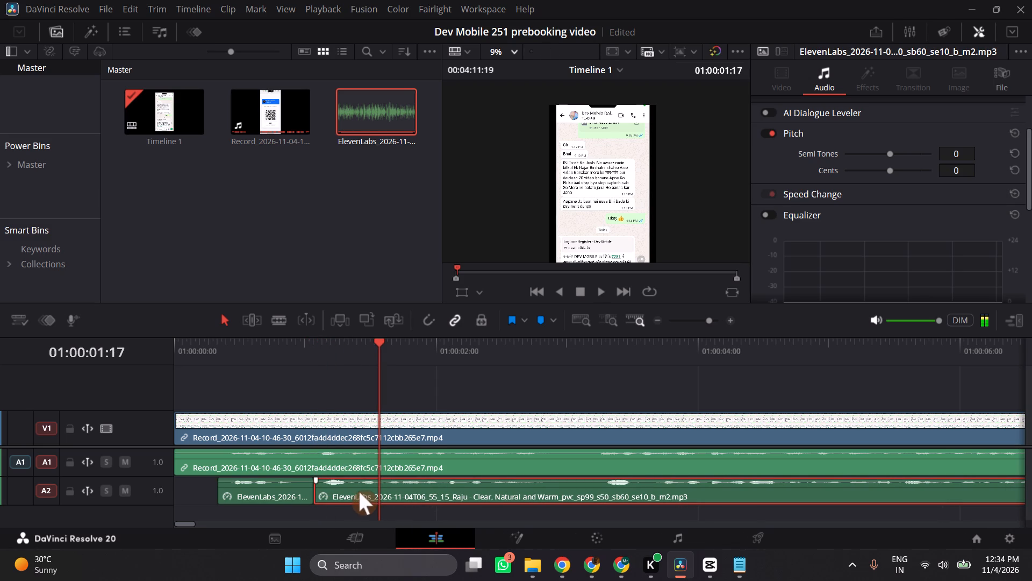
key("space")
key("space")
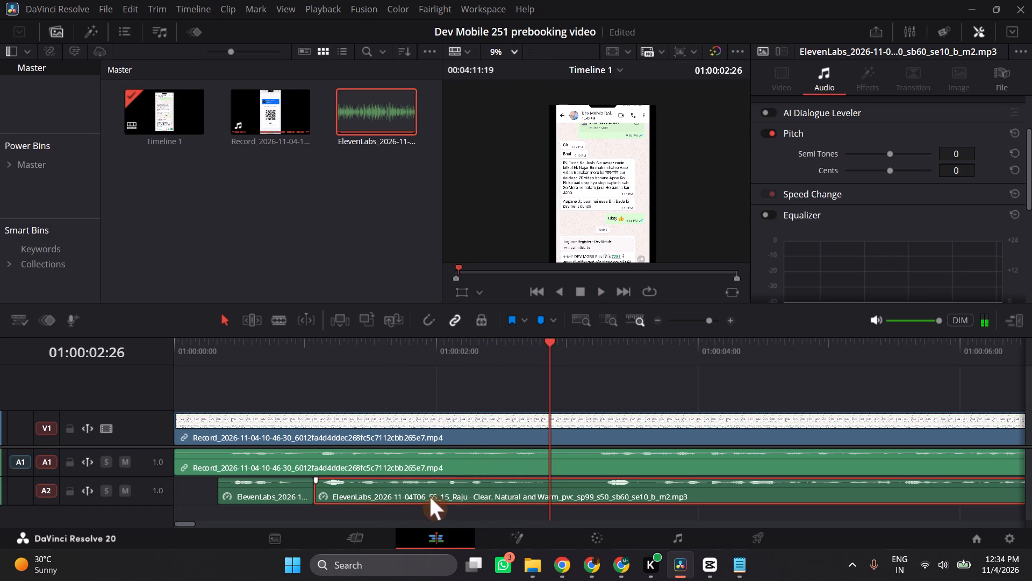
key("space")
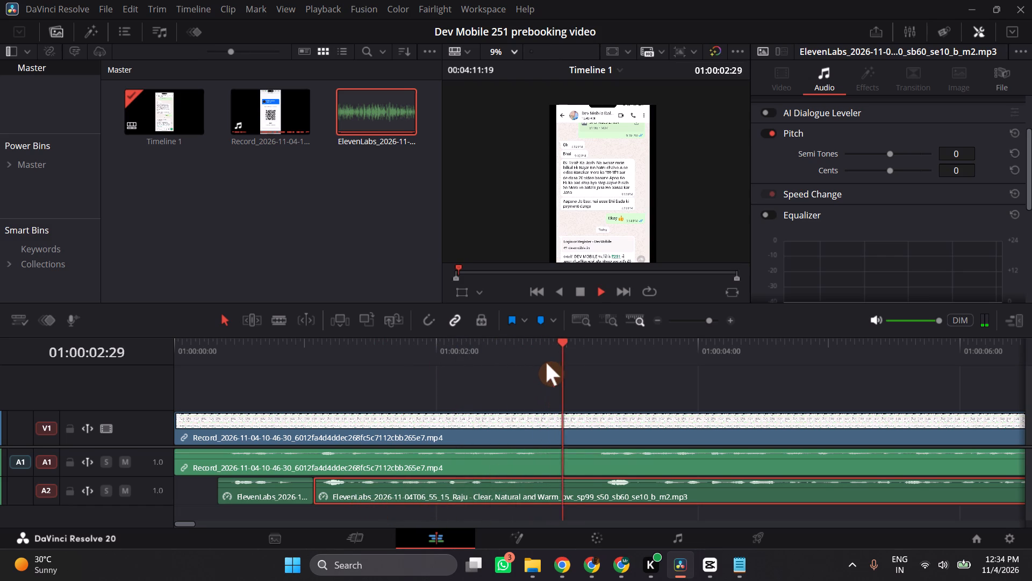
key("space")
left_click(441, 368)
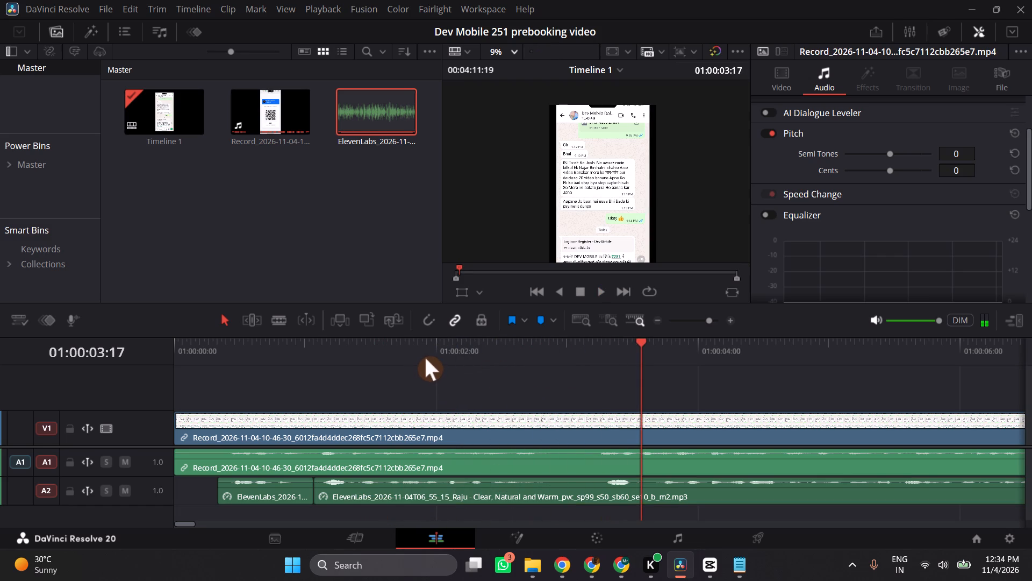
left_click(425, 358)
key("space")
key("space")
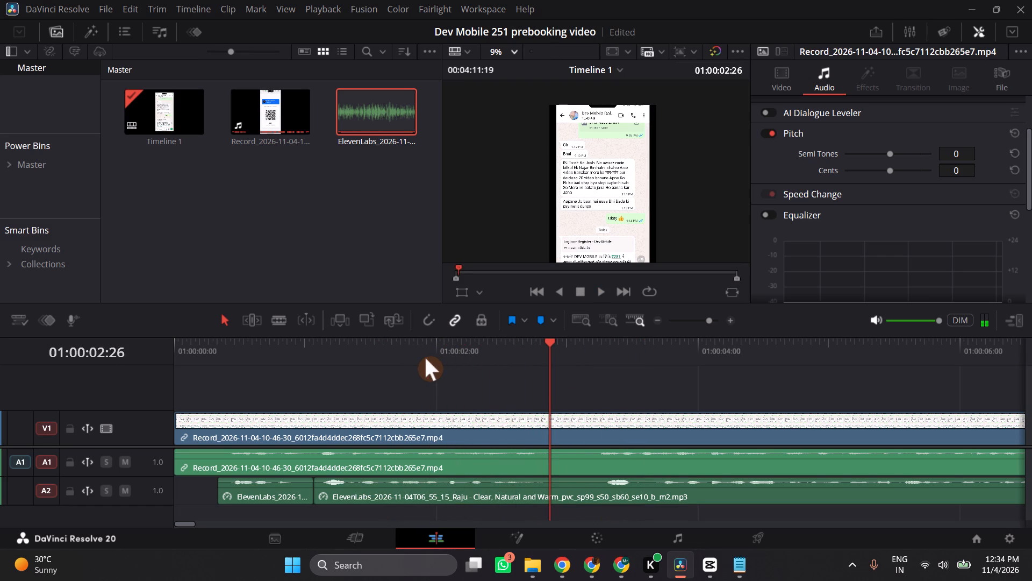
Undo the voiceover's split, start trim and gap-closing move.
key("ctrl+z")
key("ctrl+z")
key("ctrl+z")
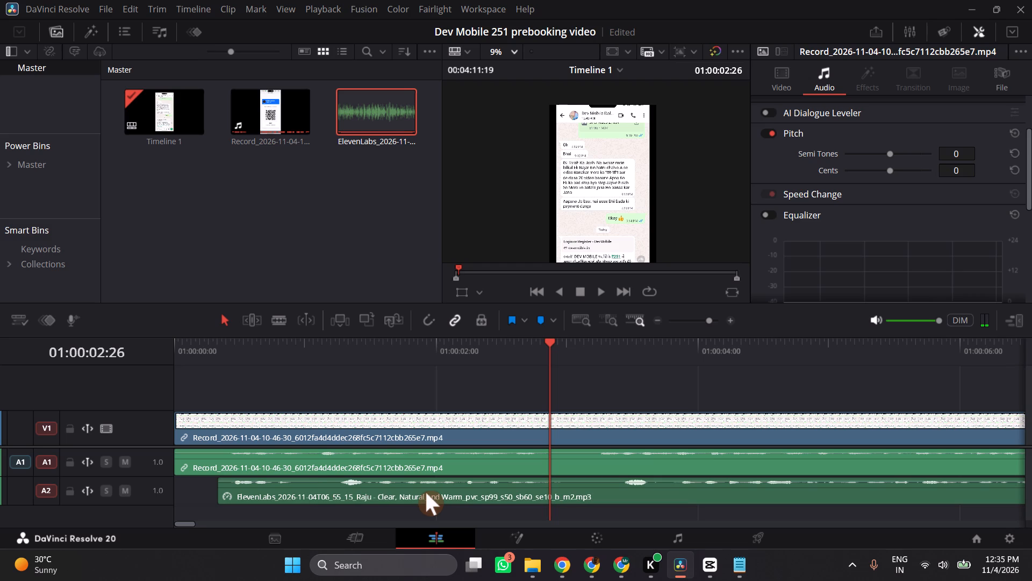
Set the whole voiceover clip's change speed to 108.
left_click(426, 492)
left_click(915, 198)
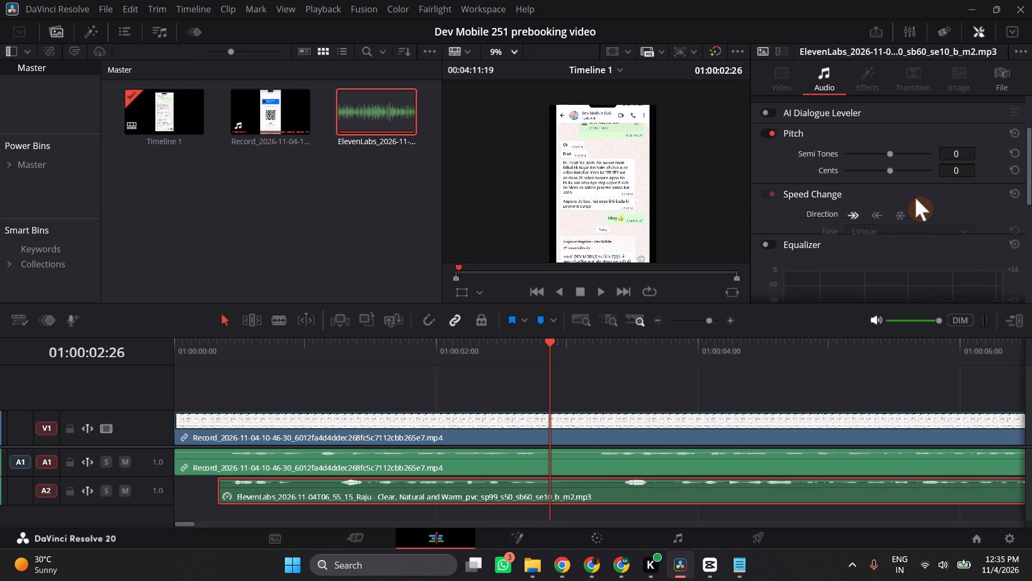
left_click(957, 252)
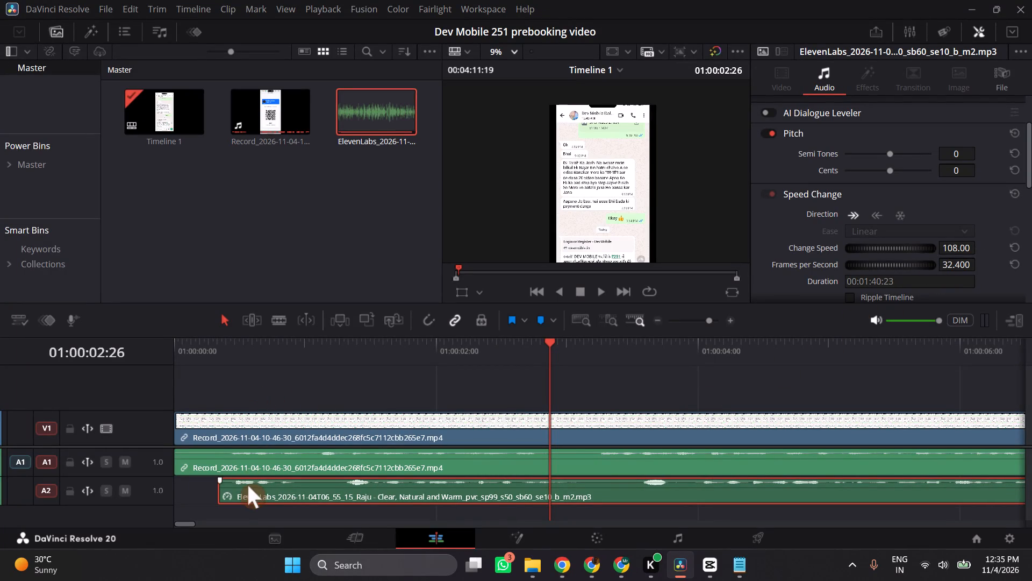
Shift the voiceover clip about one frame earlier and play the opening to about the one-second mark.
left_click_drag(238, 357, 232, 357)
left_click_drag(273, 493, 265, 492)
key("space")
key("space")
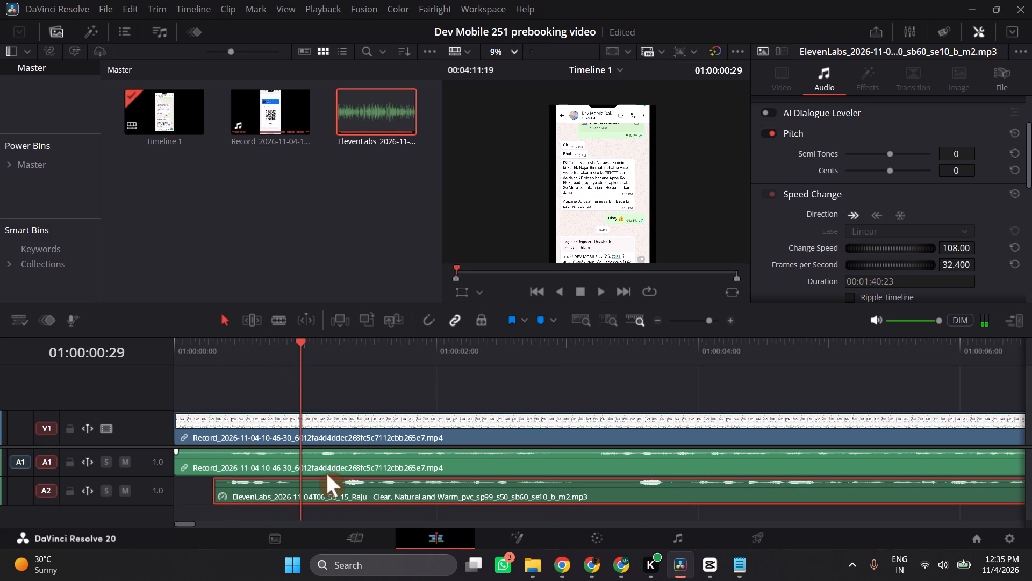
Split the voiceover at 01:00:01:00, trim about 7 frames off the second part's start and close the gap.
key("Right")
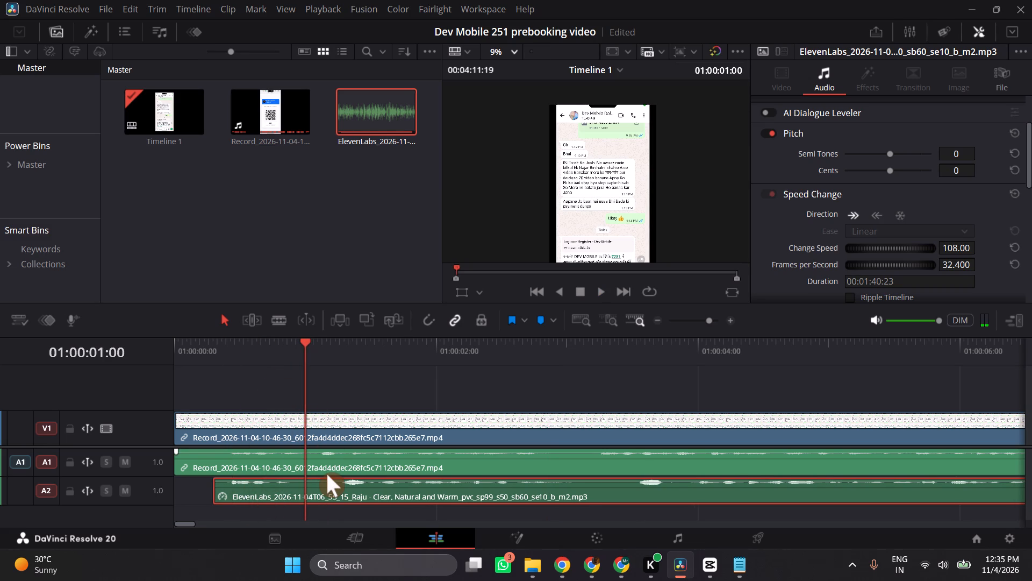
key("ctrl+b")
left_click(347, 492)
left_click_drag(311, 502, 327, 502)
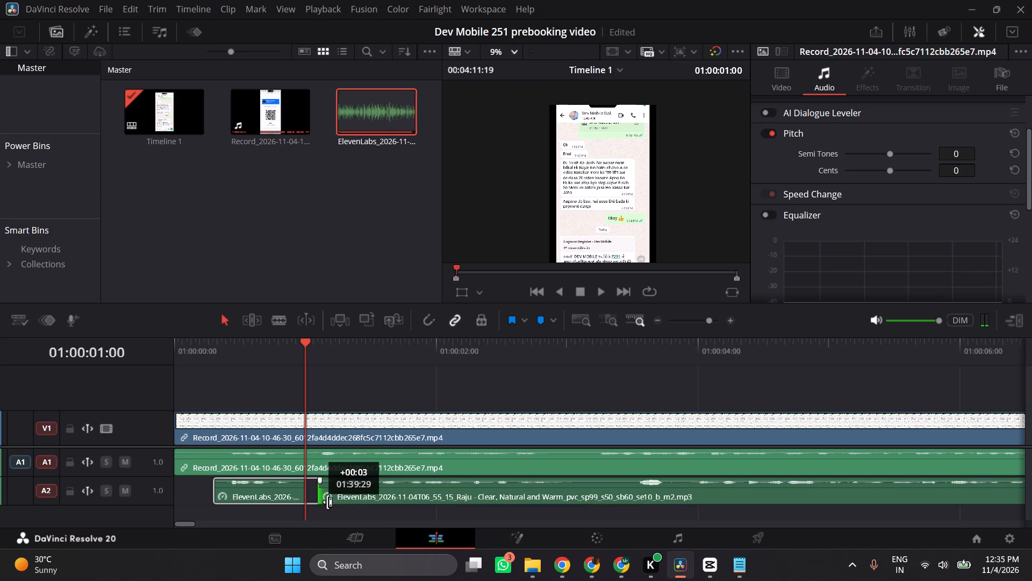
left_click_drag(327, 502, 345, 504)
left_click_drag(353, 490, 329, 493)
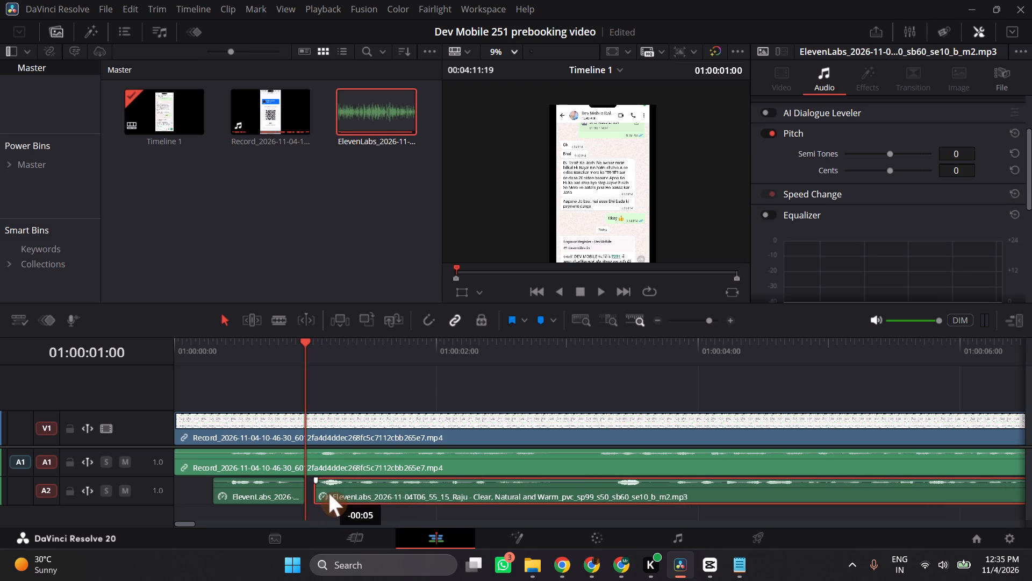
left_click_drag(329, 493, 321, 491)
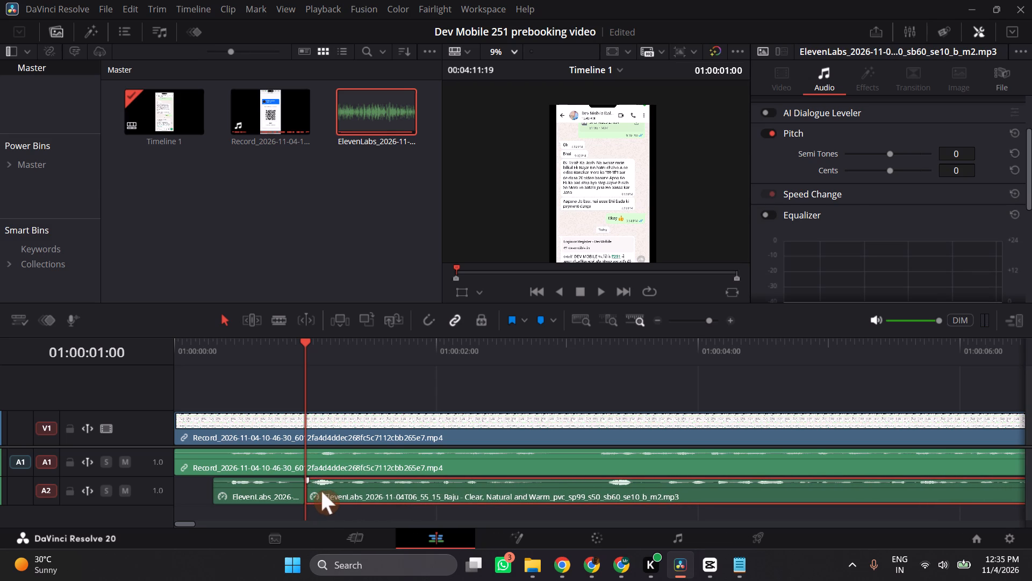
Play the voiceover against the recording's audio in short bursts from 01:00:01:00 to 01:00:03:20 to check the sync.
key("space")
key("space")
key("space")
key("space")
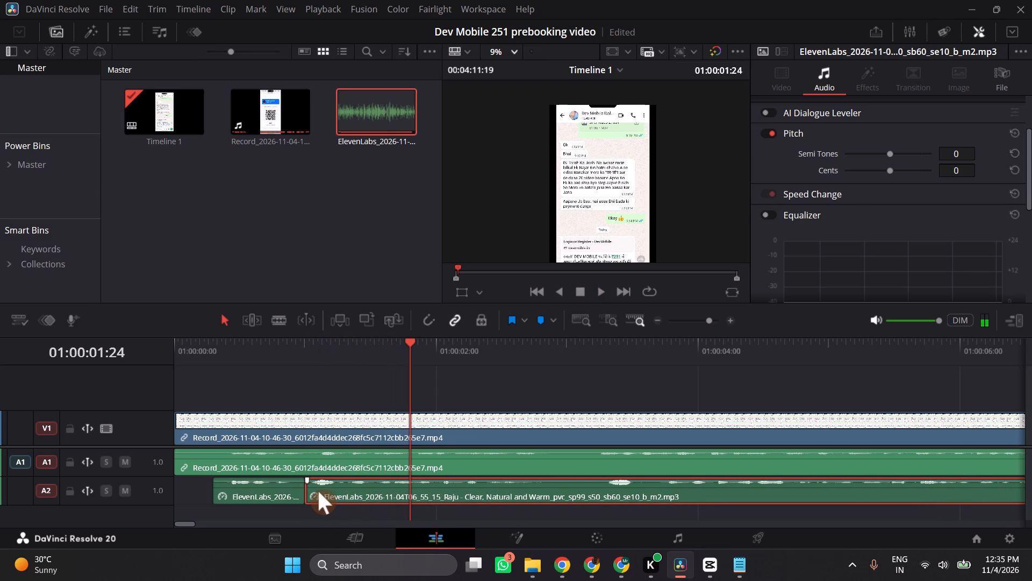
key("space")
key("space")
key("space")
key("space")
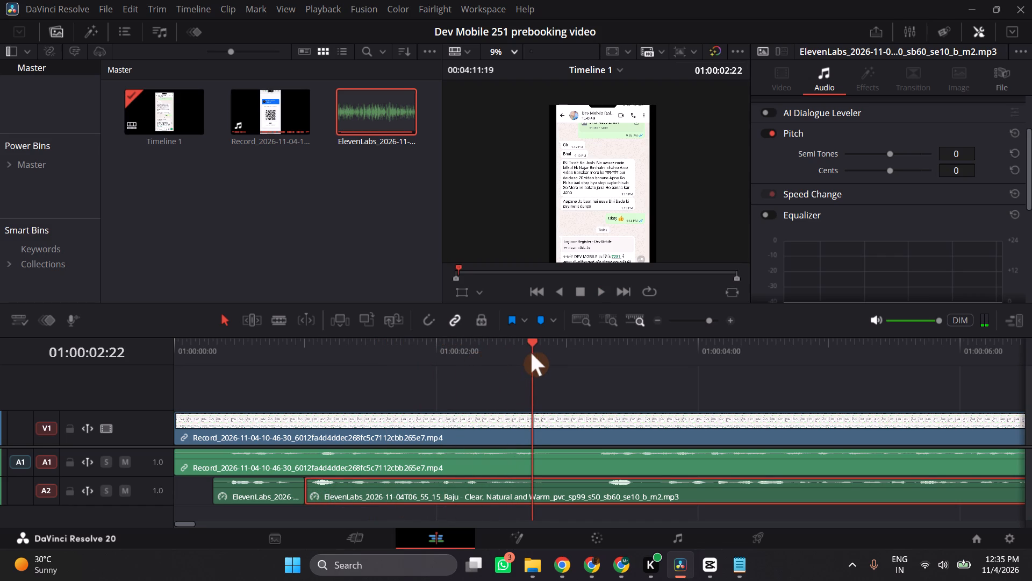
key("space")
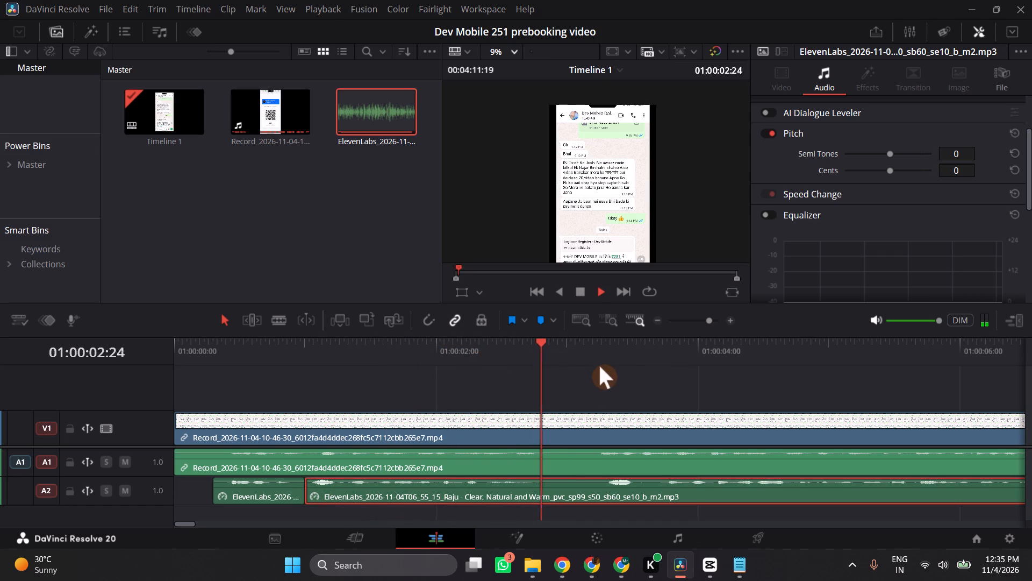
key("space")
Split the voiceover at 01:00:03:20 and set the change speed of the piece just before the cut to 109.
left_click(664, 492)
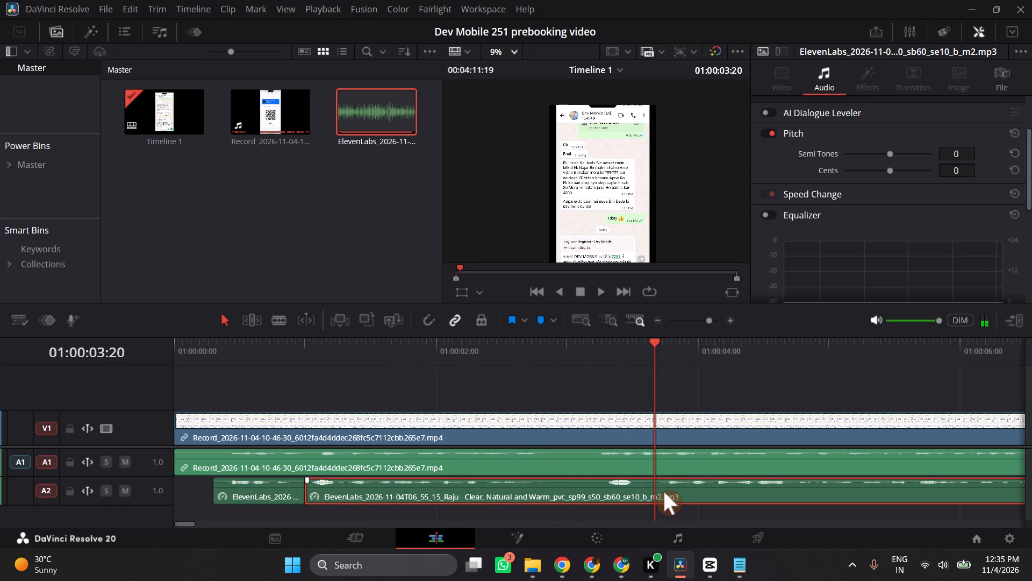
key("ctrl+b")
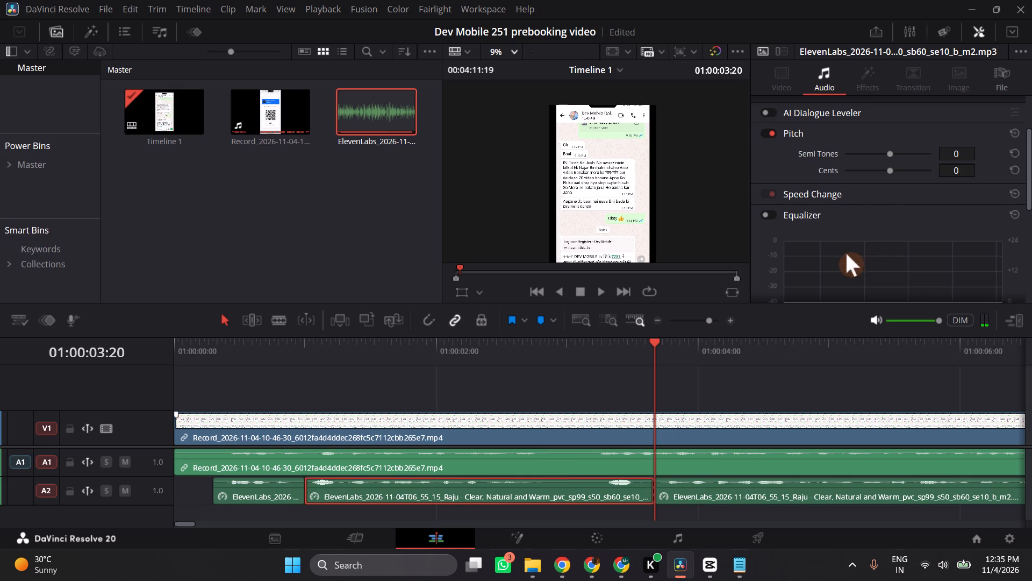
left_click(889, 194)
left_click(960, 248)
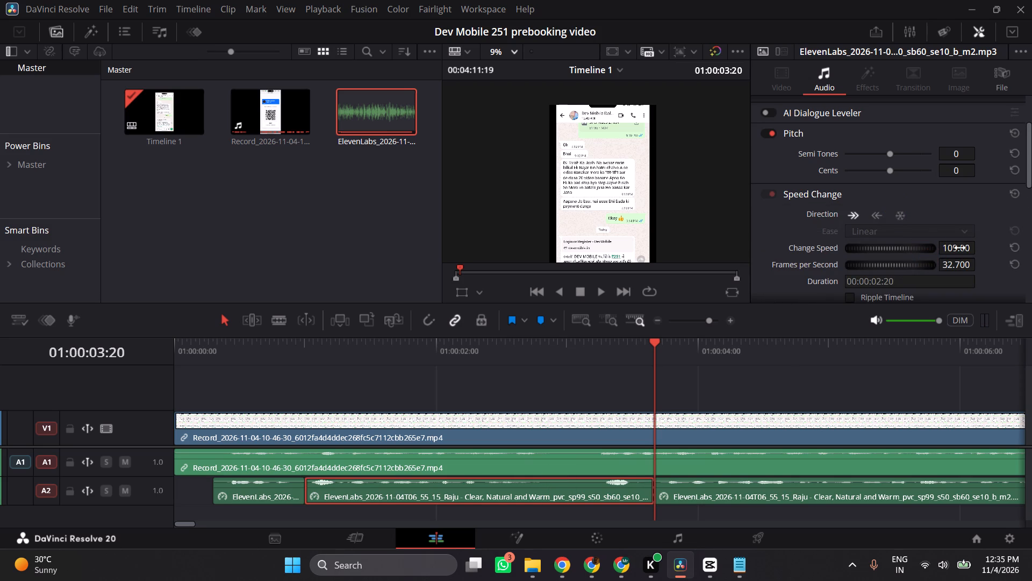
left_click(603, 491)
left_click(606, 514)
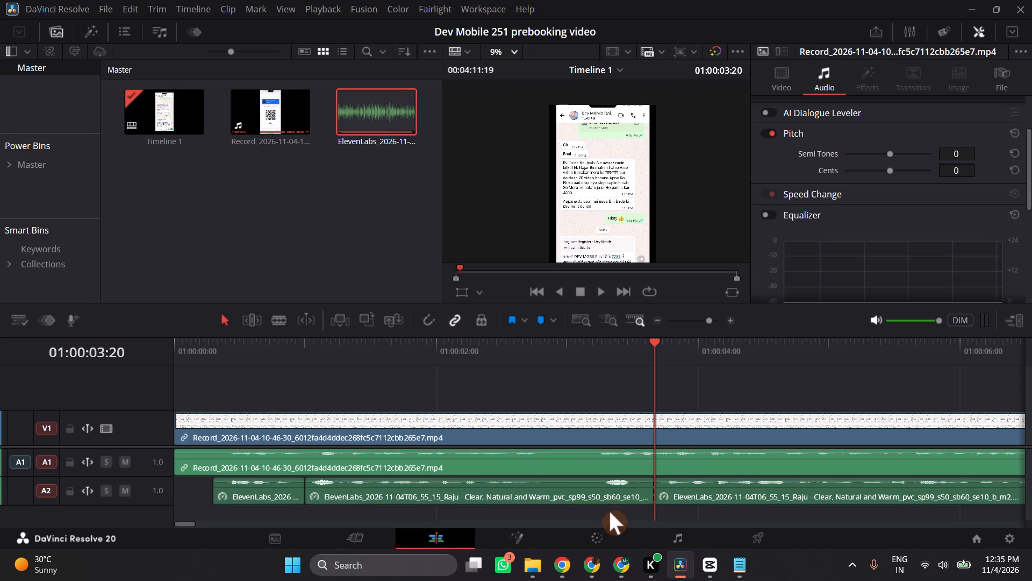
left_click(606, 486)
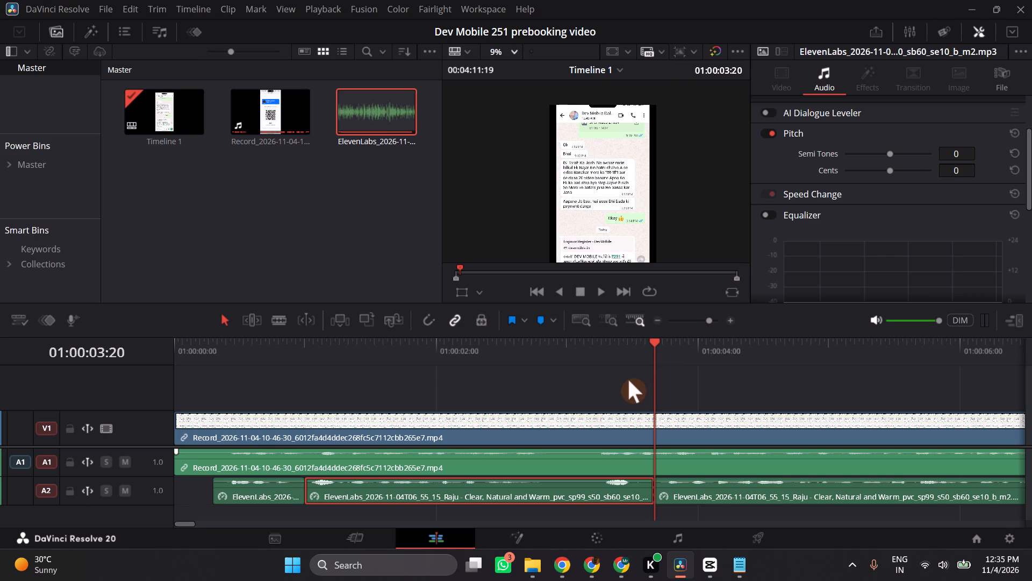
Play the end of the sped-up voiceover piece up to 01:00:03:17, and return to 01:00:02:22.
left_click(597, 341)
key("space")
key("space")
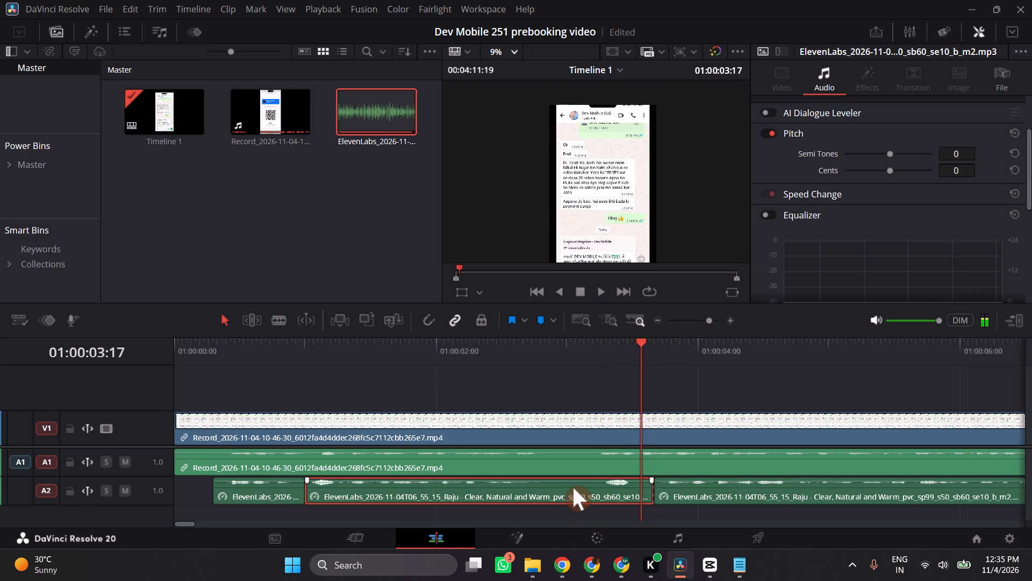
left_click(532, 356)
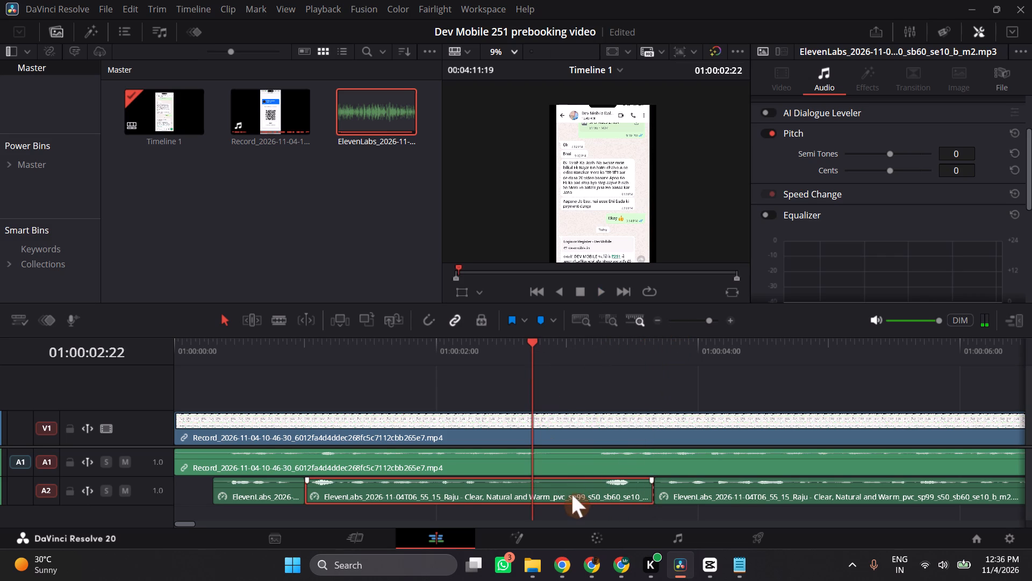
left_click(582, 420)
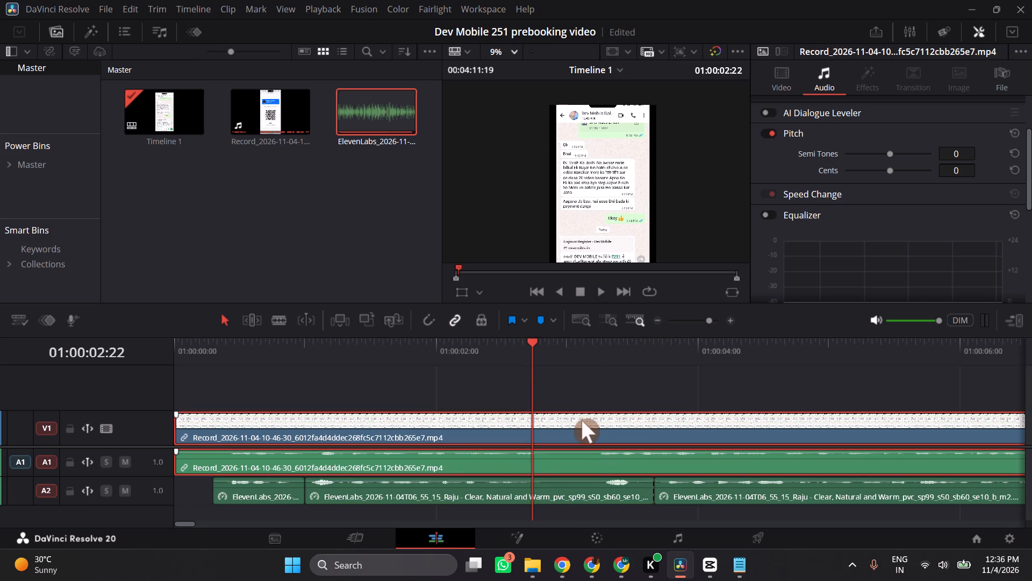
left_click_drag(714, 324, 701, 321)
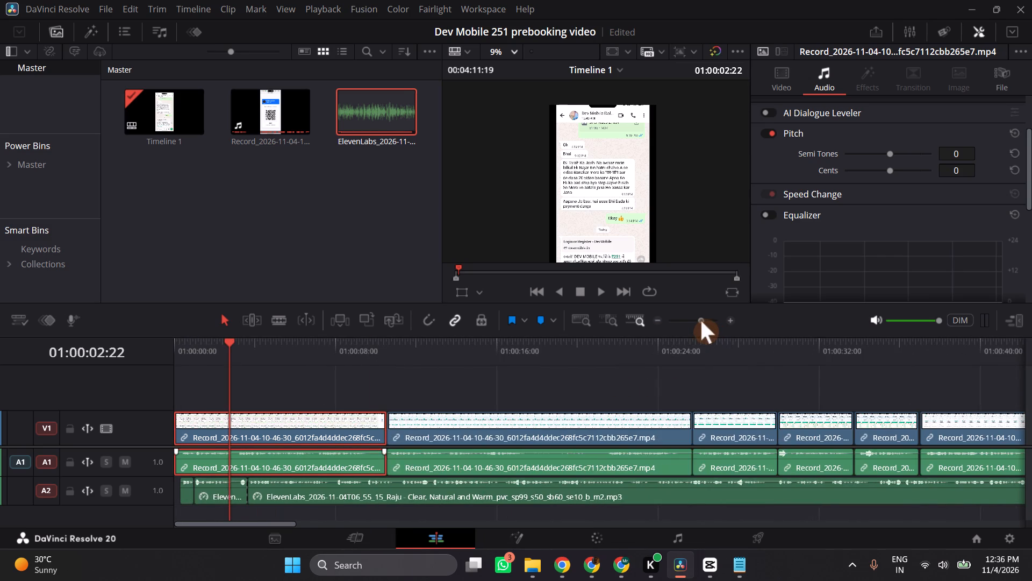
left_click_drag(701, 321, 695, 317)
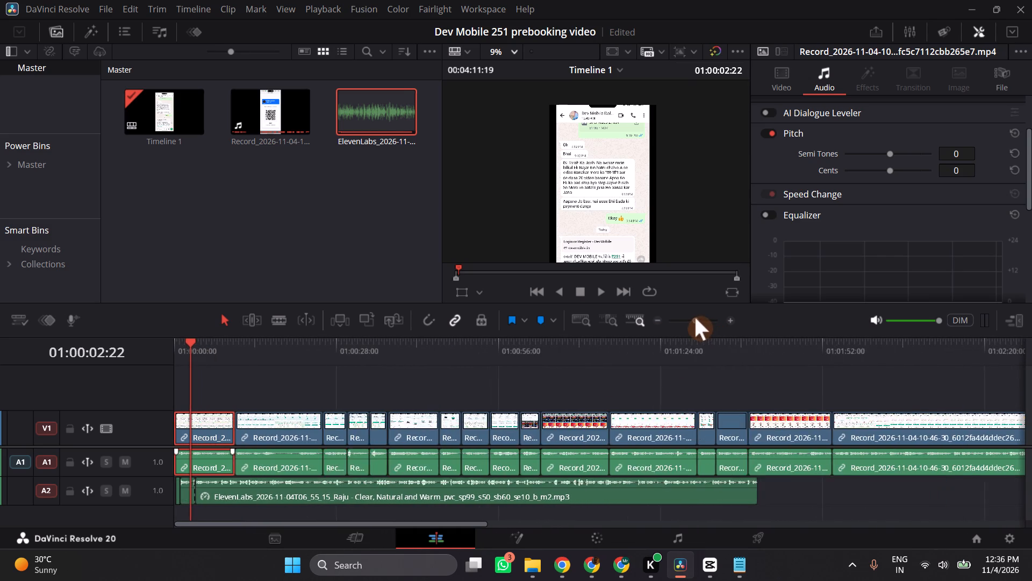
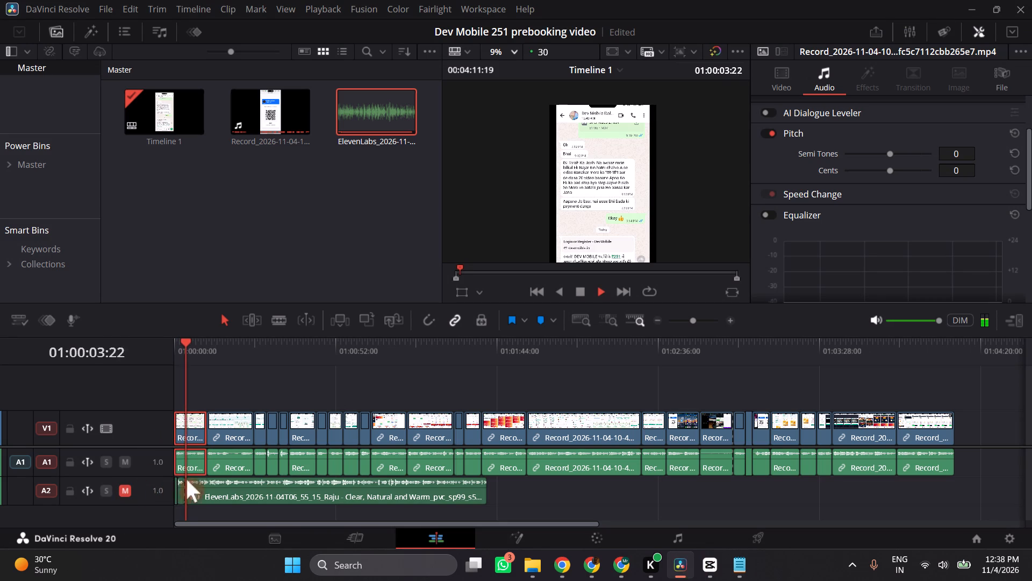
Select all the screen-recording clips along the timeline, including their audio on track A1.
left_click_drag(971, 456, 971, 458)
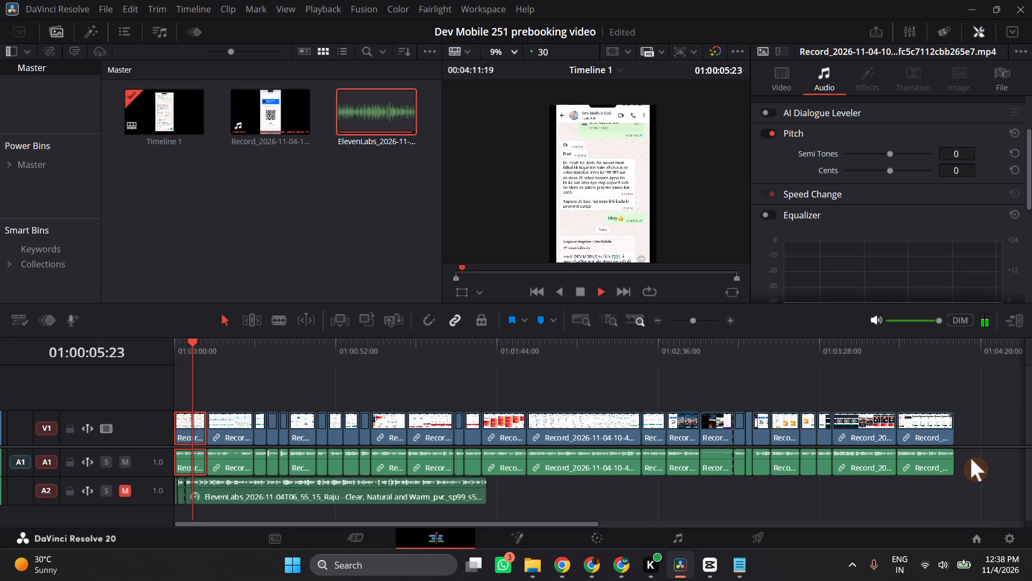
left_click_drag(971, 458, 179, 463)
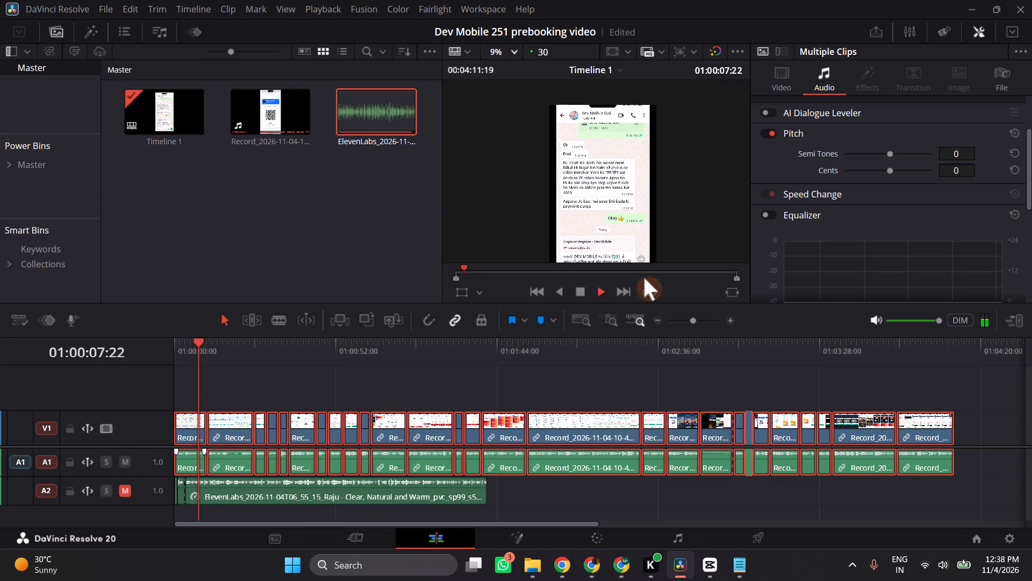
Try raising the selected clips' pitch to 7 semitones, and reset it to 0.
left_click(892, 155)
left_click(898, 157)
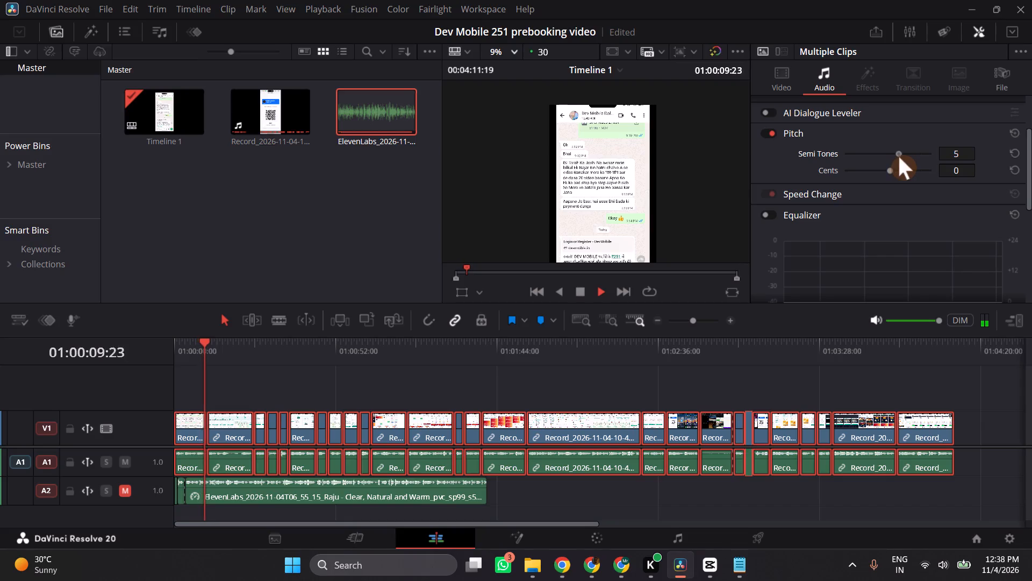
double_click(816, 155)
Raise the volume of the selected screen-recording clips to about 8.1 while the timeline plays.
scroll(867, 172, "up", 4)
left_click_drag(918, 132, 920, 133)
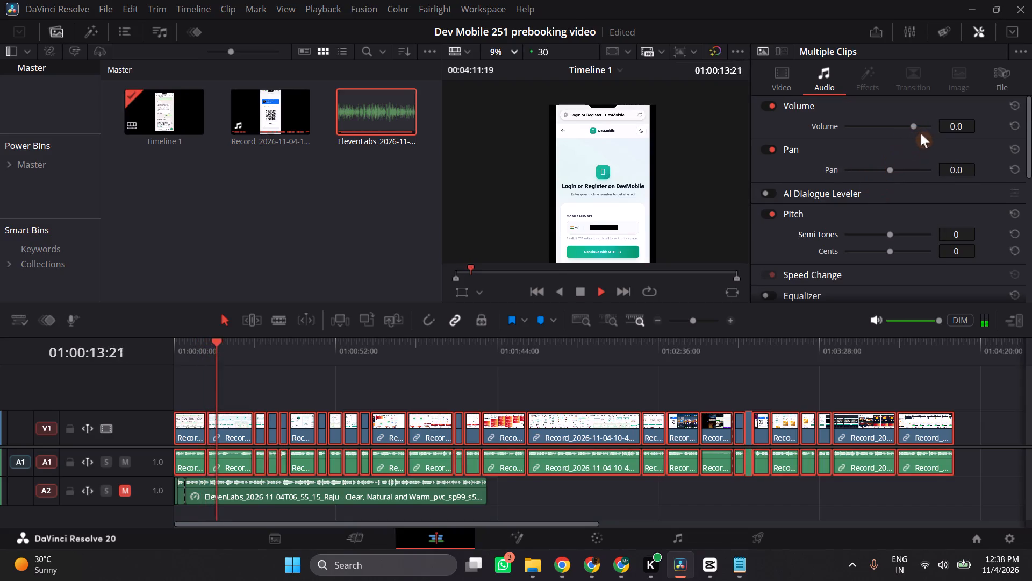
left_click_drag(920, 133, 923, 132)
left_click(922, 128)
left_click(922, 128)
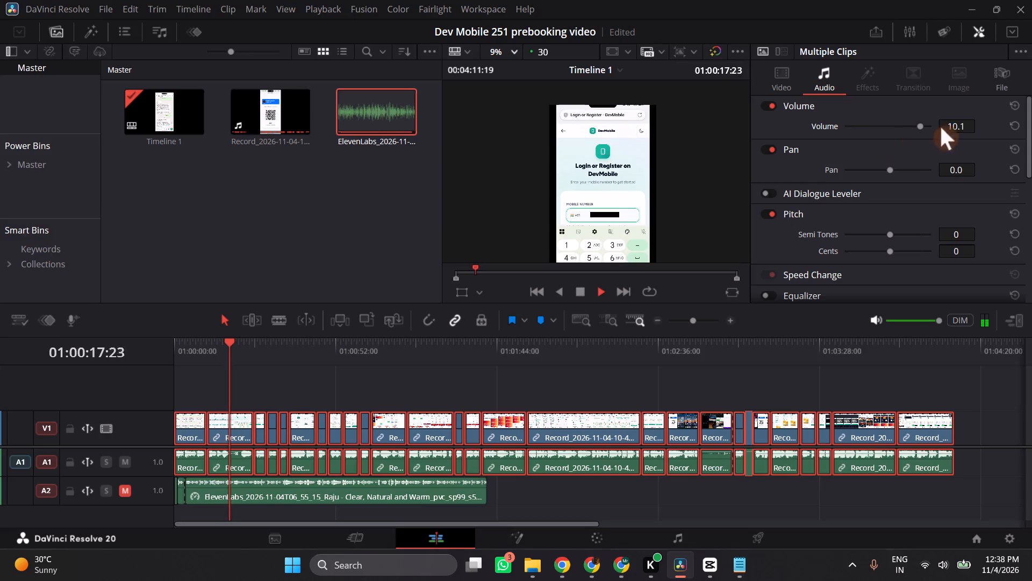
left_click(956, 129)
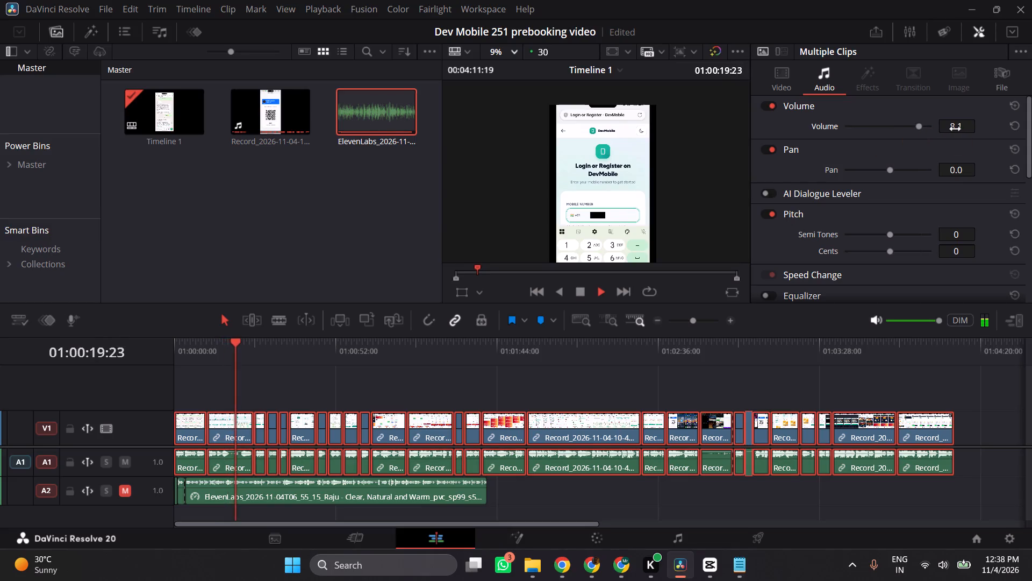
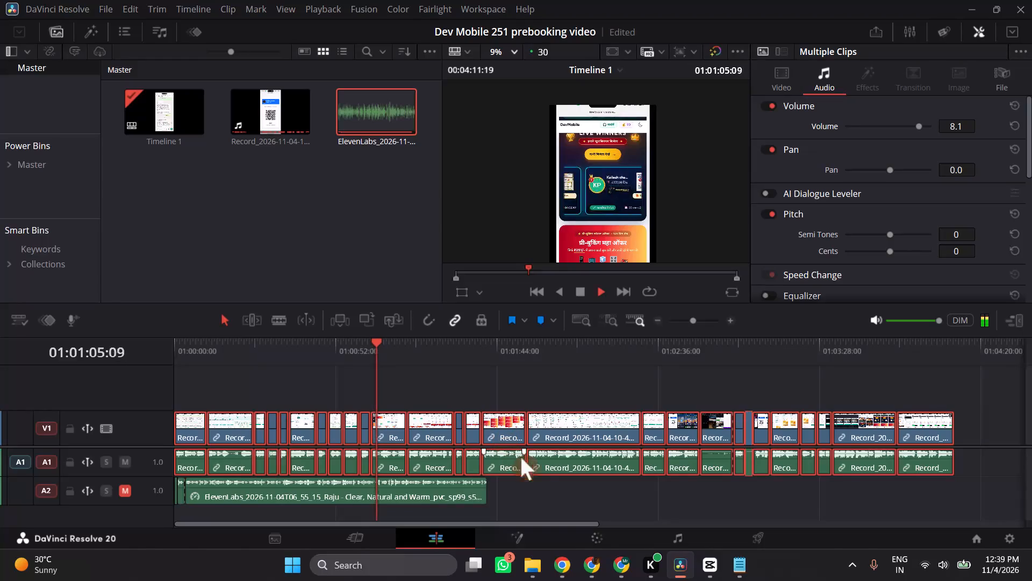
Delete the ElevenLabs voiceover clip and its short leftover pieces at the timeline's start from audio track A2.
left_click(521, 483)
left_click(478, 490)
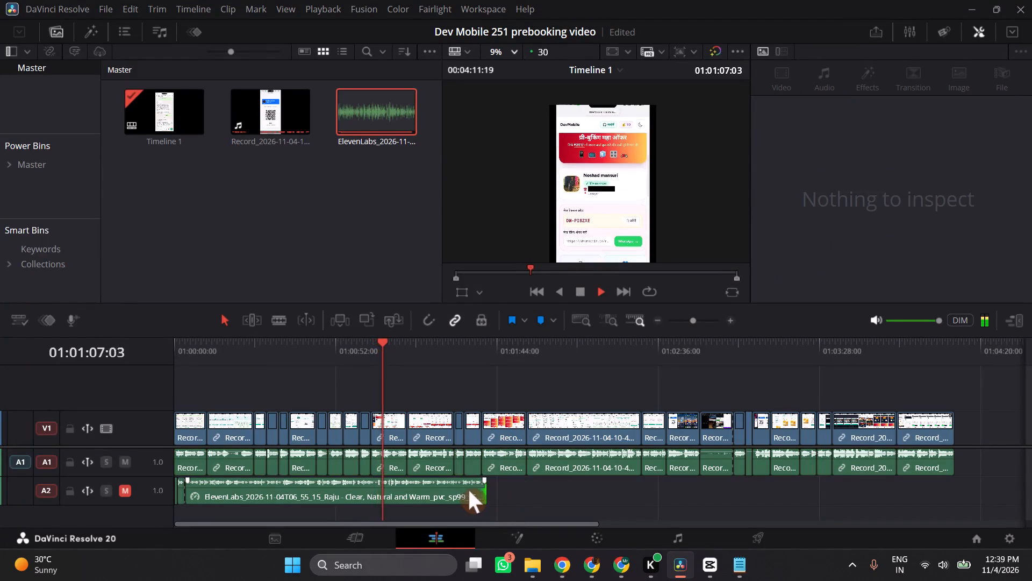
left_click(467, 490)
key("BackSpace")
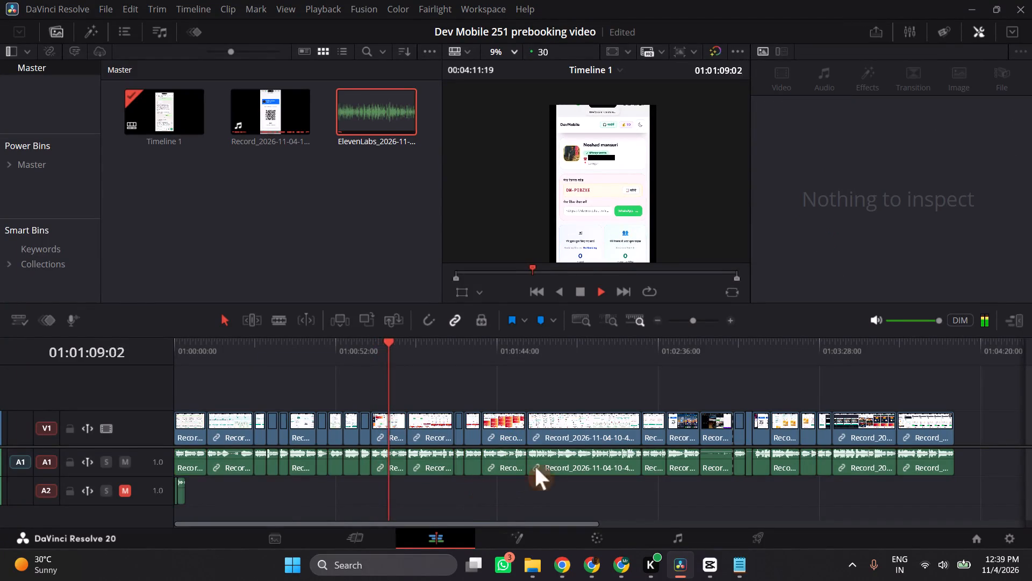
left_click_drag(256, 496, 168, 498)
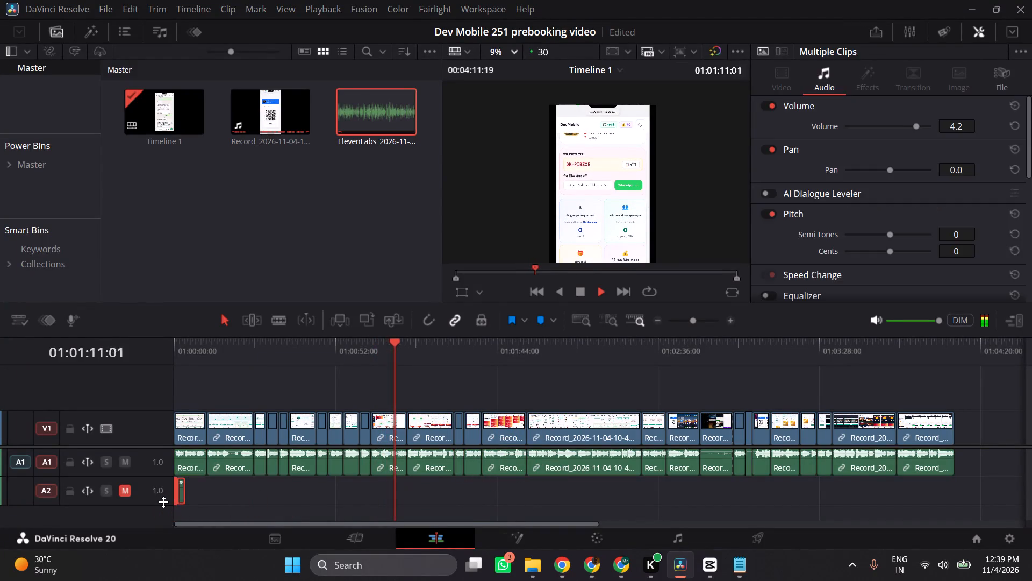
key("BackSpace")
Select all the screen-recording clips with their A1 audio, try a volume of 3.1, and set it to 4.1.
left_click_drag(977, 499, 701, 487)
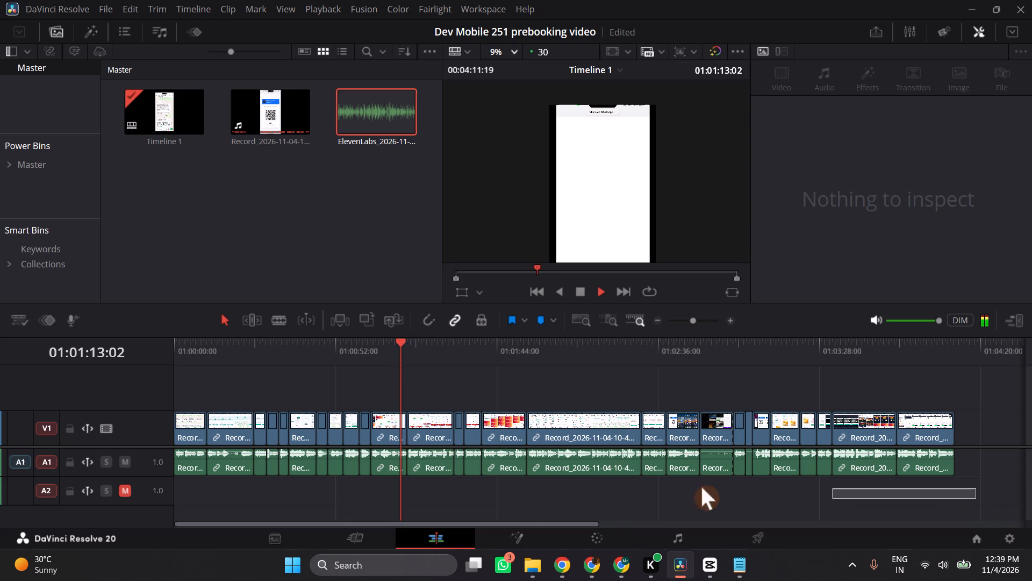
left_click_drag(701, 487, 504, 489)
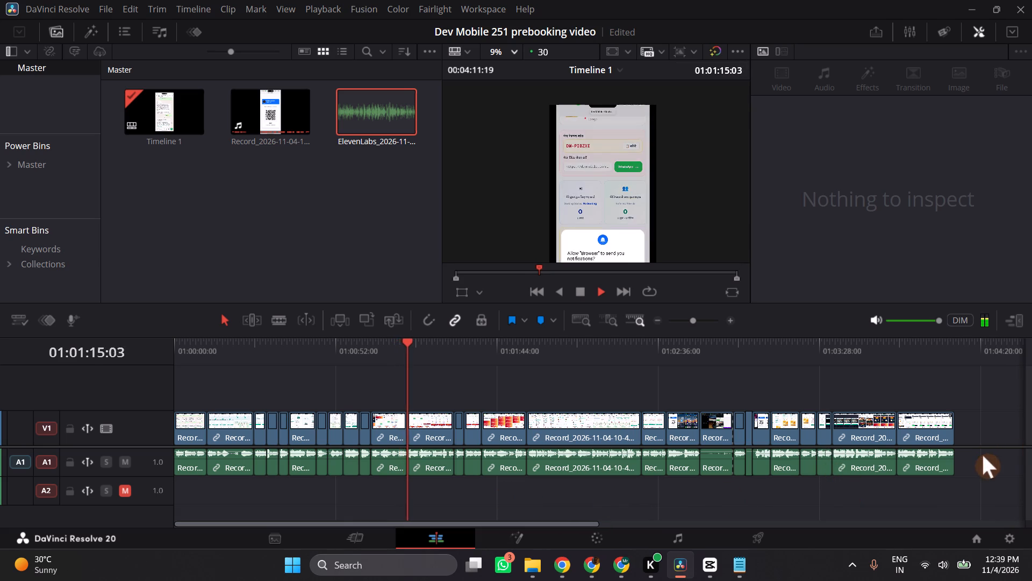
left_click_drag(1009, 465, 309, 497)
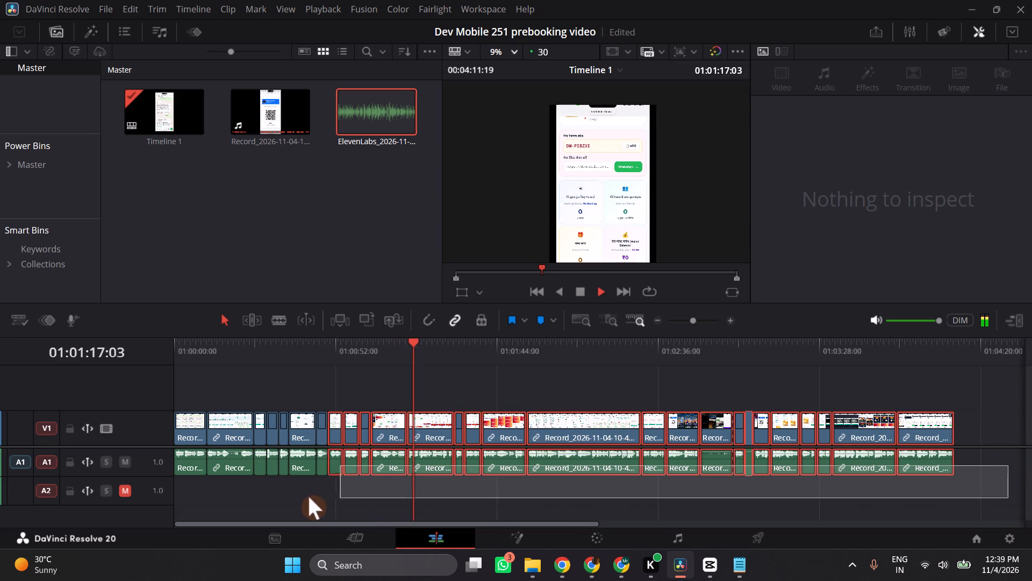
left_click_drag(309, 497, 159, 473)
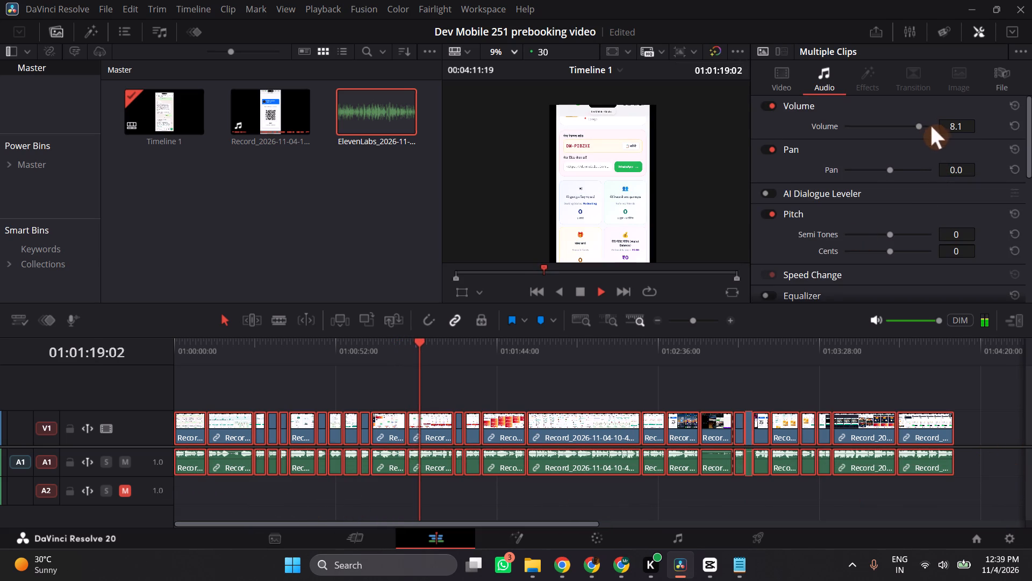
left_click(951, 124)
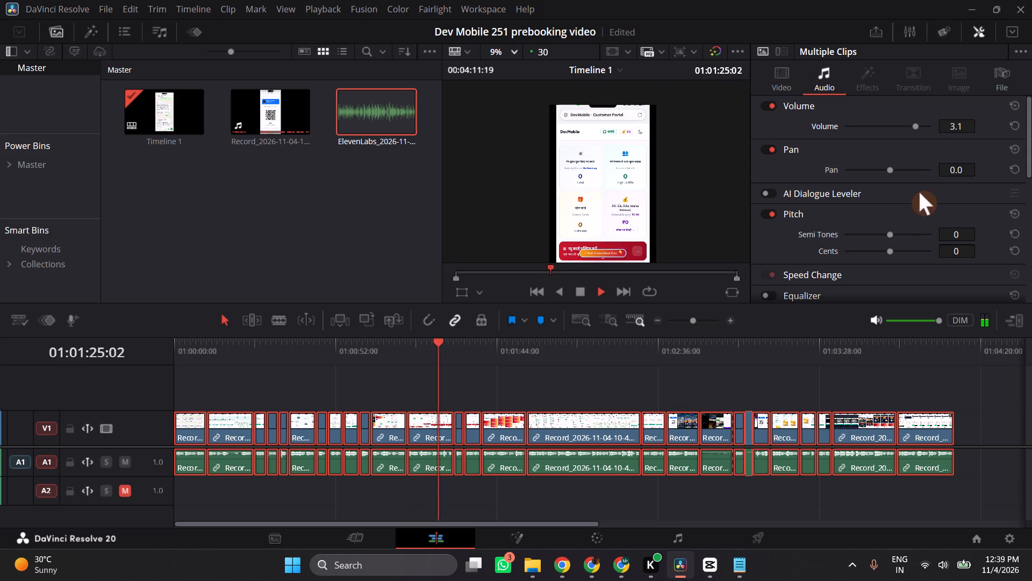
left_click(962, 127)
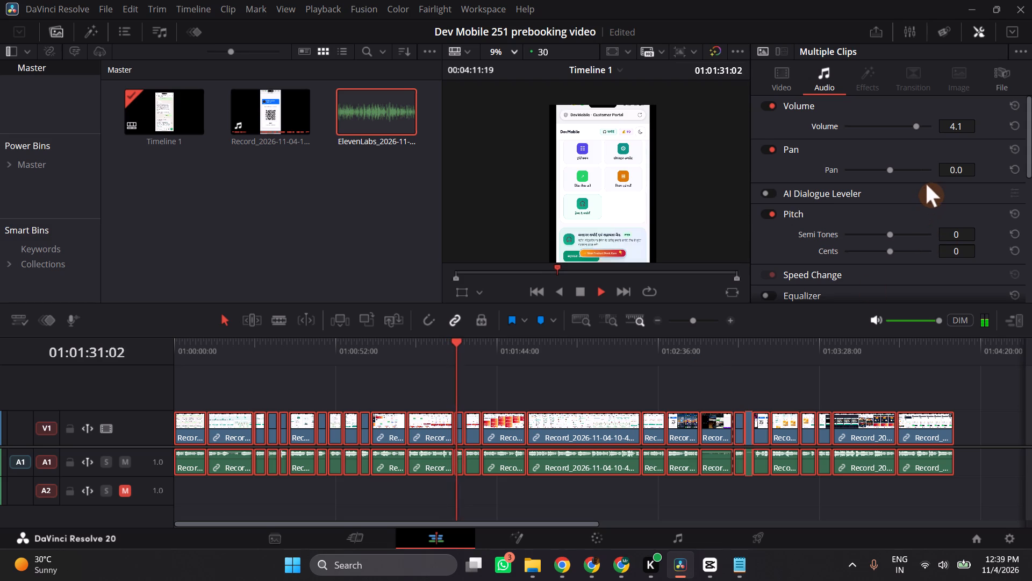
Raise the Windows system output volume, and clear the clip selection in the DaVinci Resolve timeline.
left_click(964, 555)
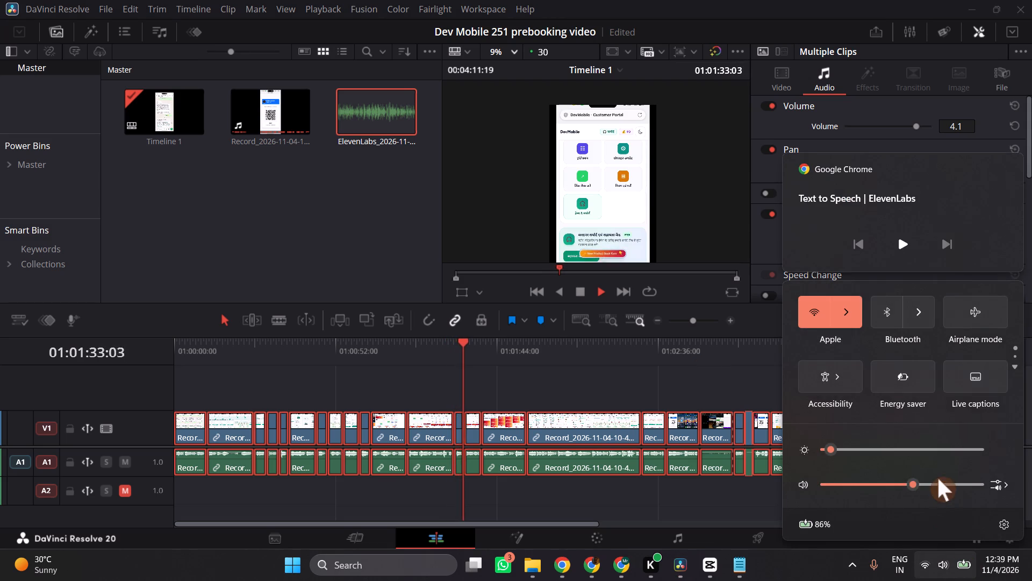
left_click(948, 486)
left_click(818, 580)
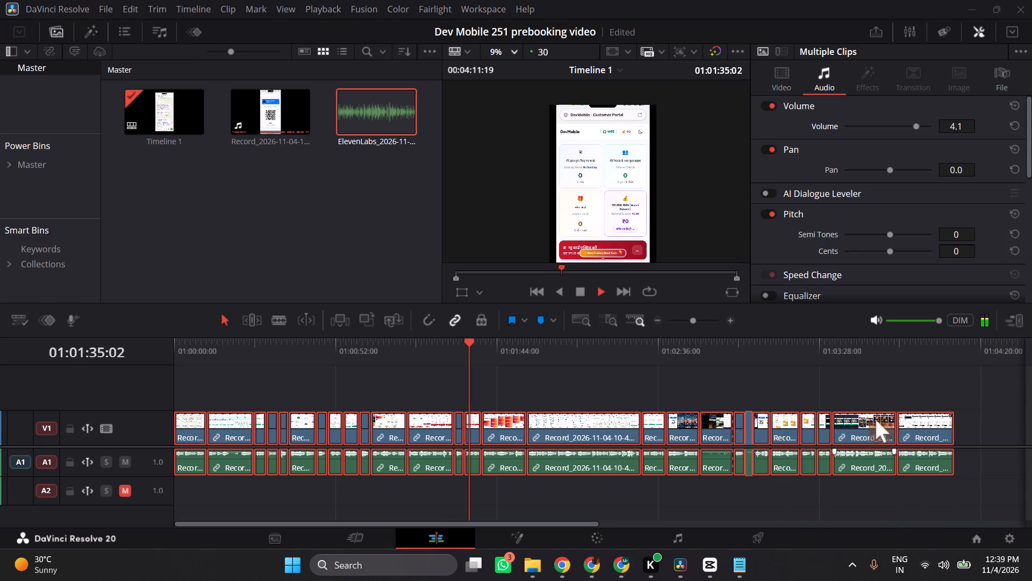
left_click(852, 383)
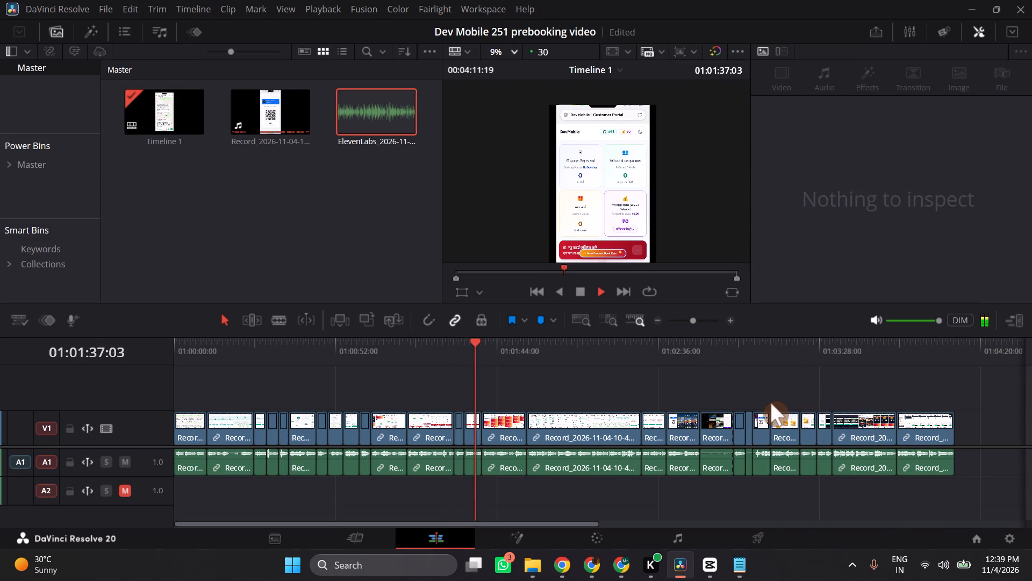
Set the timeline viewer's zoom to fit the whole portrait frame.
scroll(592, 210, "down", 3)
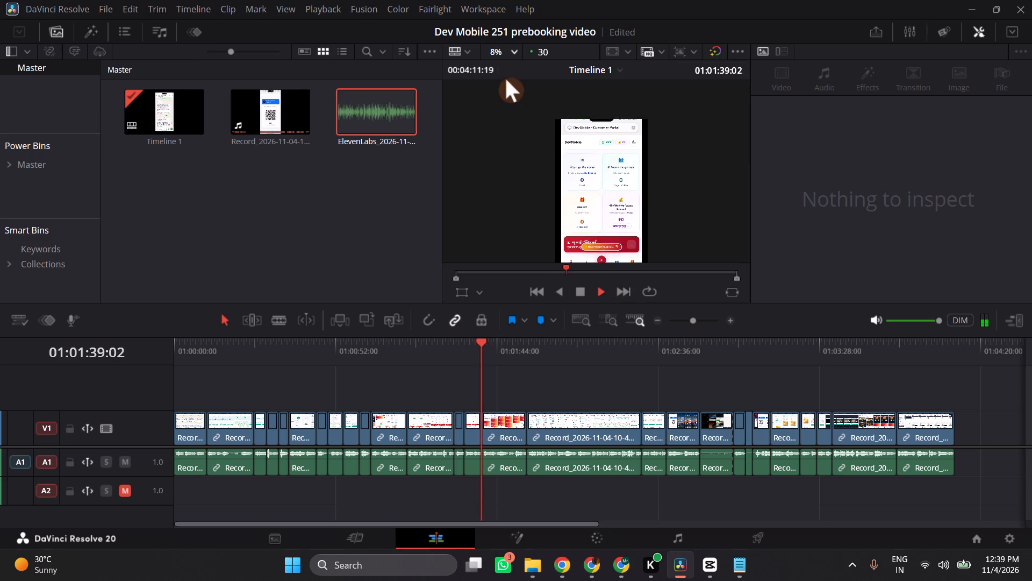
left_click(504, 46)
left_click(508, 67)
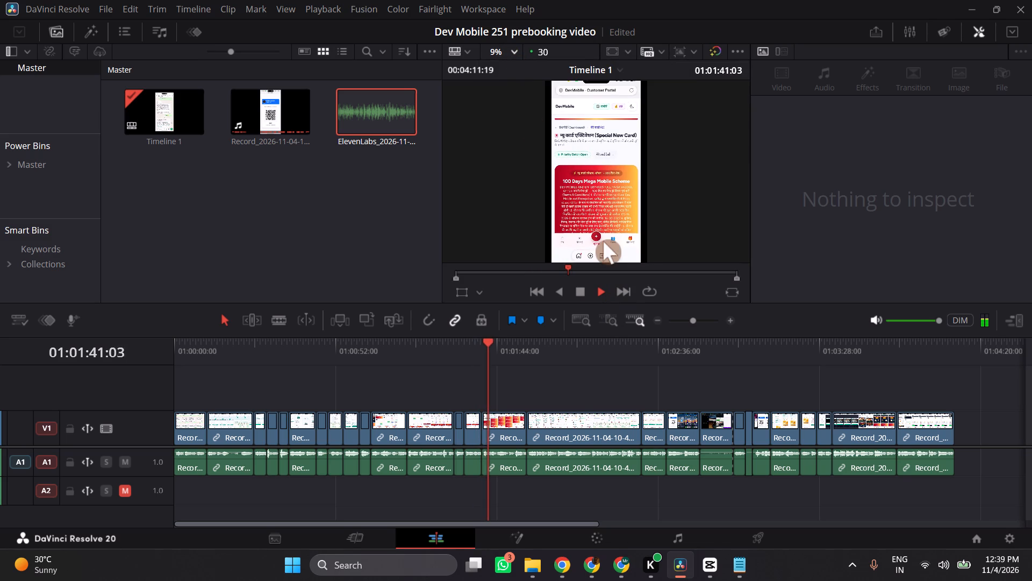
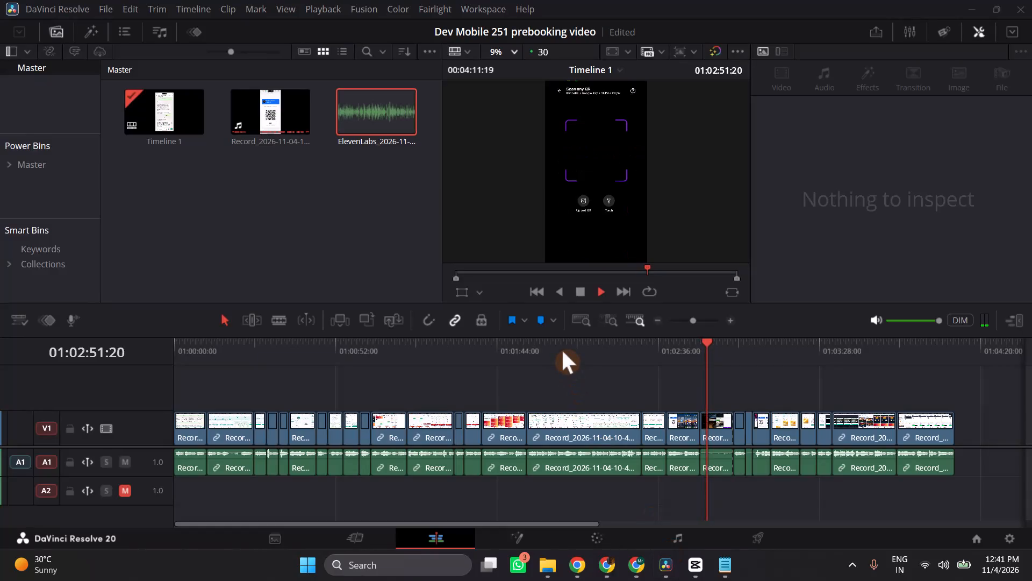
Leave the DaVinci Resolve timeline for the Windows desktop and launch Loggy3 from there.
left_click(548, 355)
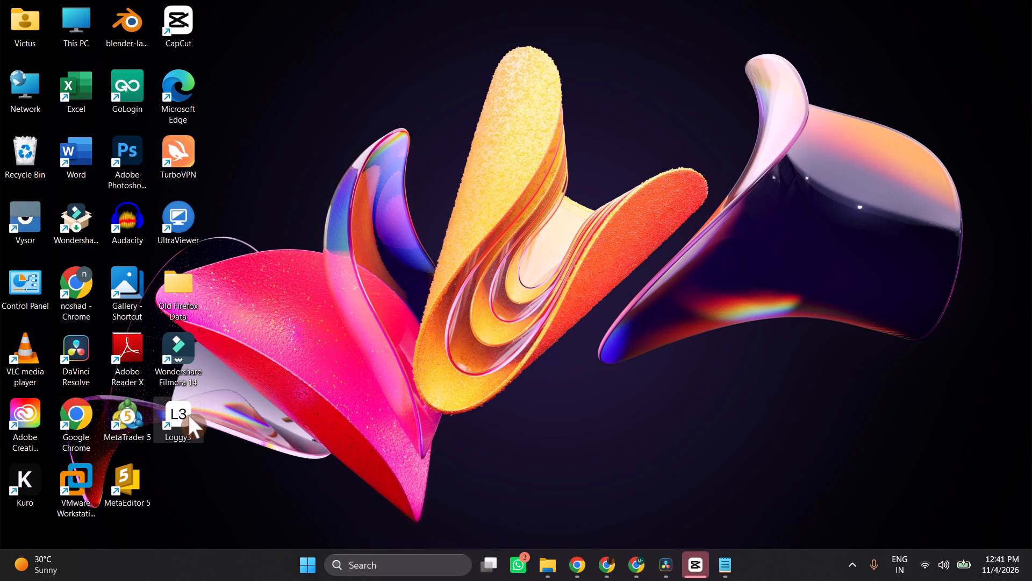
double_click(189, 415)
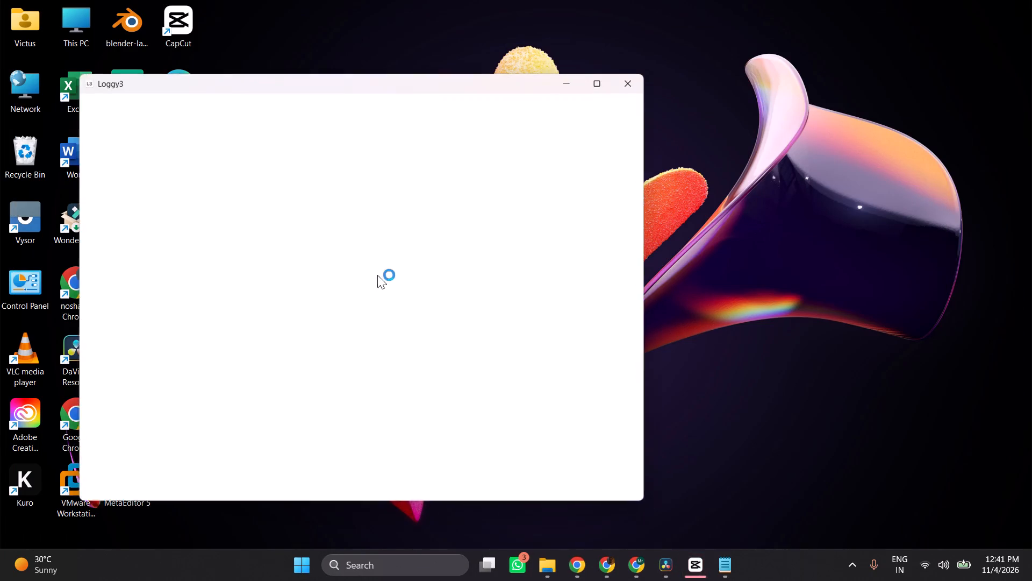